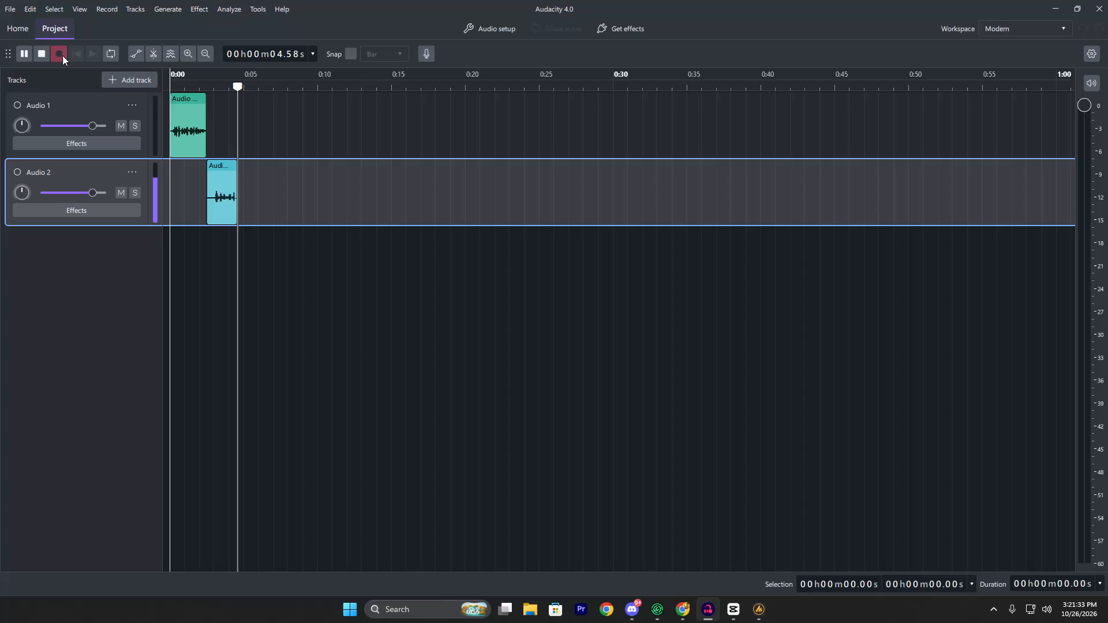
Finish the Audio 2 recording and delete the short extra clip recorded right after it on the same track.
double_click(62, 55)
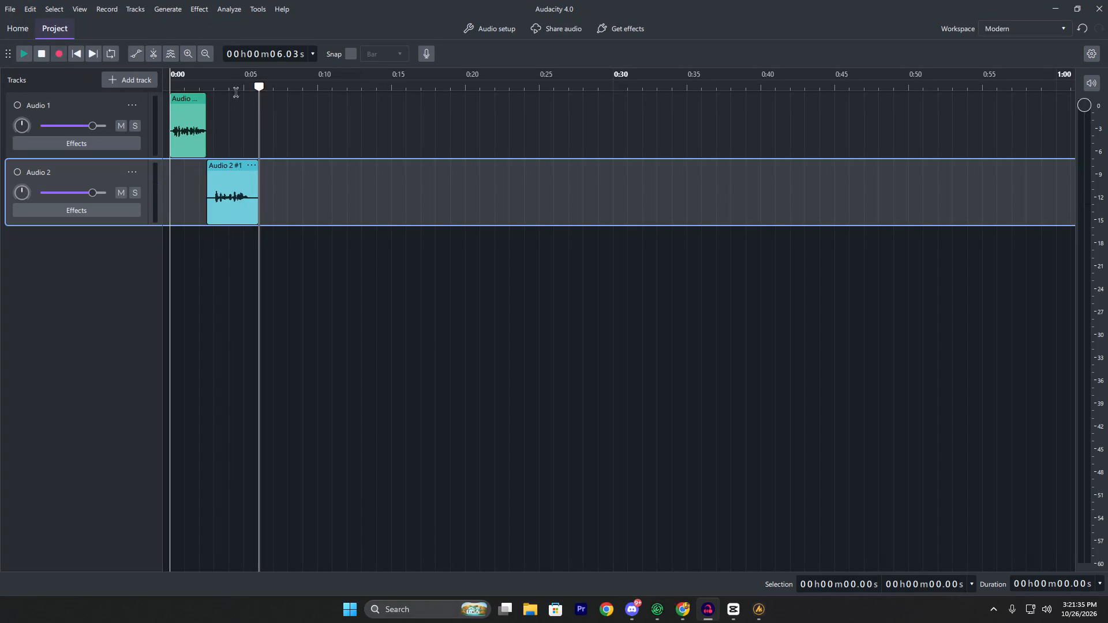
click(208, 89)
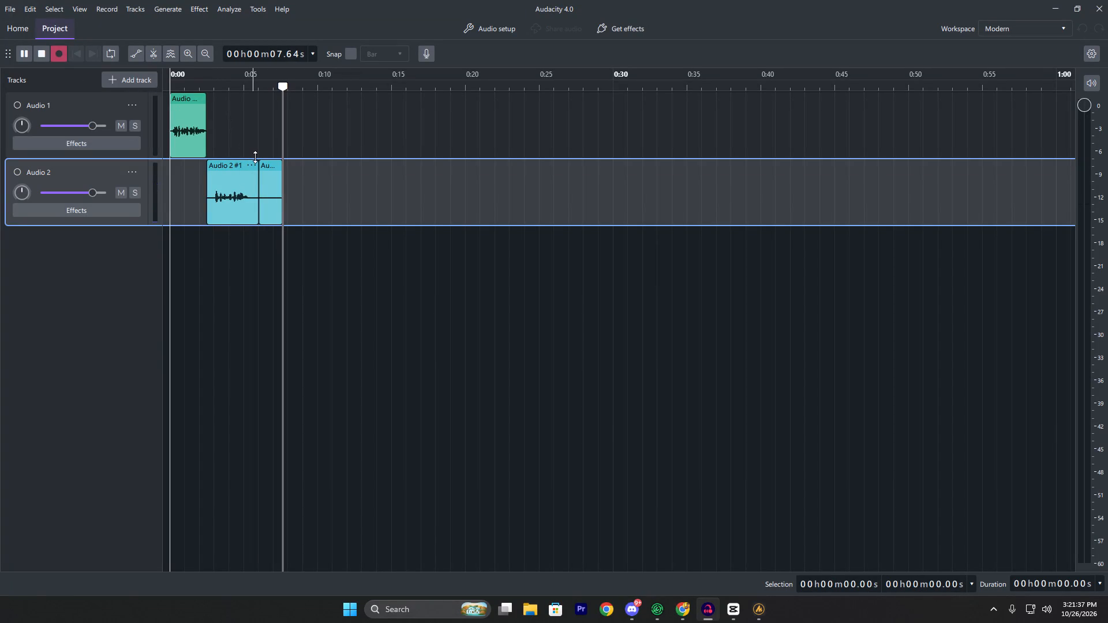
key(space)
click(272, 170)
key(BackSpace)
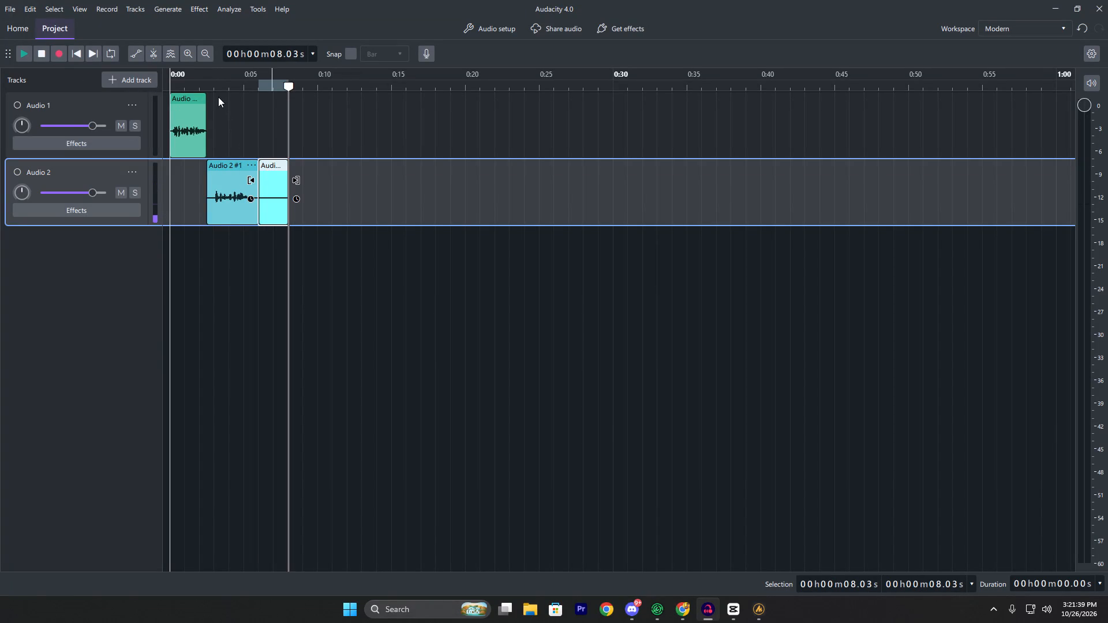
Play back the Audio 2 take from its start at about 2.5 s.
click(207, 84)
key(space)
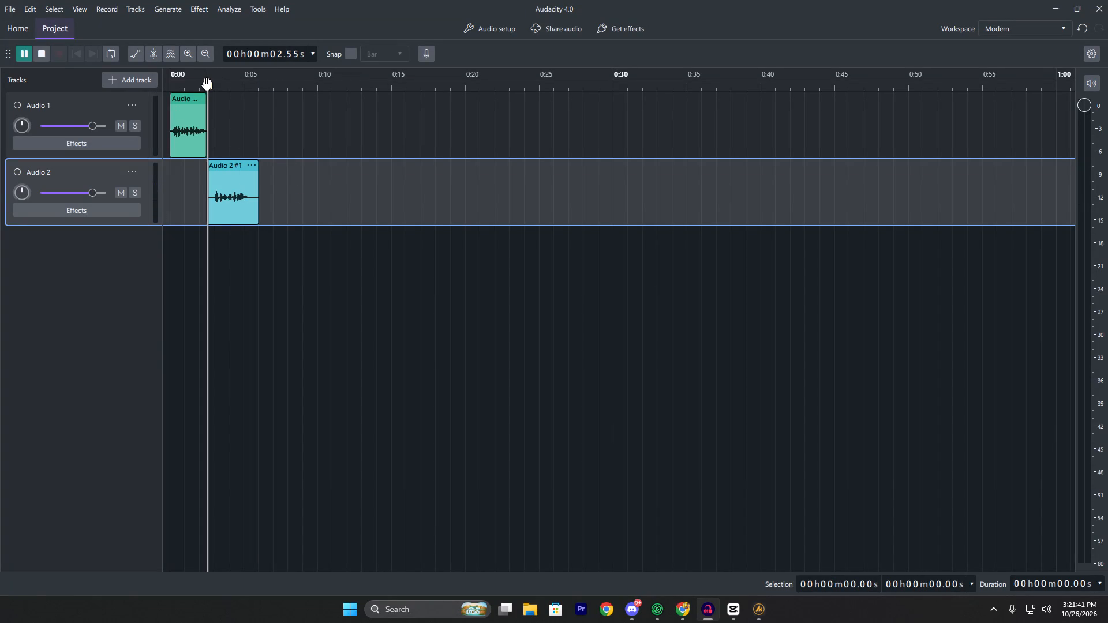
key(space)
key(space)
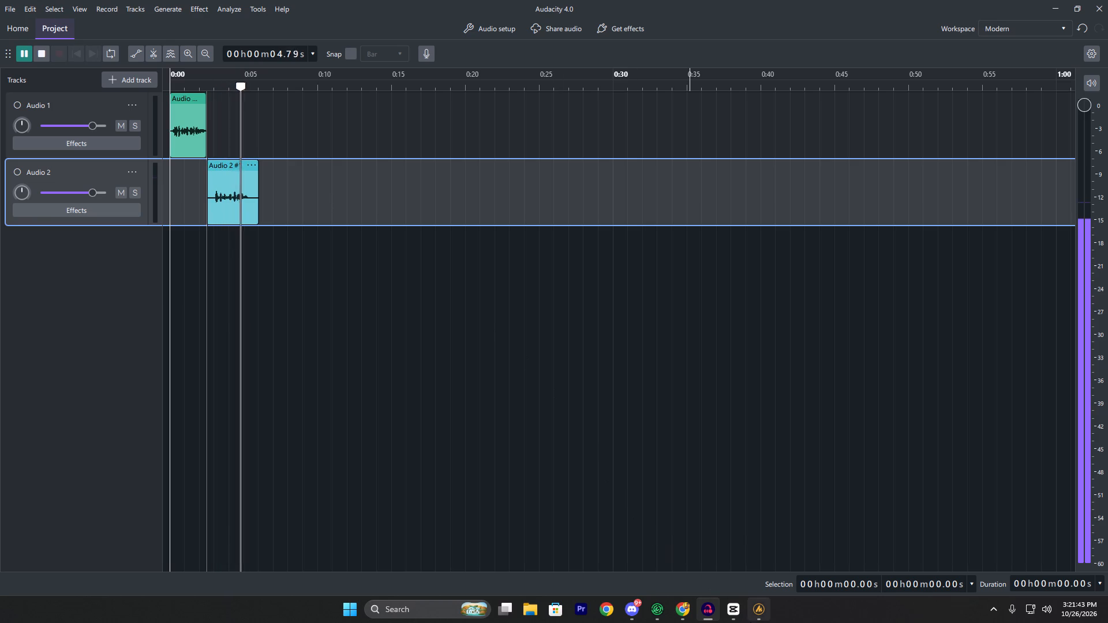
key(space)
Switch to Maono Link, apply the Deep EQ preset to the PD200X microphone, and return to Audacity.
click(751, 617)
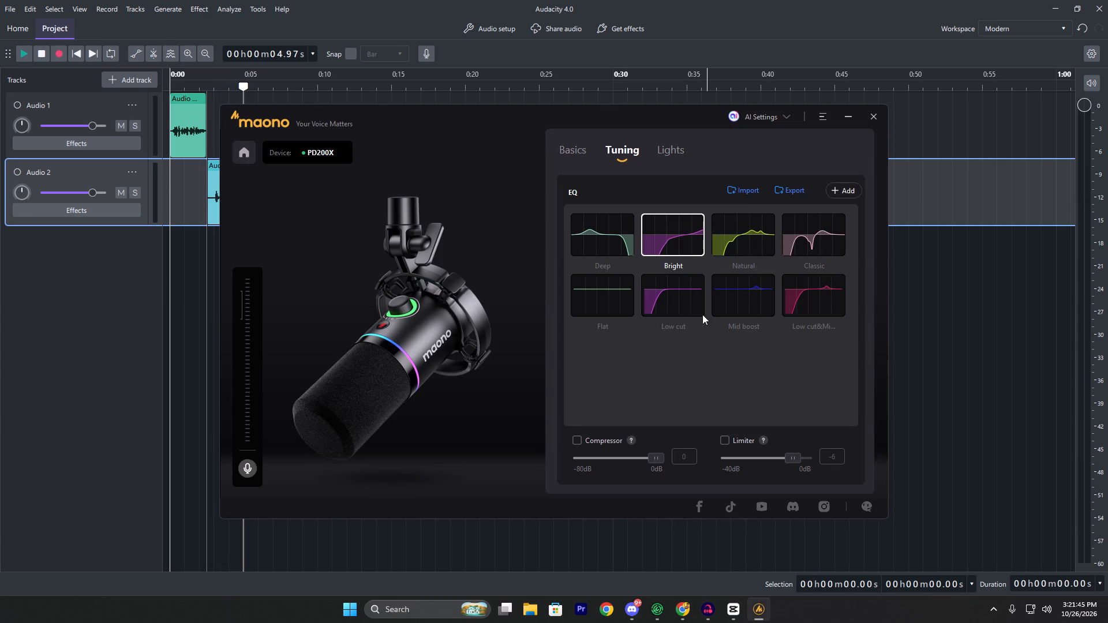
click(602, 236)
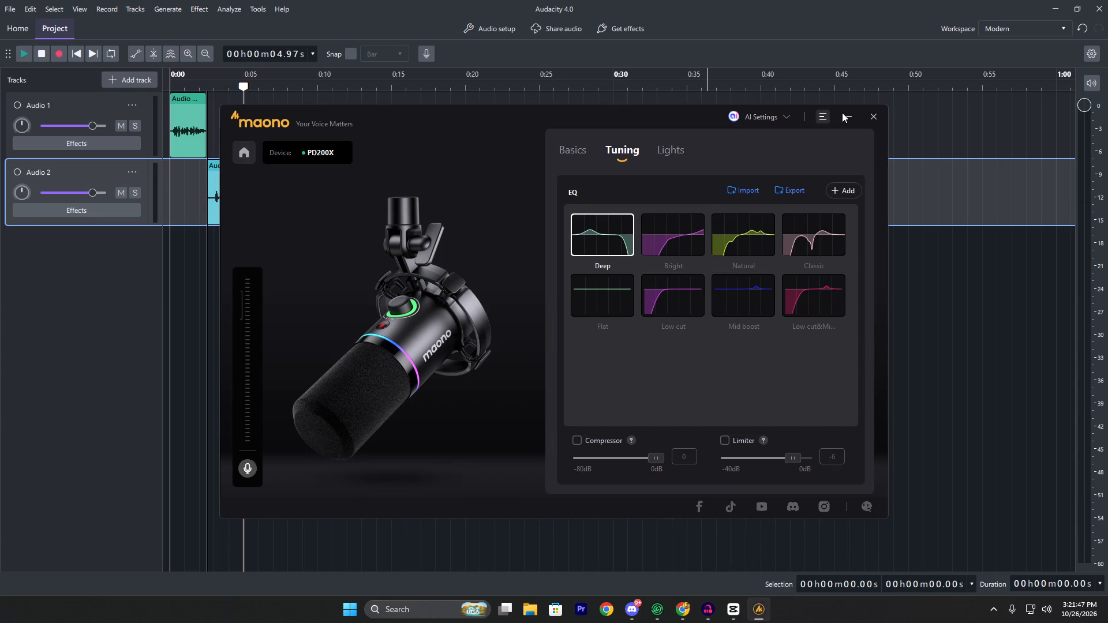
triple_click(842, 112)
Replace the Audio 2 take with a new recording that starts at 2.49 s, where the Audio 1 clip ends.
click(245, 164)
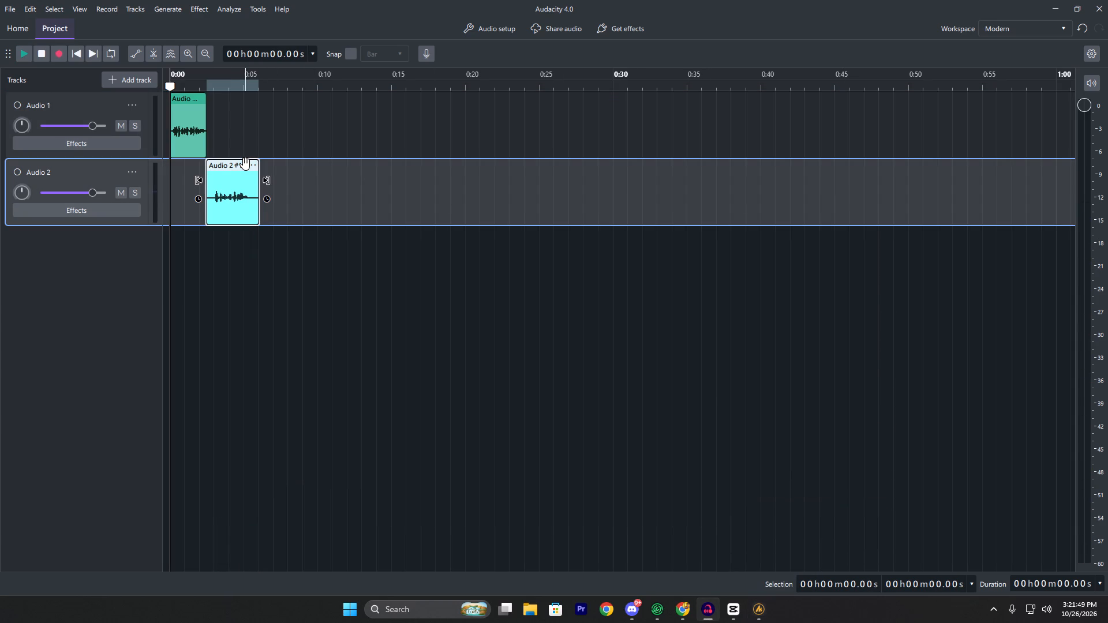
key(BackSpace)
click(208, 84)
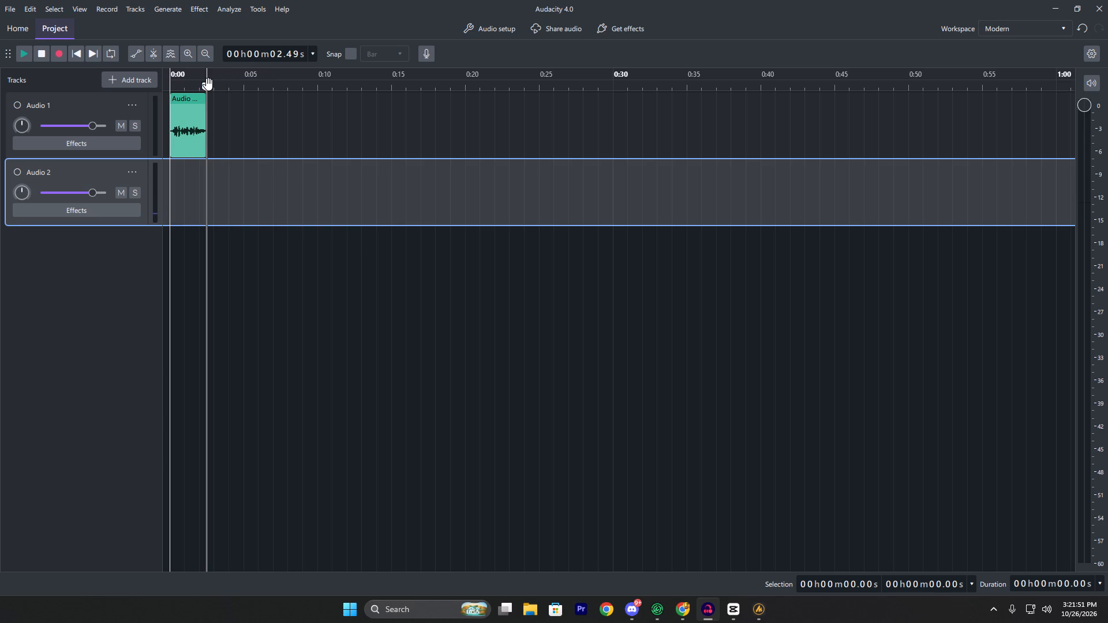
click(208, 84)
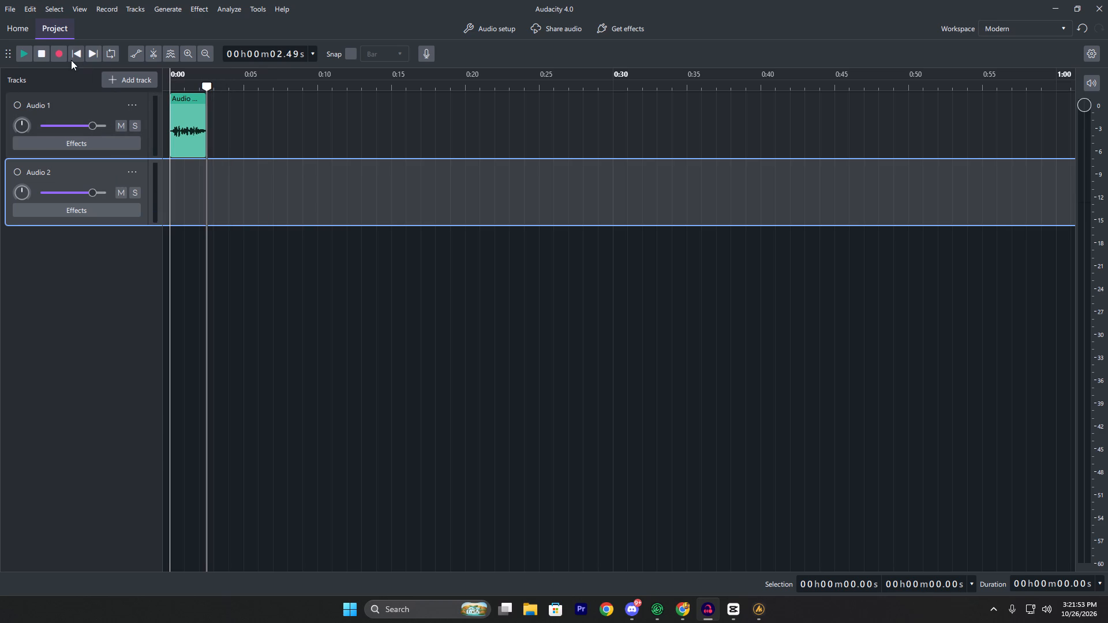
click(65, 55)
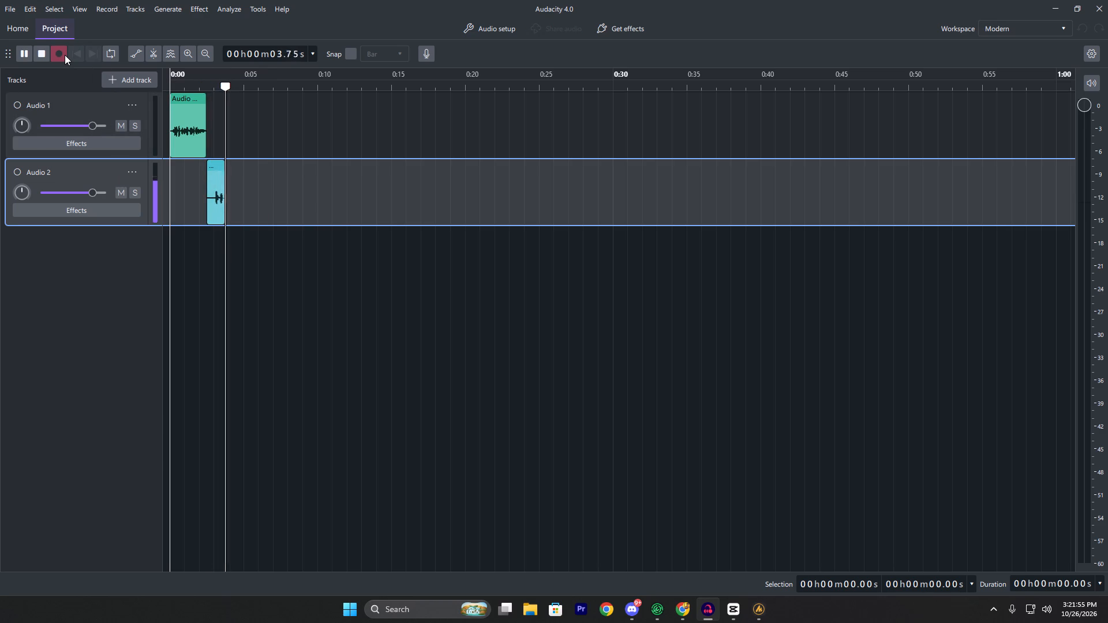
click(65, 55)
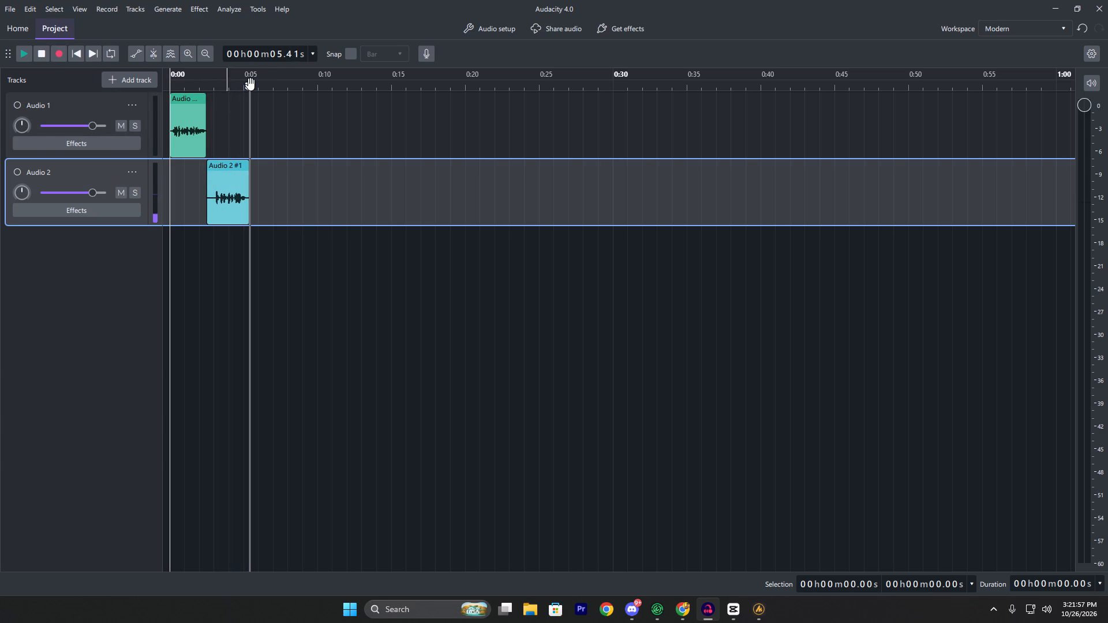
Play back both clips and move the Audio 2 clip earlier to start at about 1.8 s, overlapping the Audio 1 clip.
click(179, 82)
key(space)
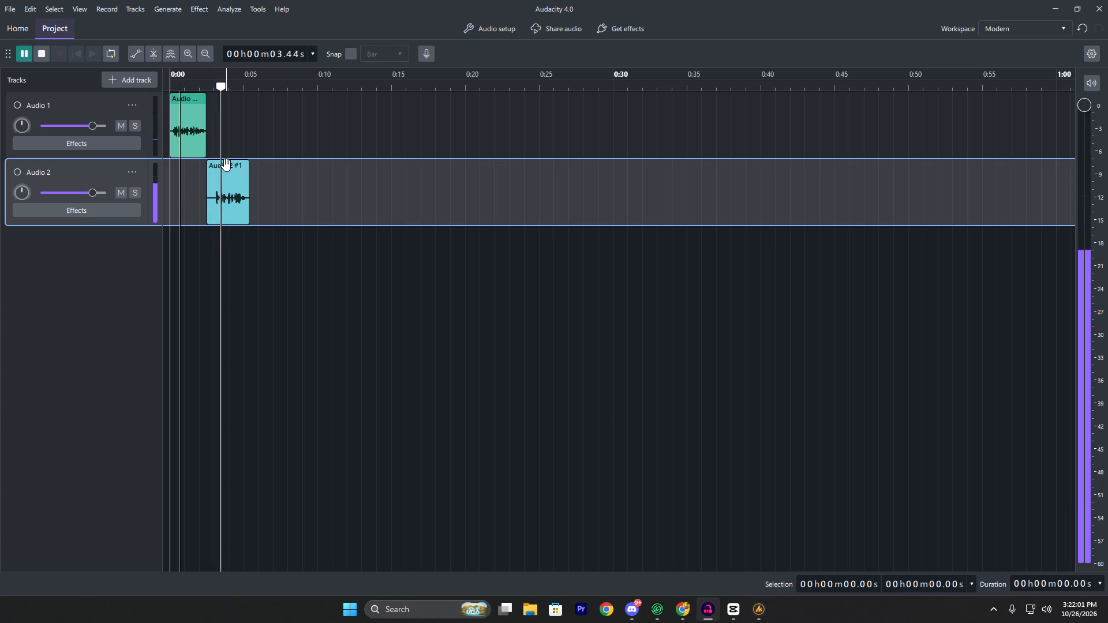
key(space)
drag(227, 166, 216, 168)
Play back the overlap between the Audio 1 and Audio 2 clips from about 1 s.
click(200, 92)
click(194, 92)
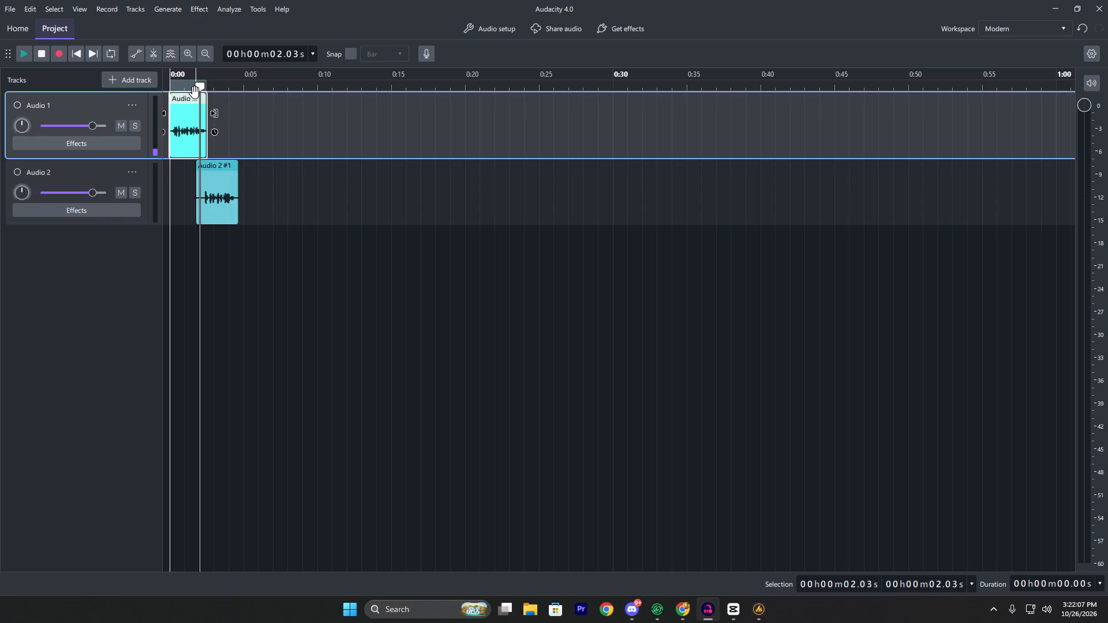
drag(196, 87, 185, 91)
key(space)
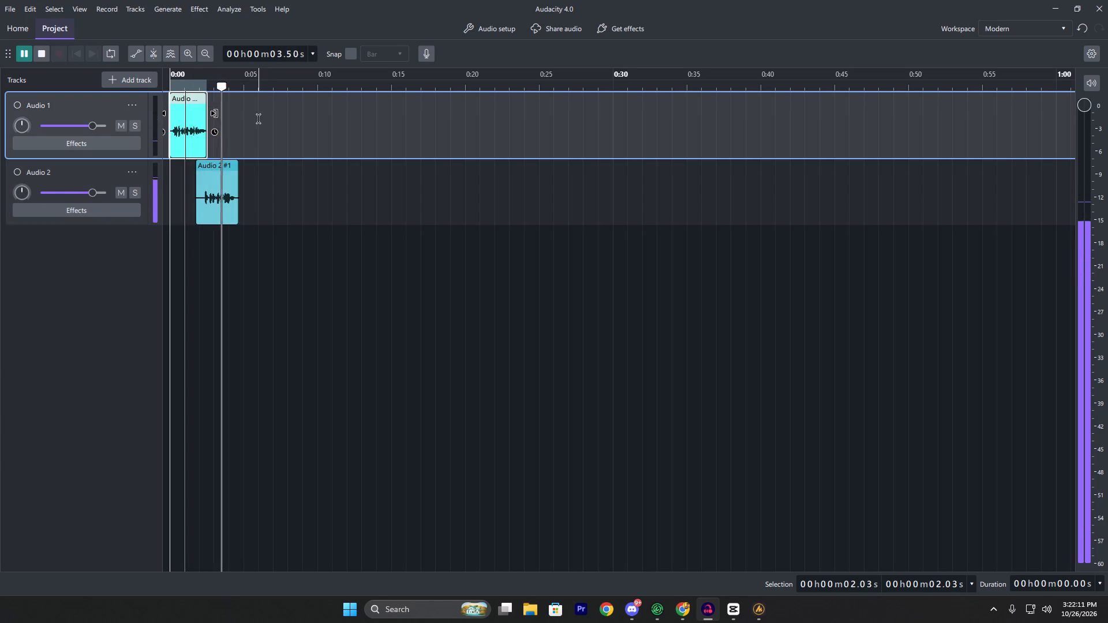
key(space)
key(space)
key(space)
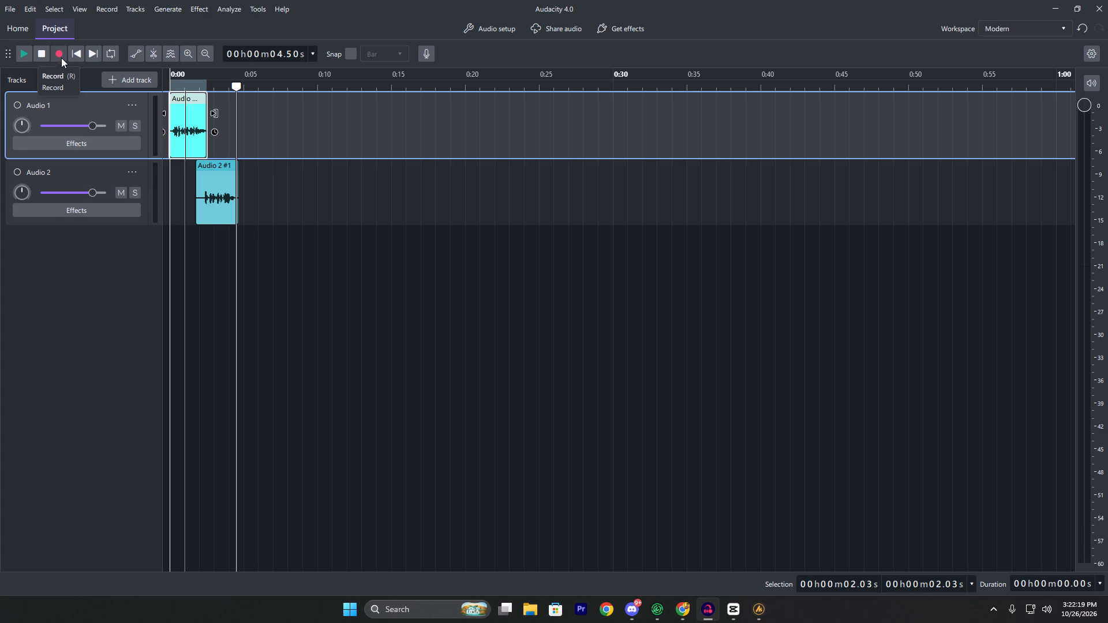
Record a new voice clip on Audio 1 from 4.50 s to about 26.8 s.
click(61, 58)
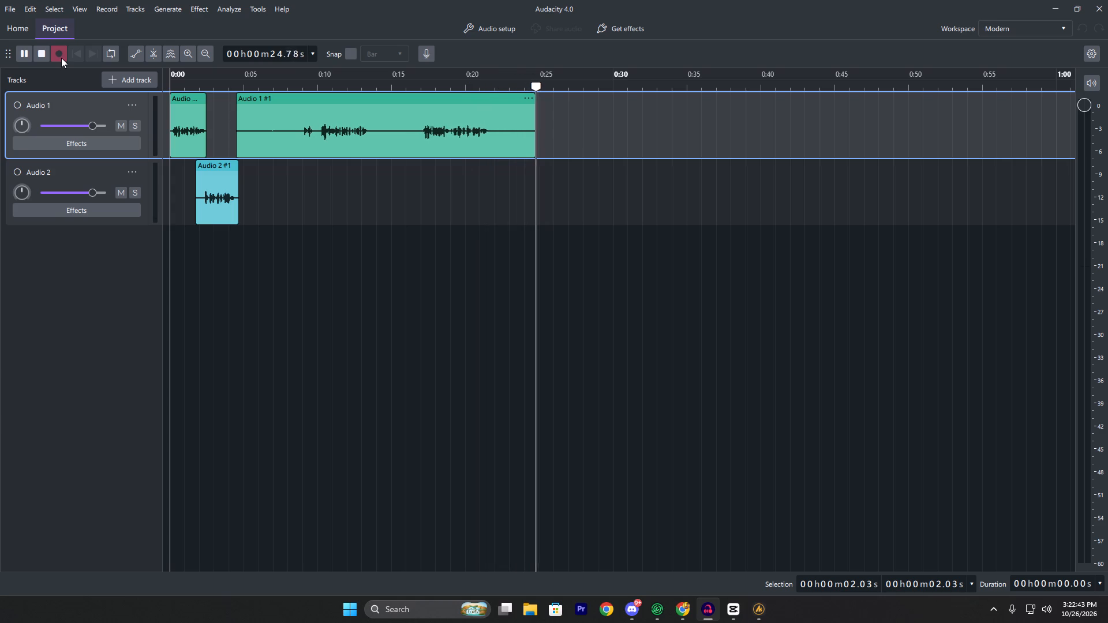
key(space)
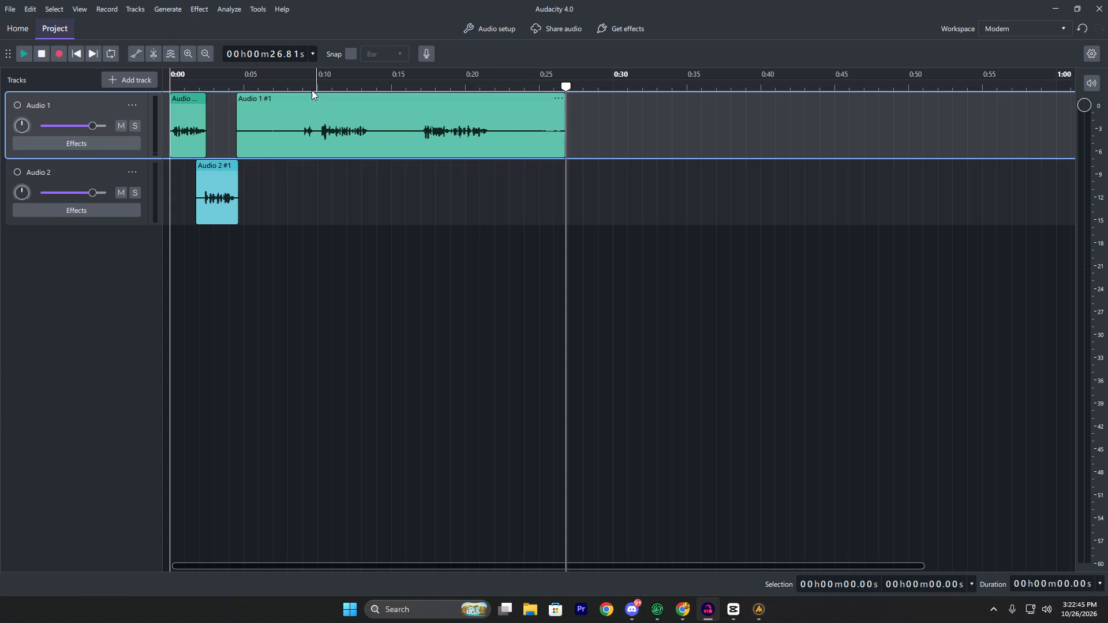
Listen to the new Audio 1 recording and delete its opening section from 4.50 s to 10.16 s.
click(306, 84)
key(space)
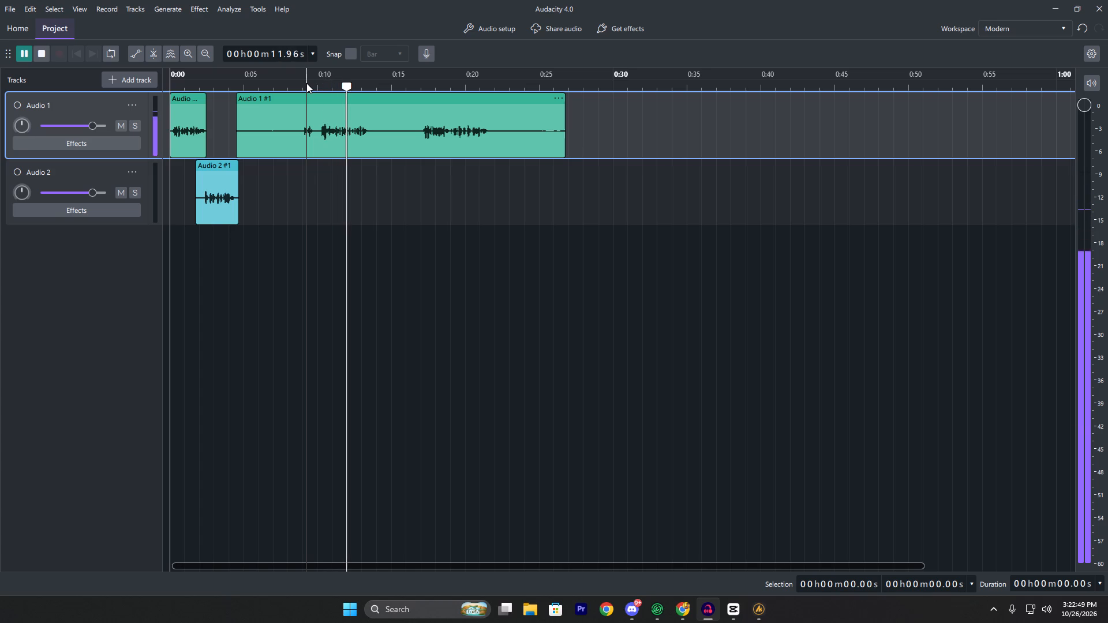
key(space)
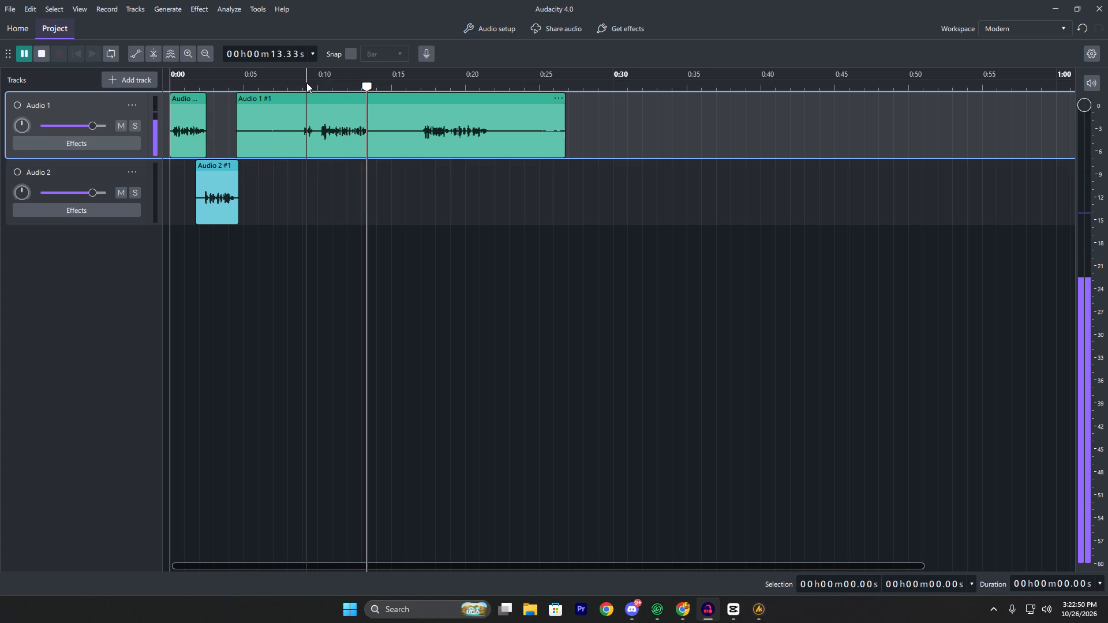
drag(320, 127, 235, 142)
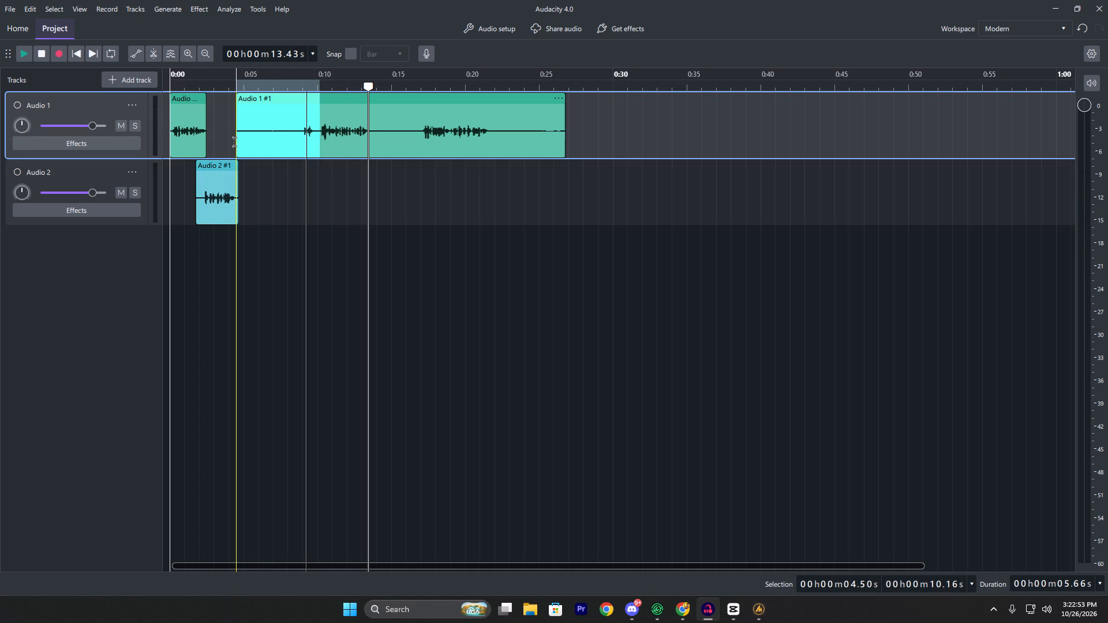
key(BackSpace)
Play the join and shift the long Audio 1 clip earlier to about 4.2 s, overlapping the end of the Audio 2 clip.
click(218, 87)
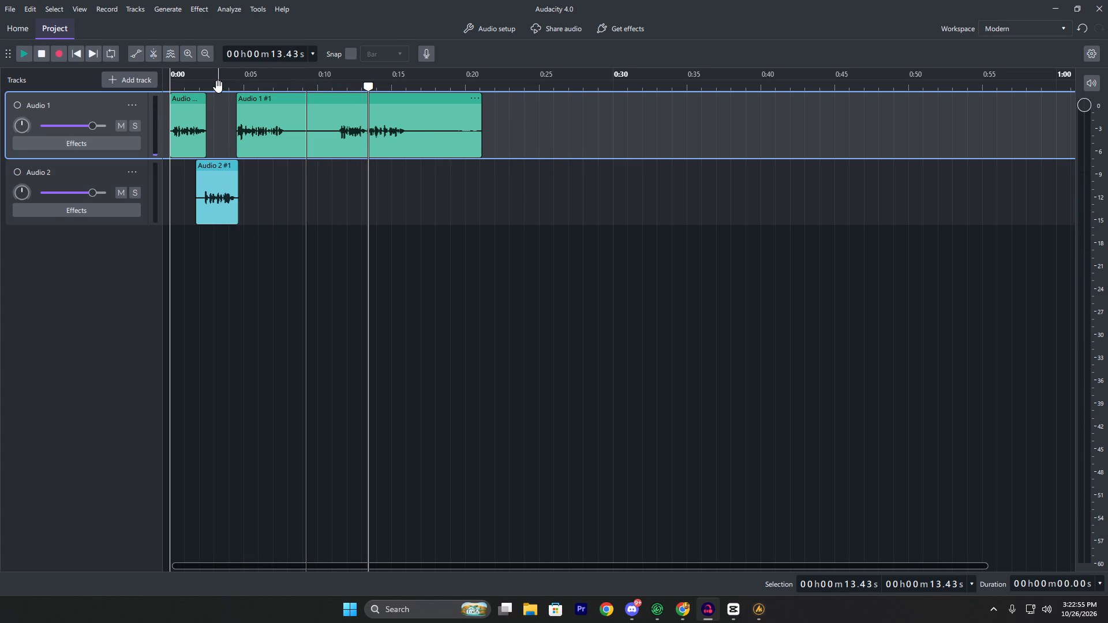
key(space)
key(space)
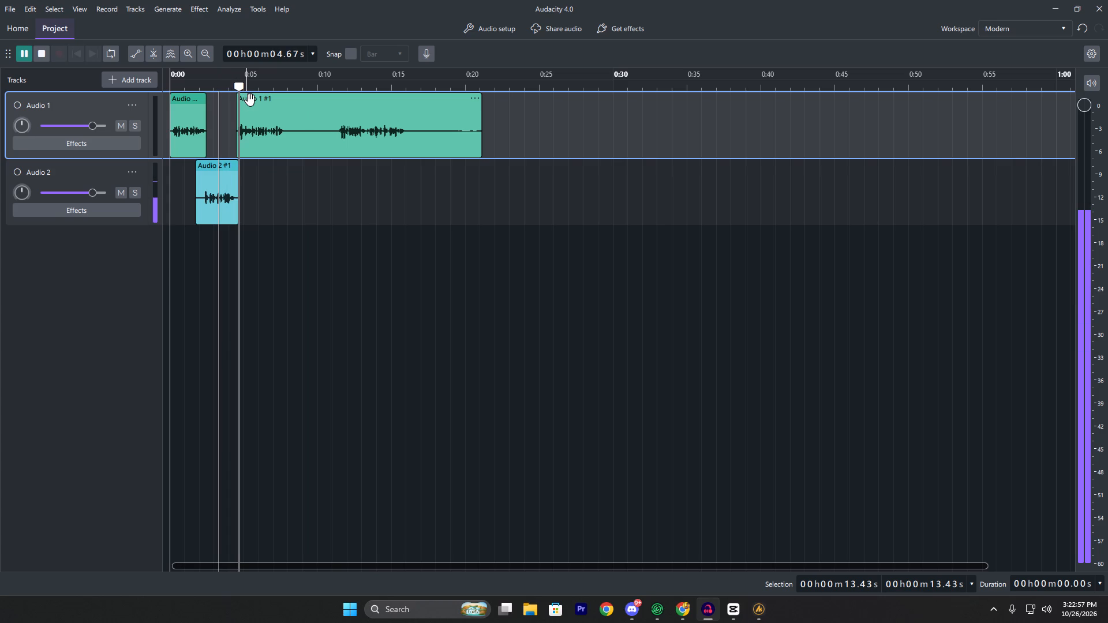
click(255, 100)
Play the long Audio 1 clip and delete the silent gap between its two phrases, from about 7.6 s to 11.20 s.
click(226, 87)
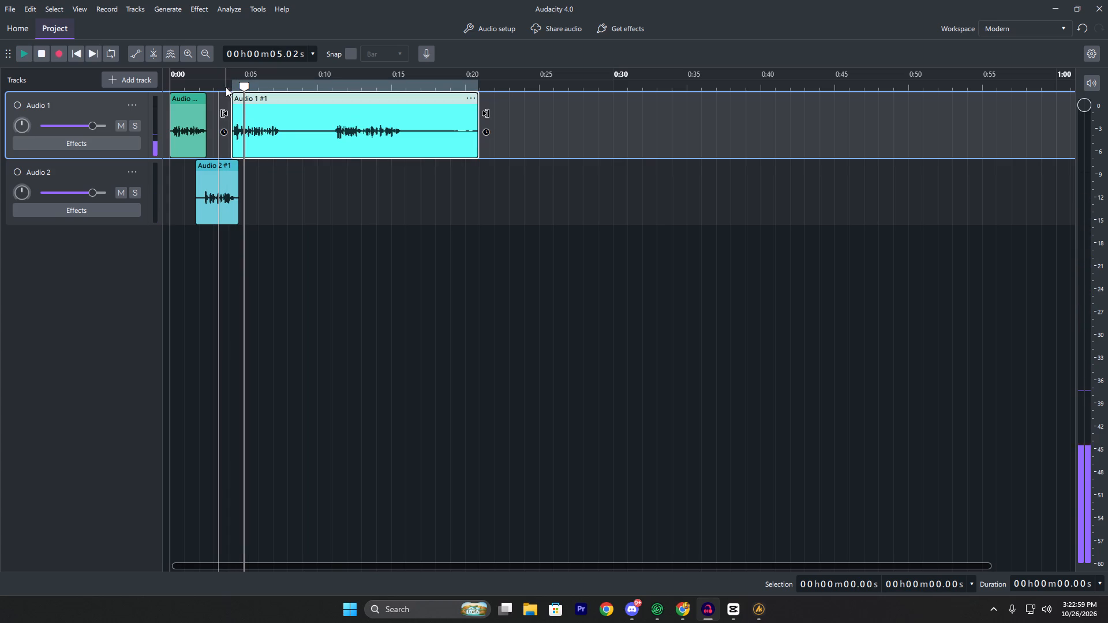
key(space)
ctrl+scroll(246, 103, up, 9)
scroll(329, 130, down, 3)
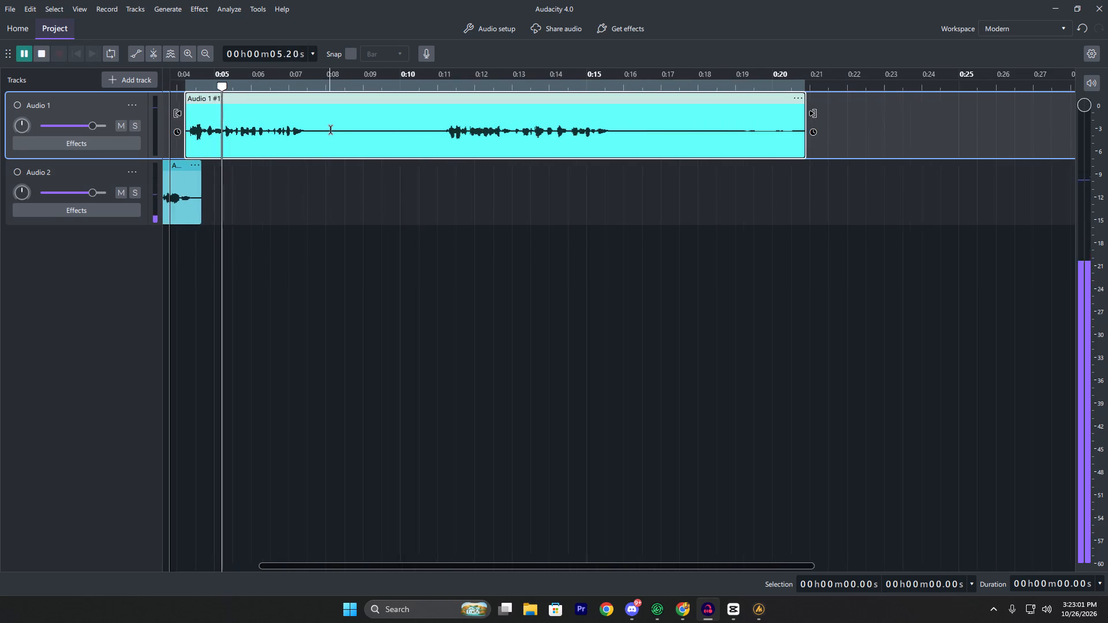
scroll(331, 130, down, 2)
ctrl+scroll(348, 132, down, 4)
ctrl+scroll(348, 132, up, 5)
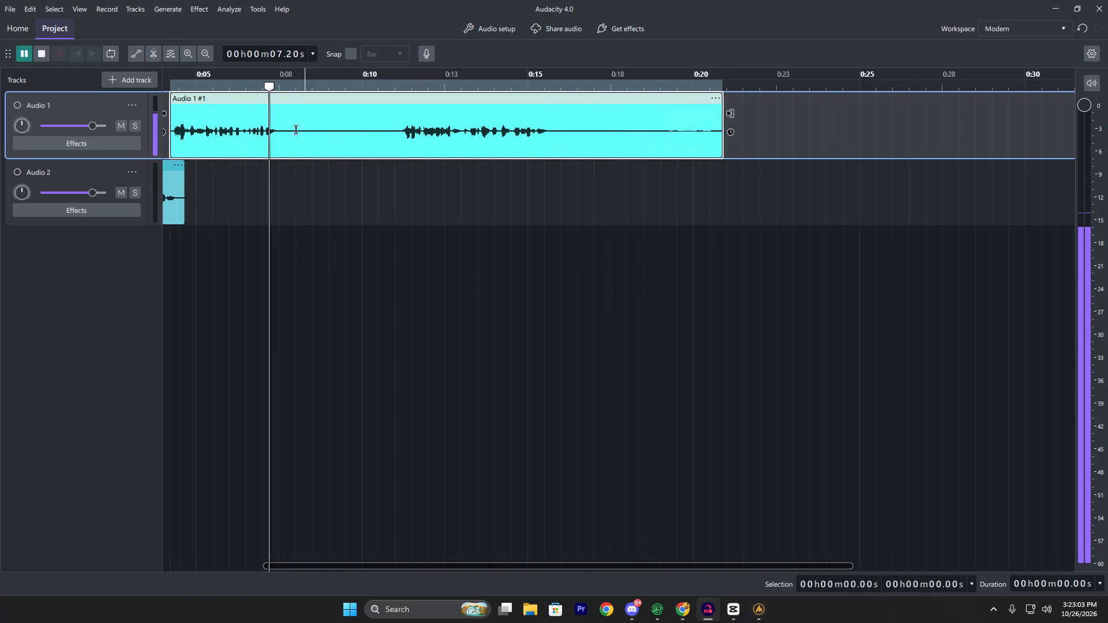
key(space)
drag(402, 130, 301, 148)
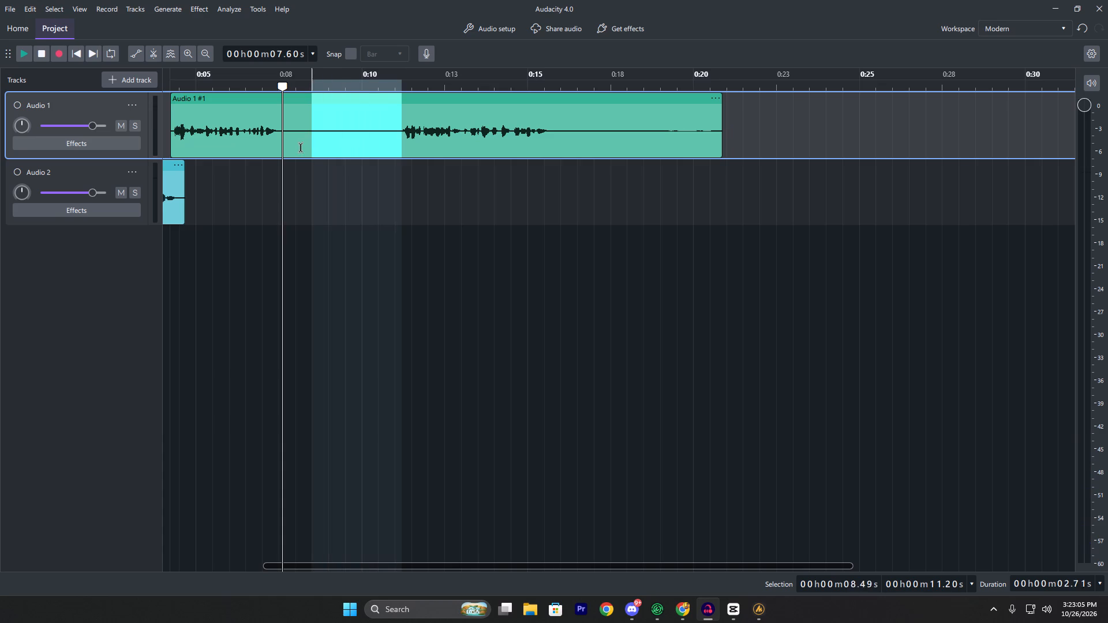
drag(301, 148, 280, 151)
key(BackSpace)
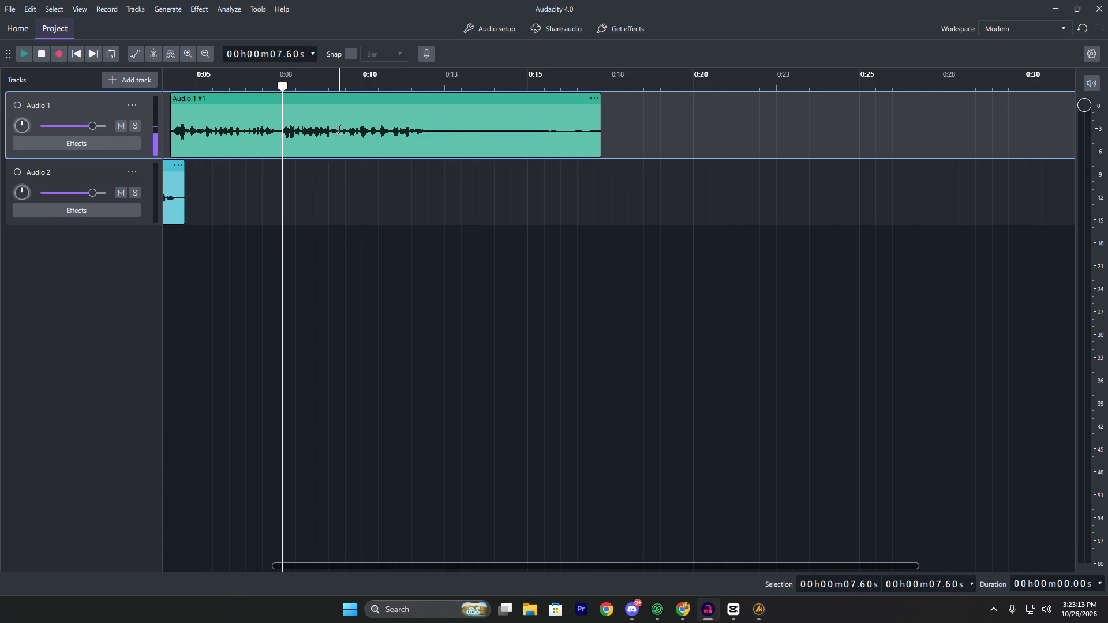
Split the long Audio 1 clip at 7.49 s and move its second part to Audio 2, starting at about 7.3 s.
ctrl+scroll(287, 107, up, 13)
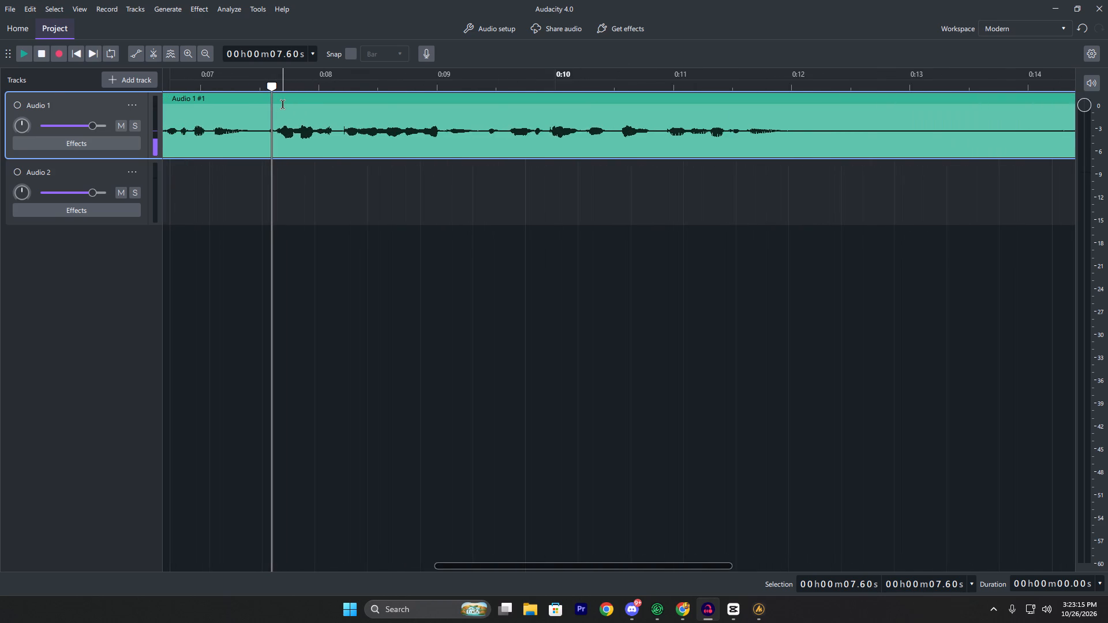
drag(271, 91, 252, 99)
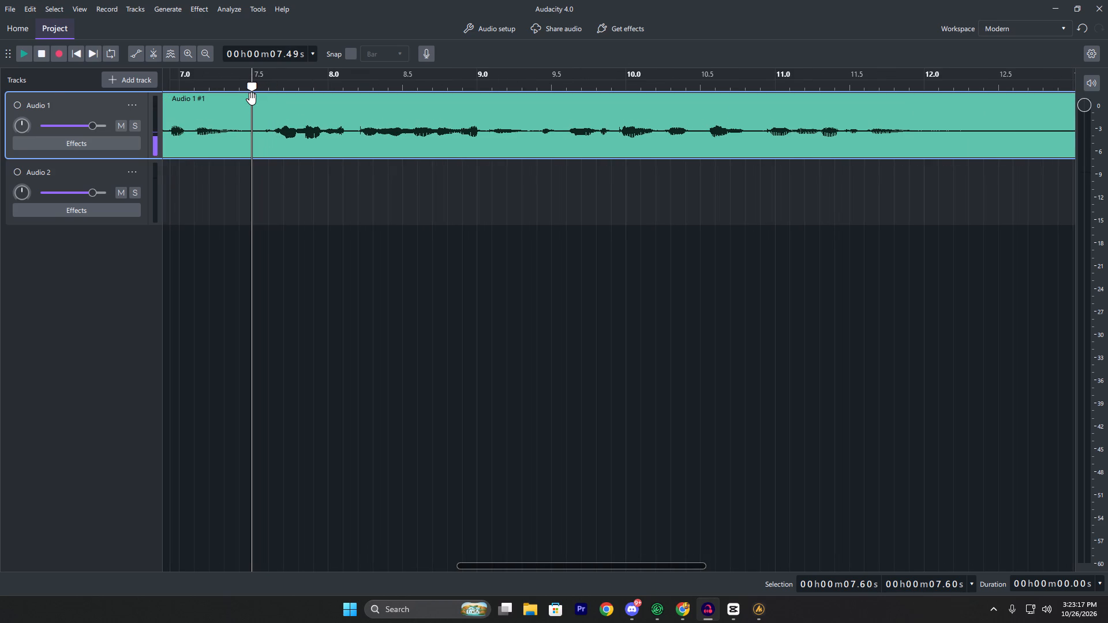
key(ctrl+b)
drag(315, 102, 284, 185)
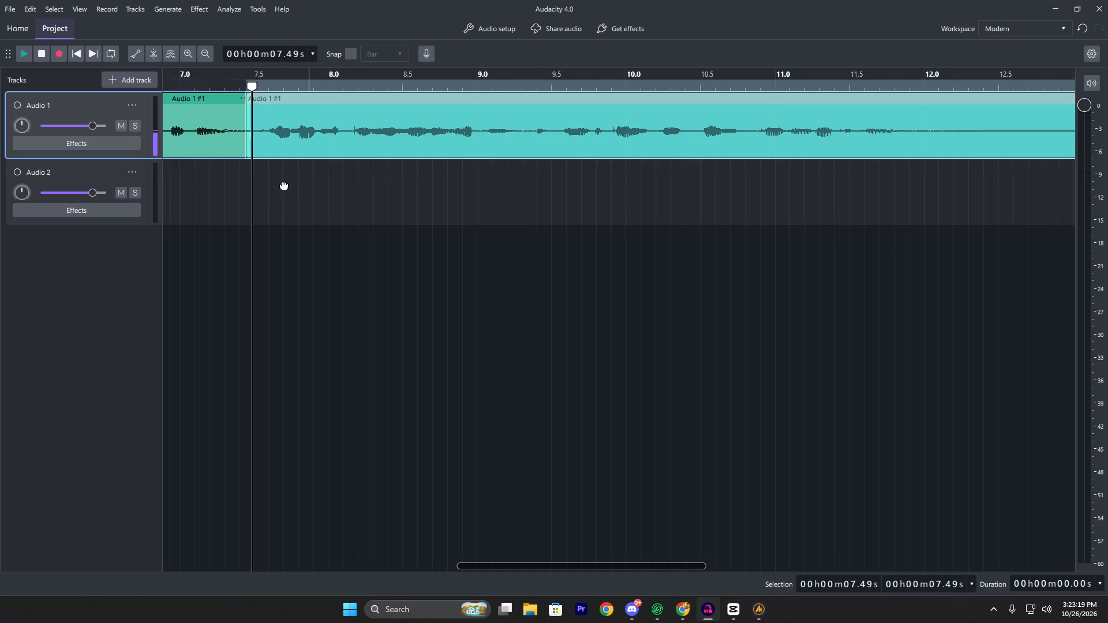
drag(284, 185, 280, 193)
Play back the moved Audio 2 clip and trim the silence from its end to about 12 s.
click(192, 87)
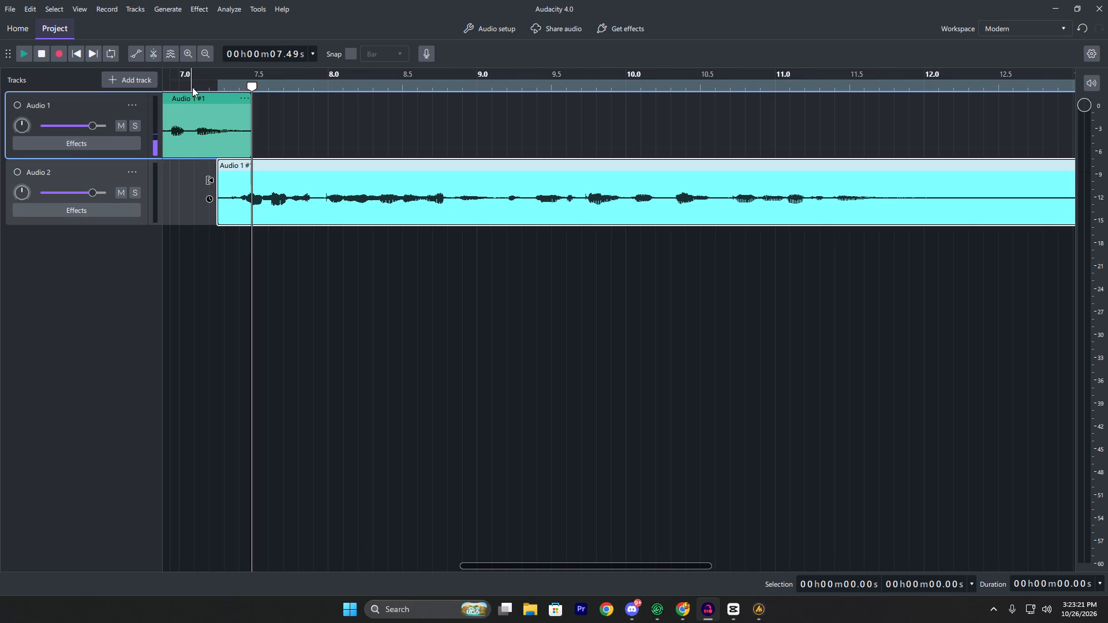
key(space)
ctrl+scroll(295, 114, down, 16)
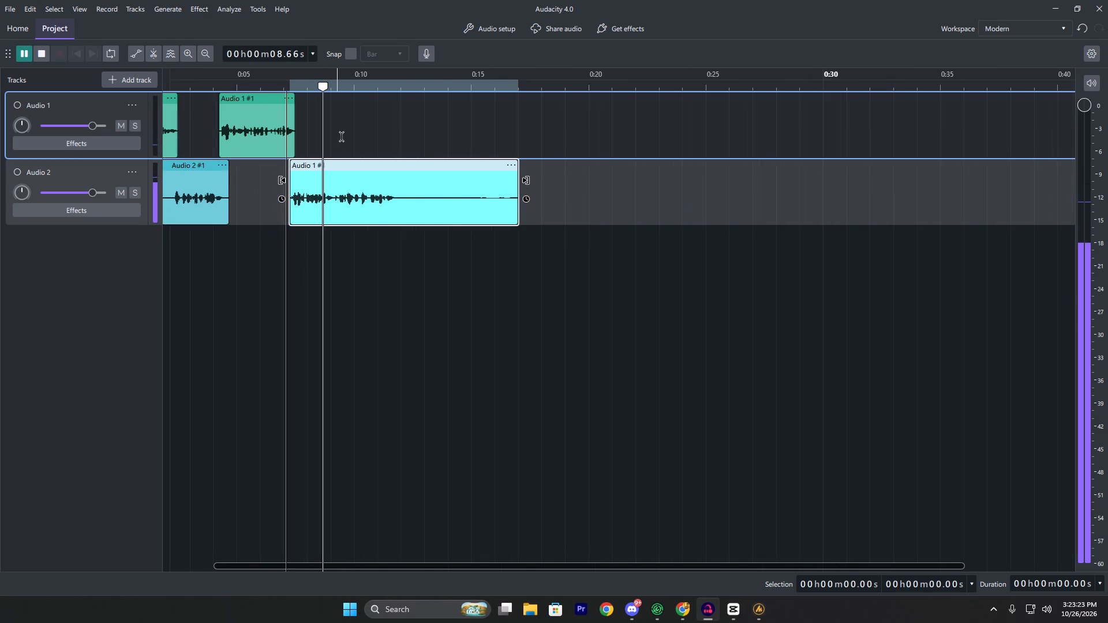
ctrl+scroll(366, 133, down, 3)
ctrl+scroll(454, 181, up, 5)
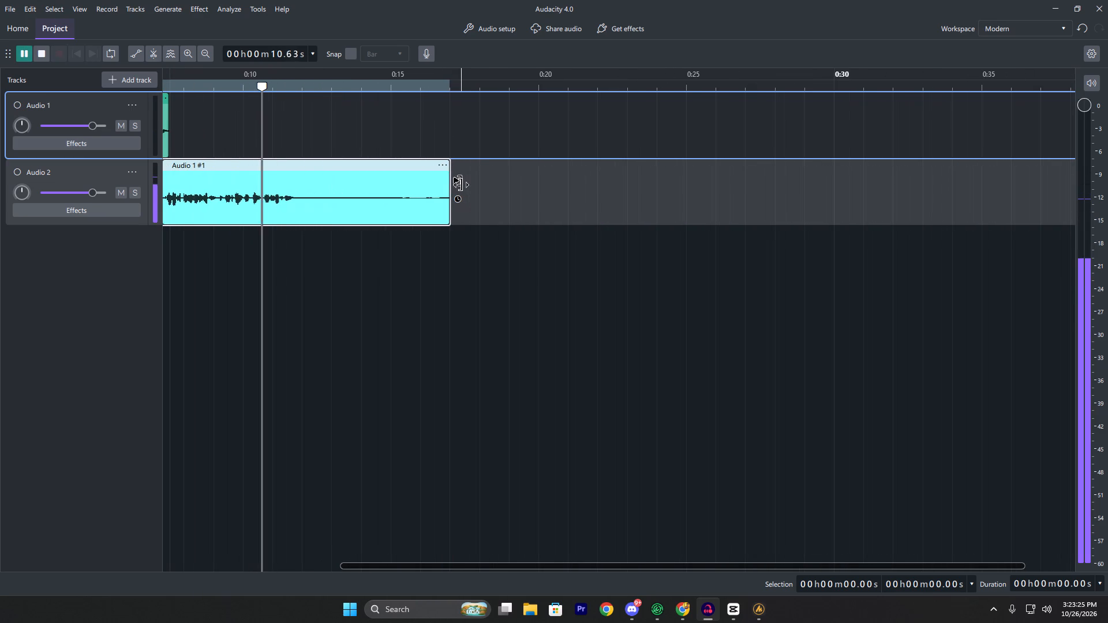
key(space)
drag(463, 182, 317, 210)
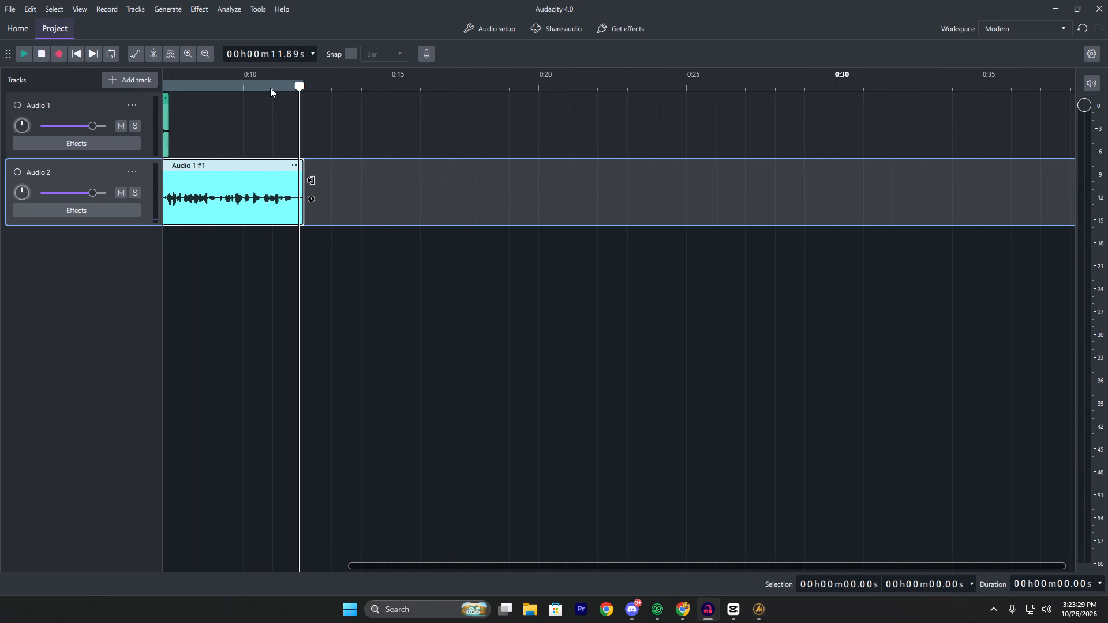
Play back the end of the trimmed Audio 2 clip from about 10.9 s.
click(270, 88)
key(space)
key(space)
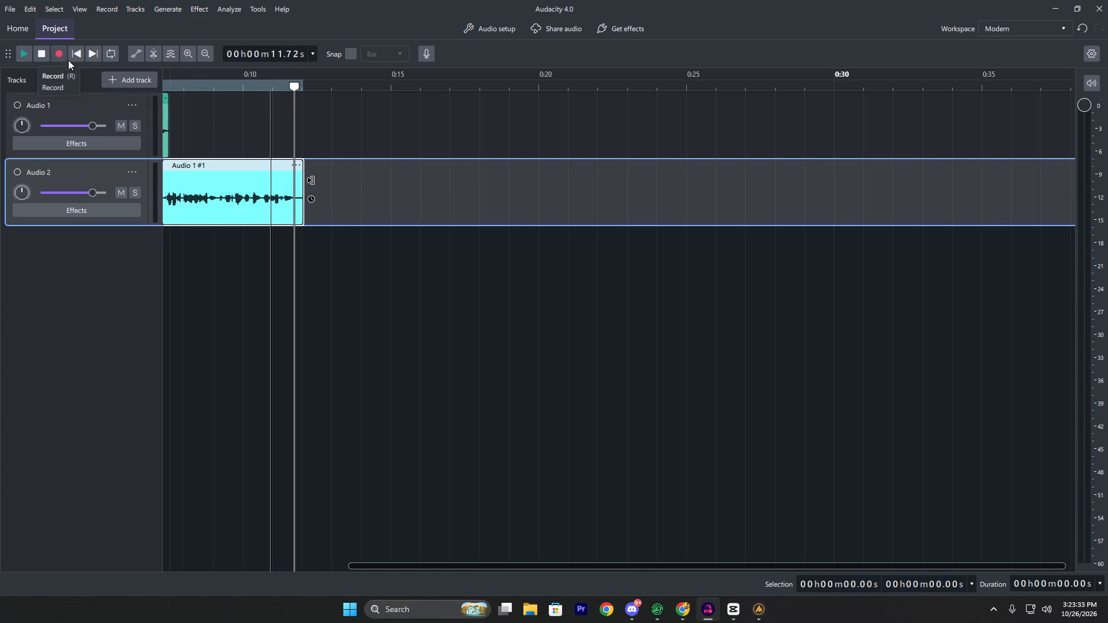
Switch to Chrome, dismiss the Video processing notice in YouTube Studio, and browse the channel's videos and Shorts.
click(679, 613)
click(182, 0)
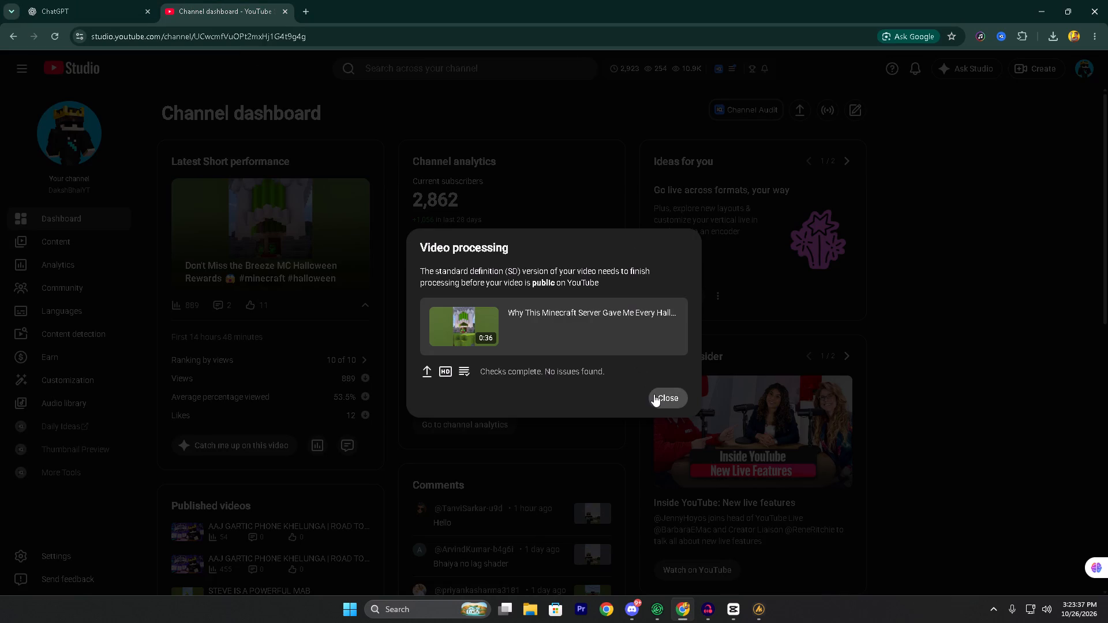
click(654, 394)
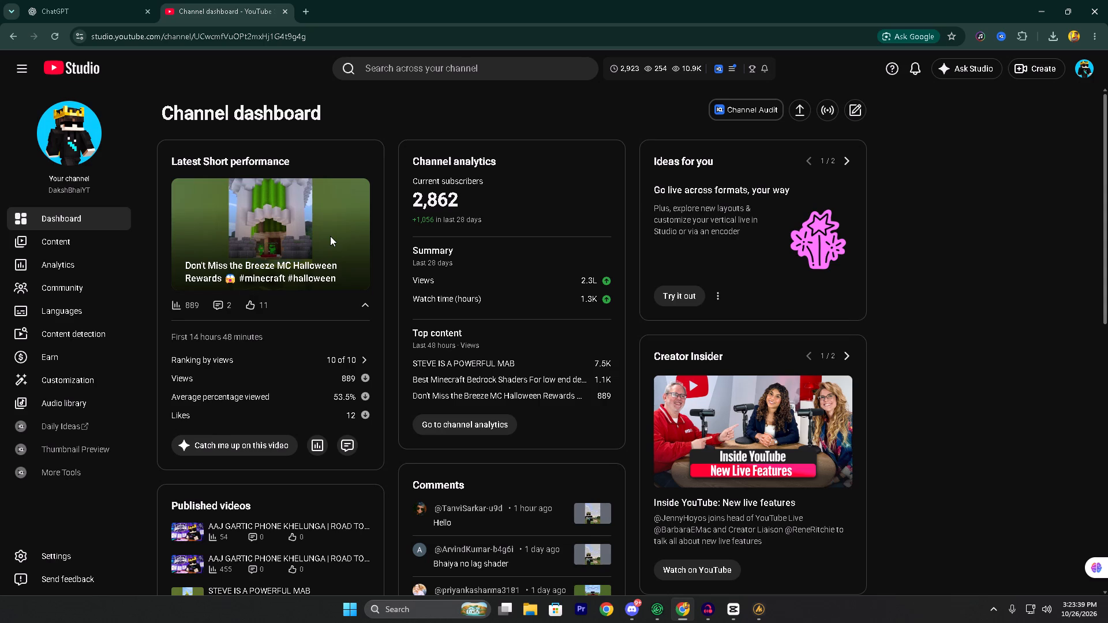
click(58, 32)
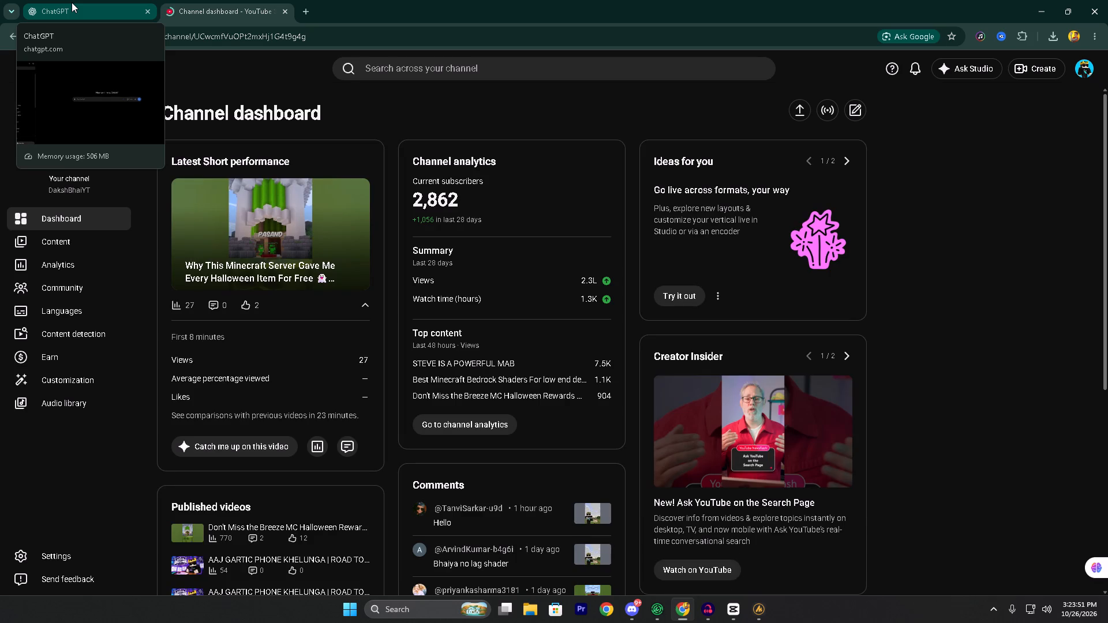
click(99, 241)
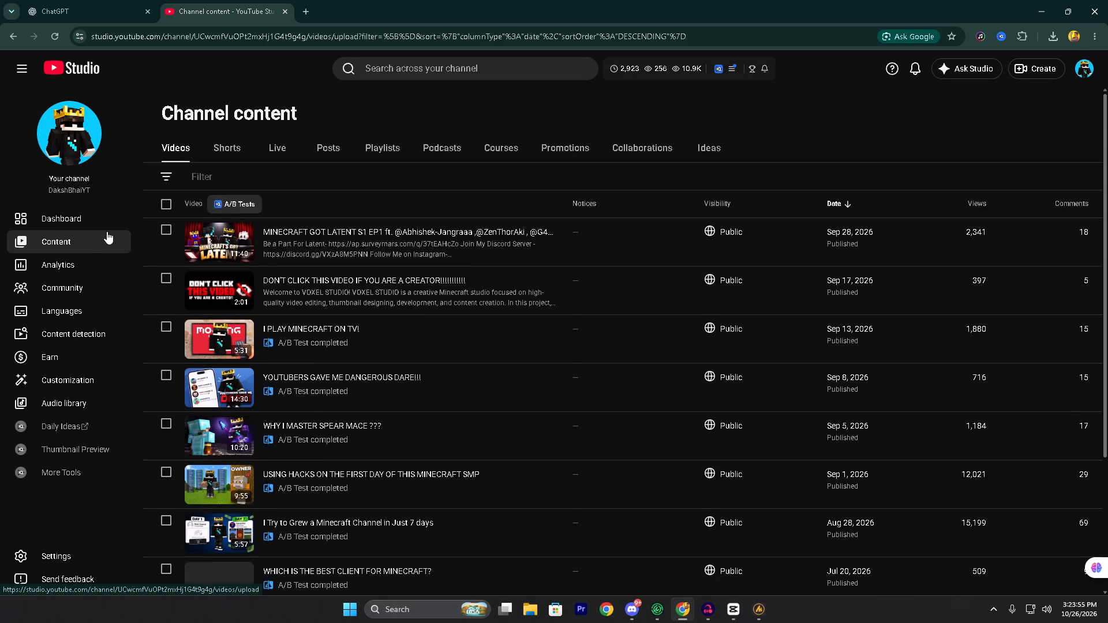
scroll(475, 354, down, 1)
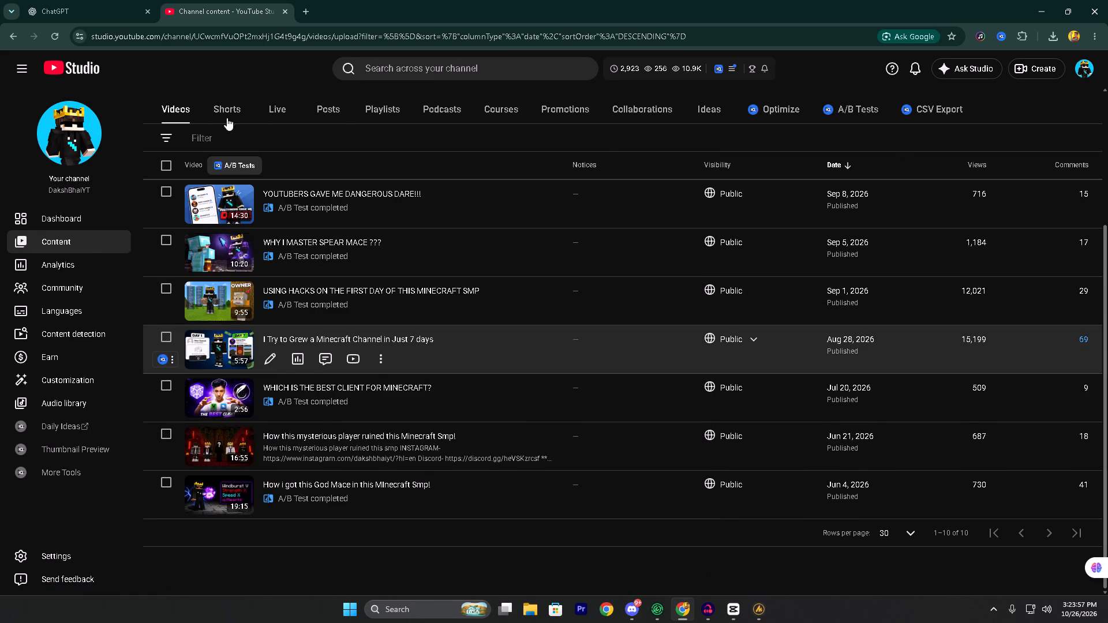
click(219, 111)
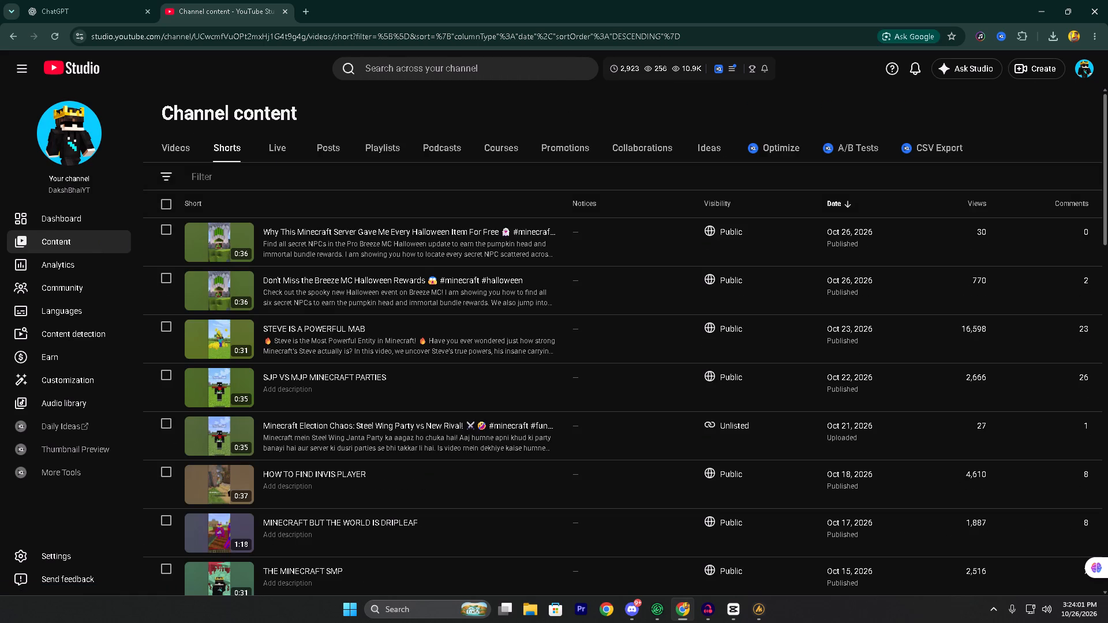
scroll(417, 264, down, 1)
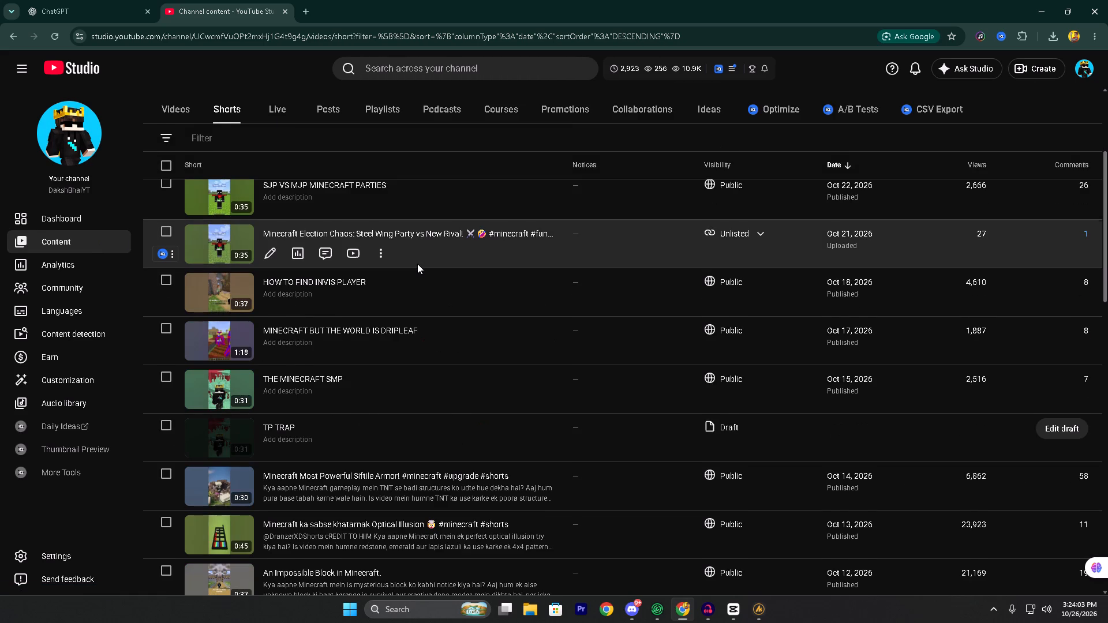
scroll(417, 264, down, 2)
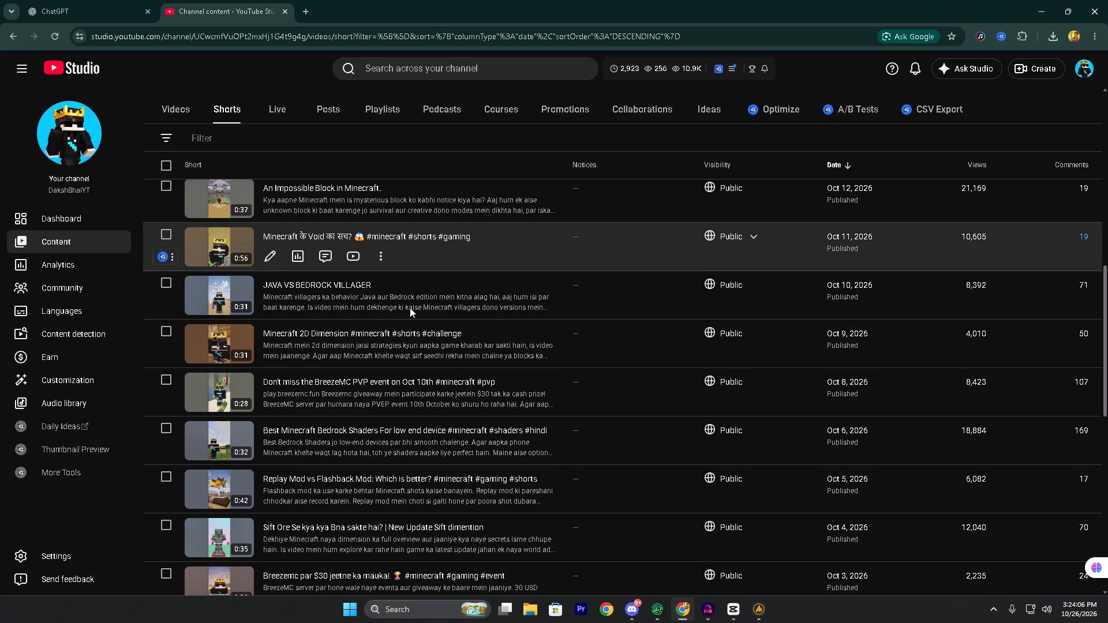
scroll(410, 307, up, 1)
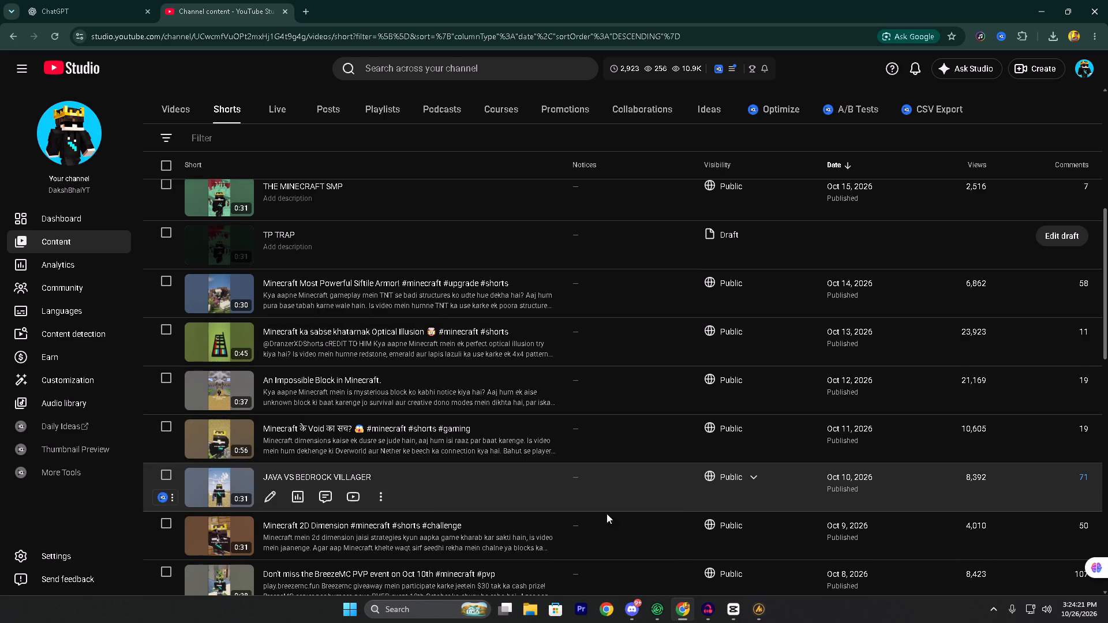
Return to Audacity and play the whole two-track sequence from the beginning through the last Audio 2 clip.
click(709, 617)
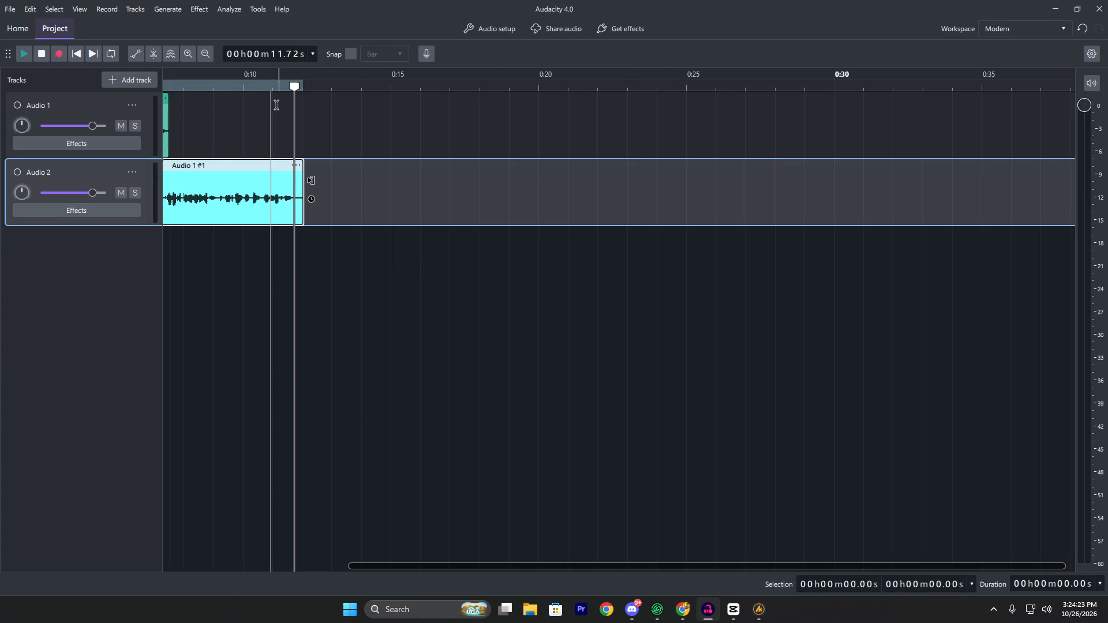
click(222, 84)
click(222, 84)
drag(222, 84, 177, 91)
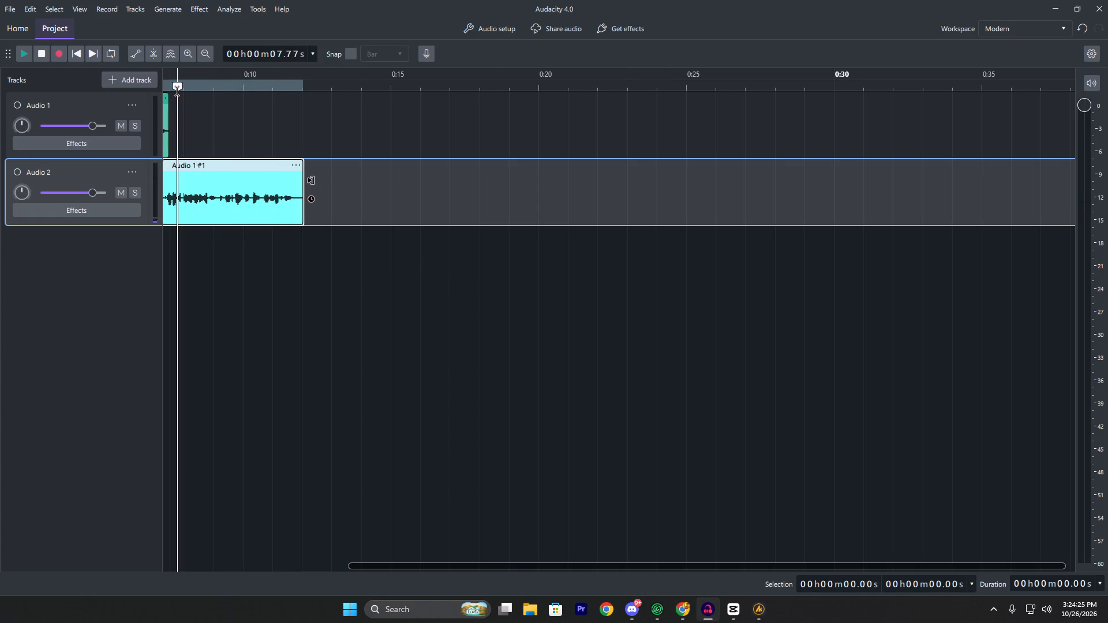
drag(177, 91, 175, 101)
key(space)
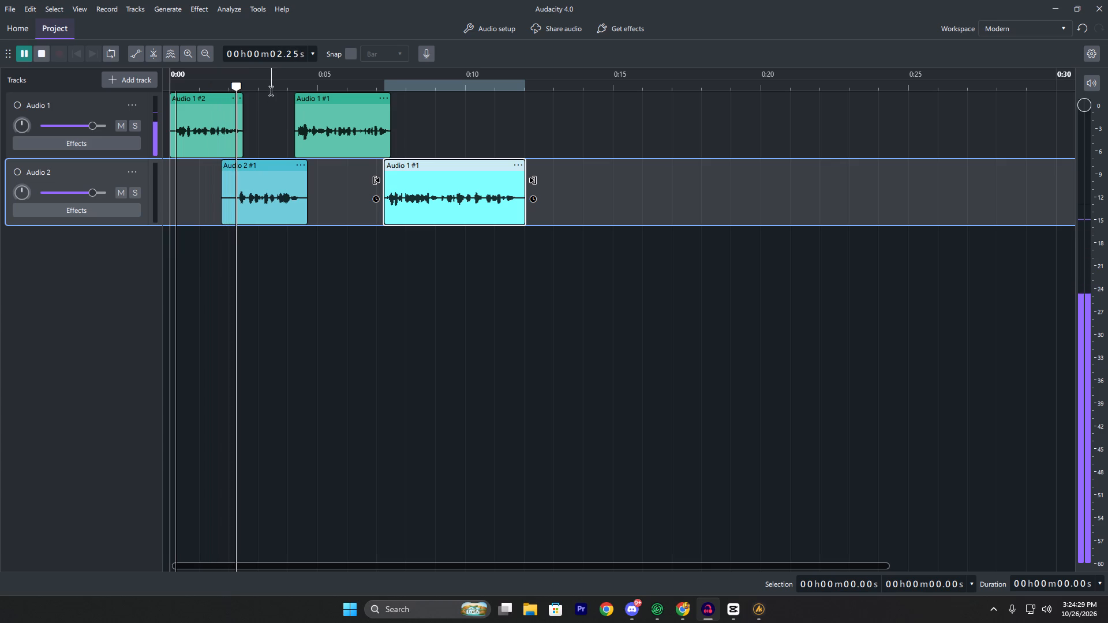
scroll(254, 141, up, 2)
ctrl+scroll(254, 141, down, 3)
ctrl+scroll(276, 138, up, 4)
ctrl+scroll(291, 135, down, 4)
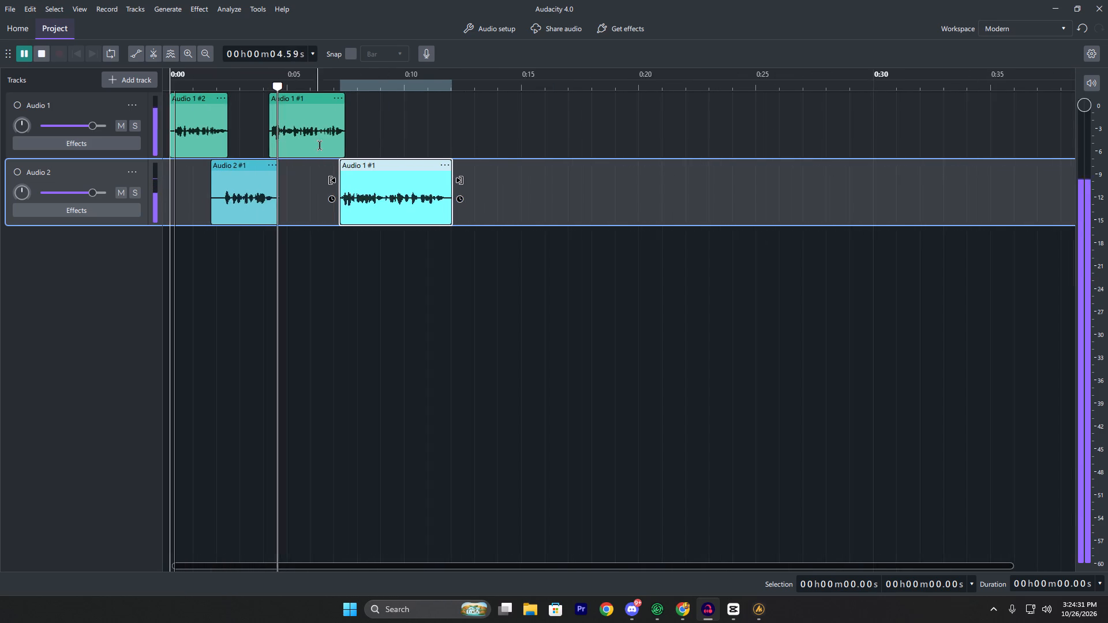
ctrl+scroll(325, 145, down, 3)
ctrl+scroll(329, 143, up, 6)
ctrl+scroll(325, 142, down, 5)
ctrl+scroll(319, 143, up, 5)
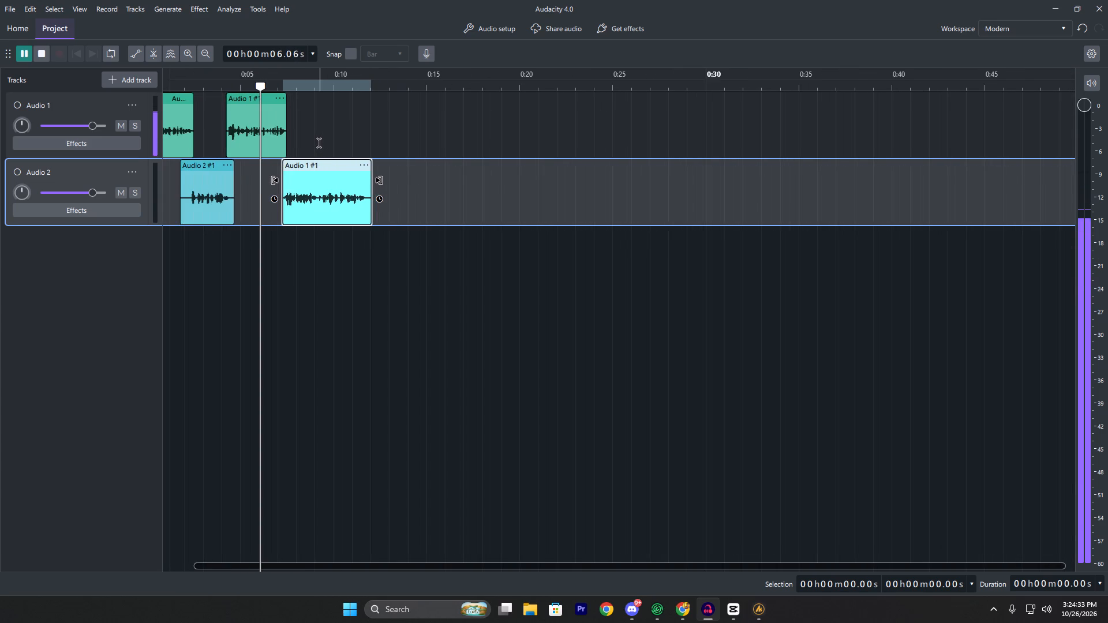
ctrl+scroll(319, 143, down, 8)
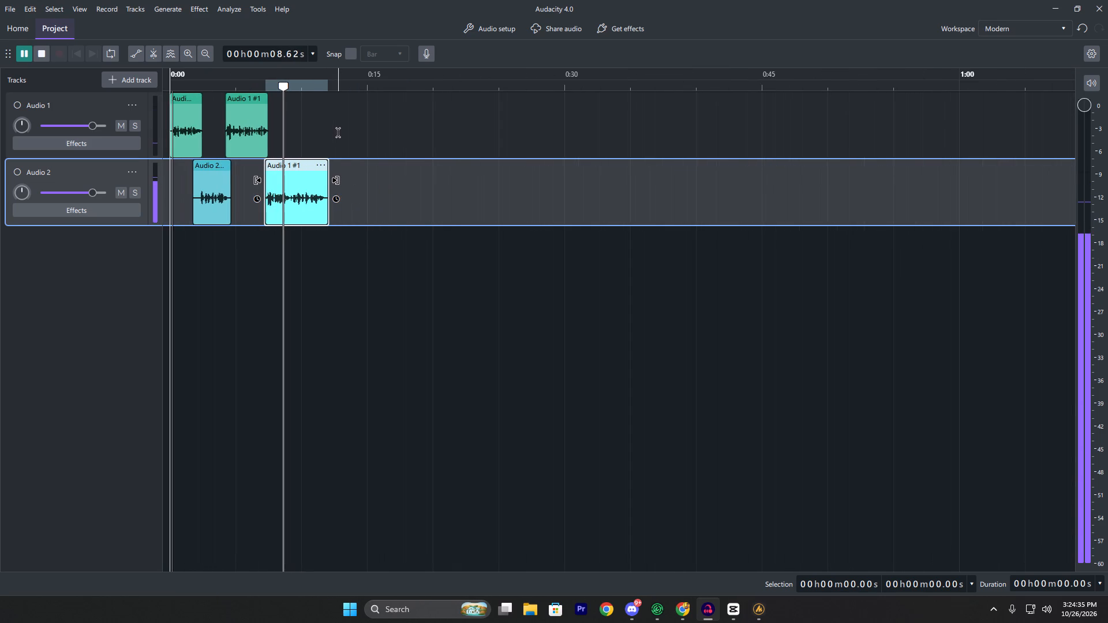
ctrl+scroll(338, 133, up, 10)
ctrl+scroll(338, 132, down, 3)
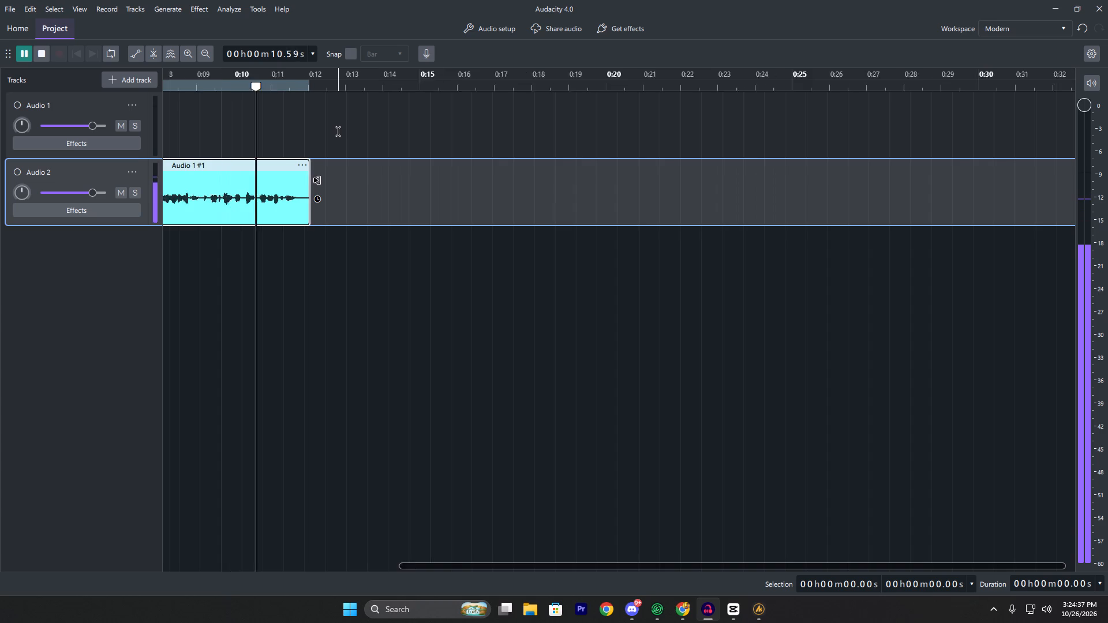
ctrl+scroll(338, 132, down, 2)
key(space)
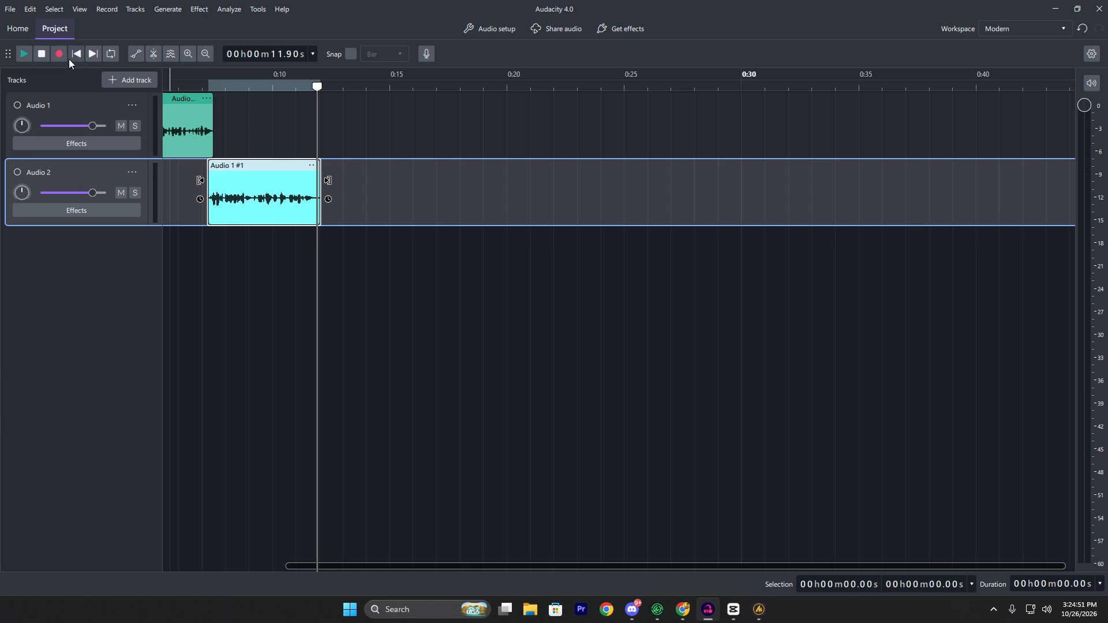
Switch to Maono Link to check the microphone's EQ preset, and return to Audacity.
click(675, 621)
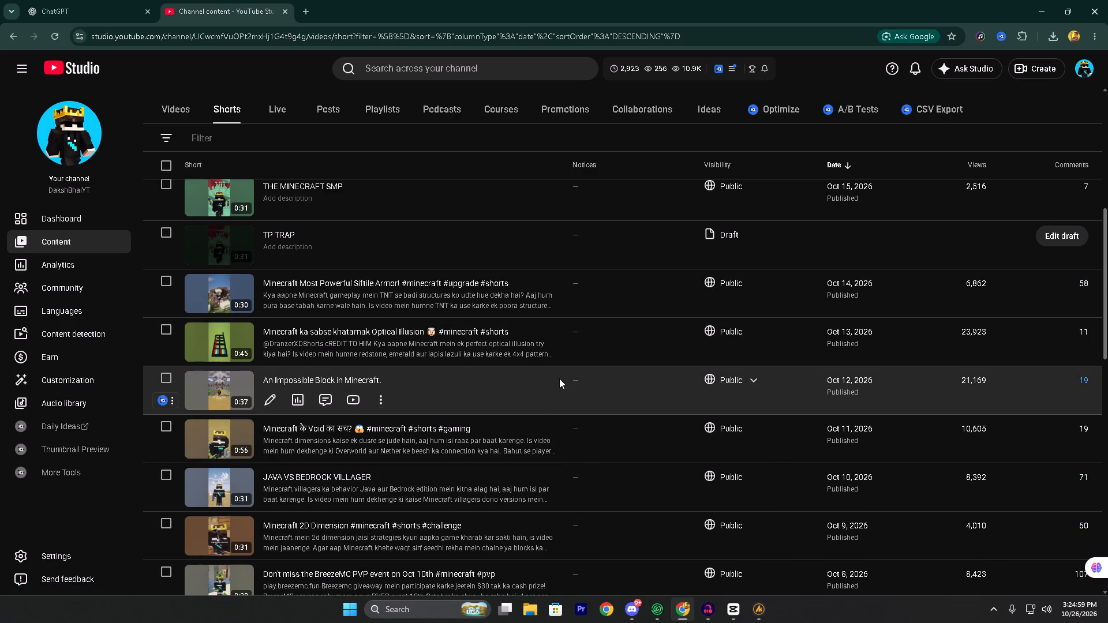
click(733, 610)
click(748, 613)
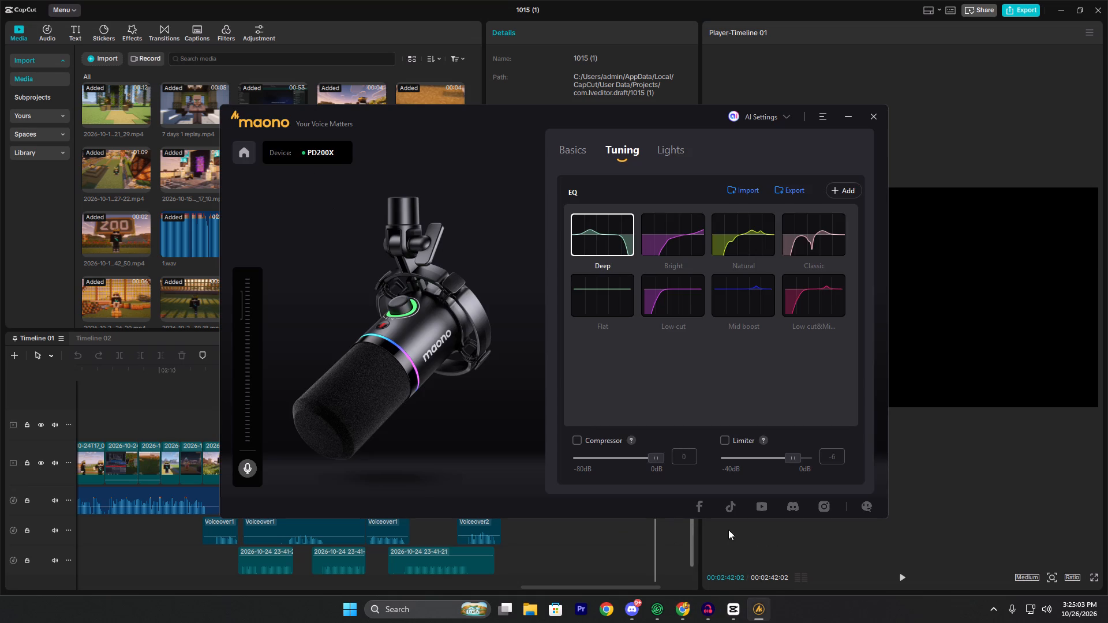
click(709, 617)
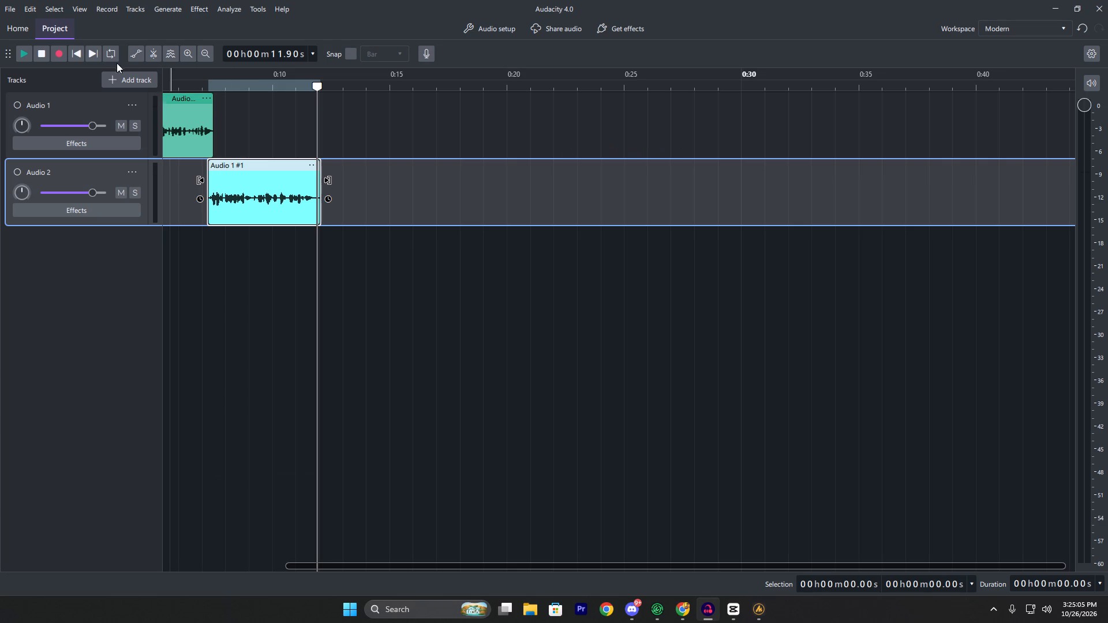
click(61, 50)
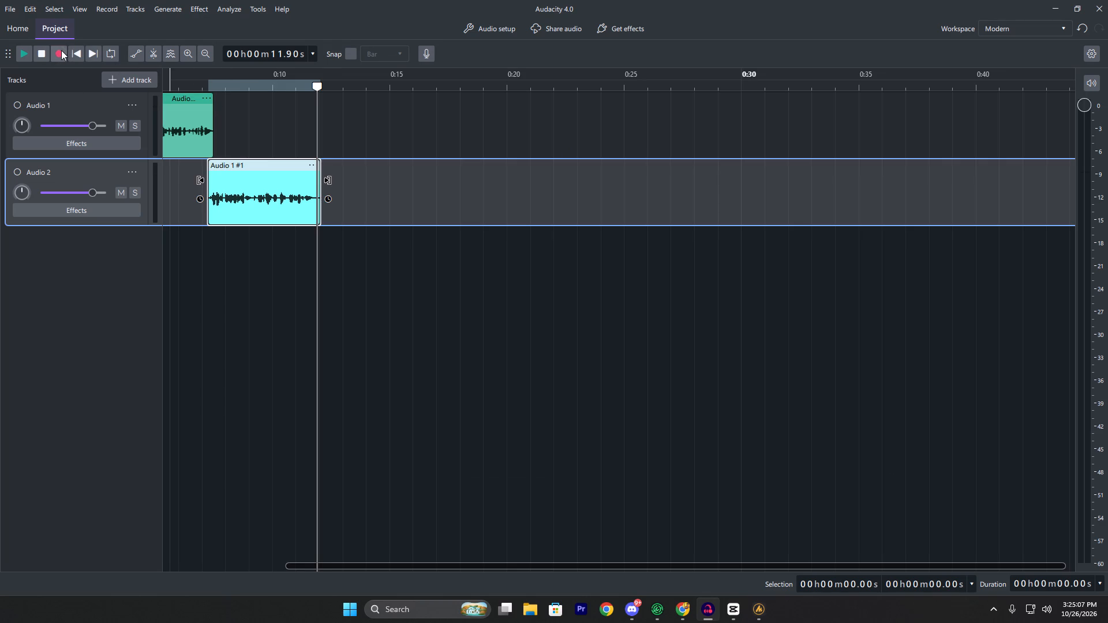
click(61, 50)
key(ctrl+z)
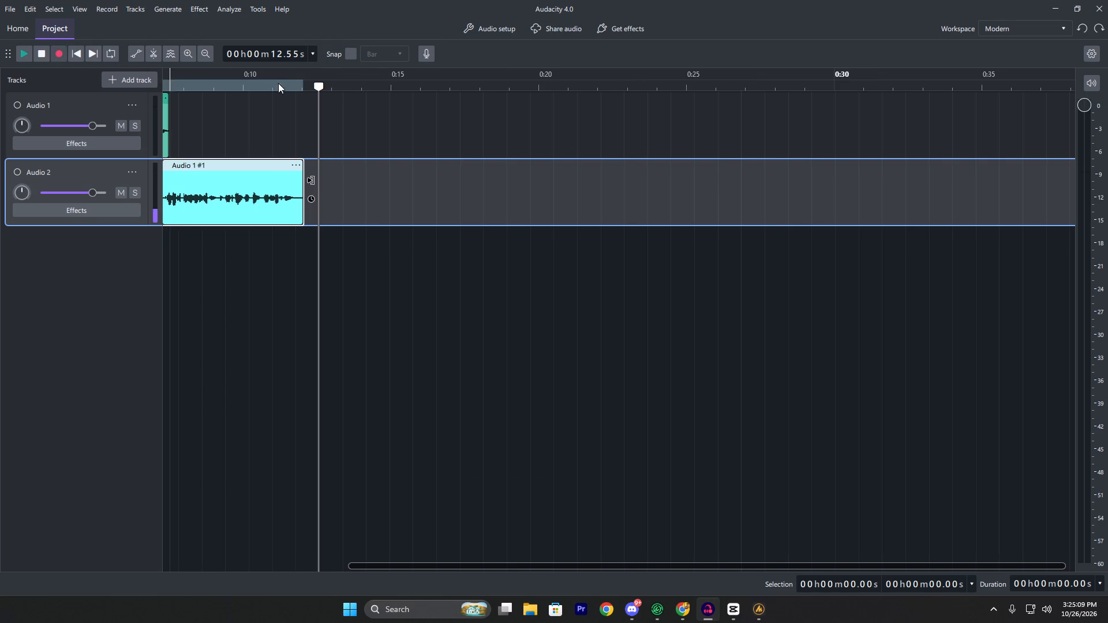
Record a new voice take on the Audio 1 track from about 11.3 s to about 19.6 s.
click(298, 84)
click(304, 110)
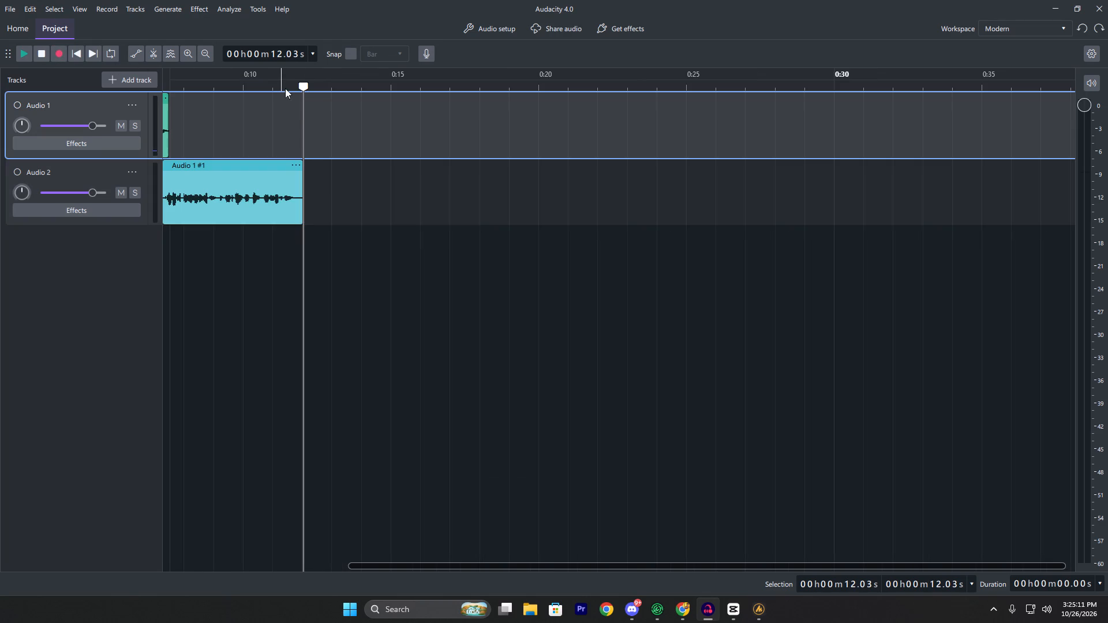
click(282, 83)
click(59, 50)
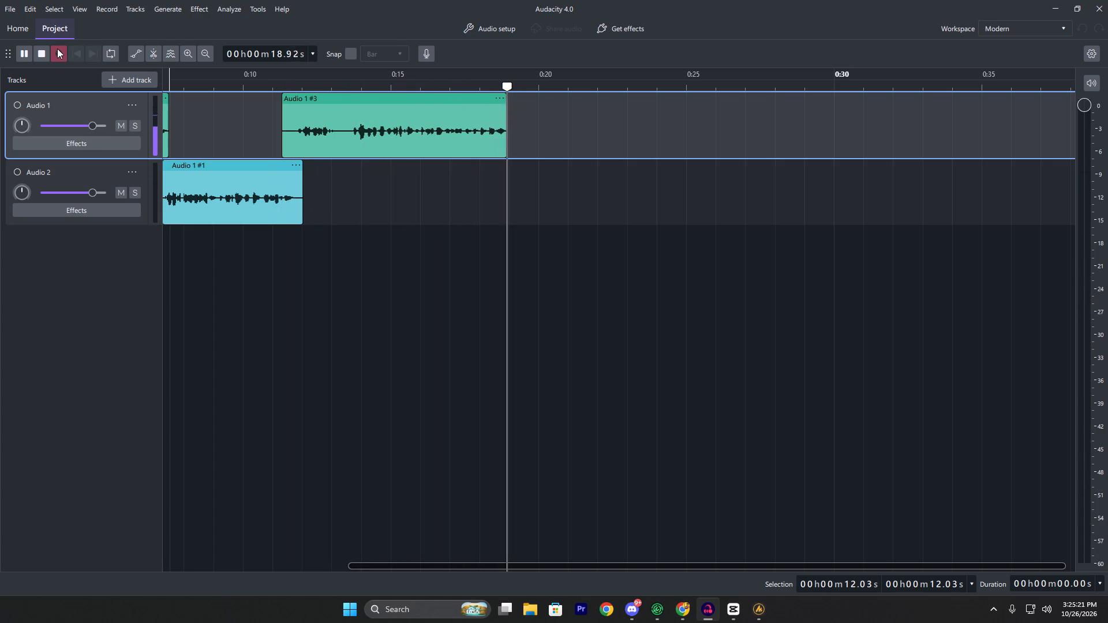
click(57, 48)
Play the new Audio 1 take and delete its unwanted opening, from 11.20 s to 13.68 s, closing the gap.
click(354, 88)
key(space)
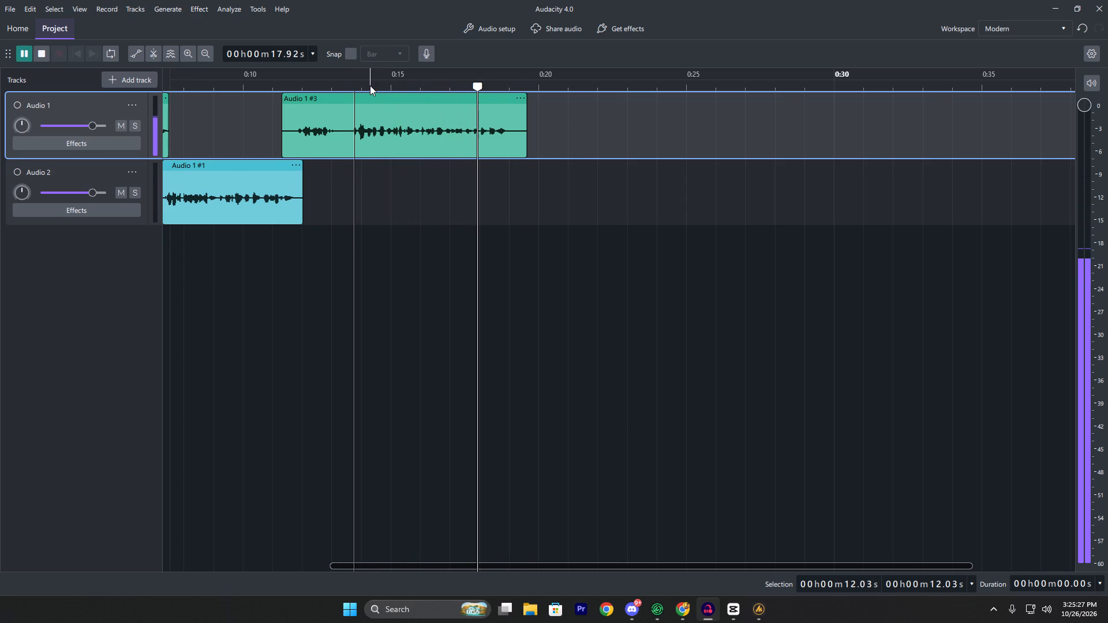
key(space)
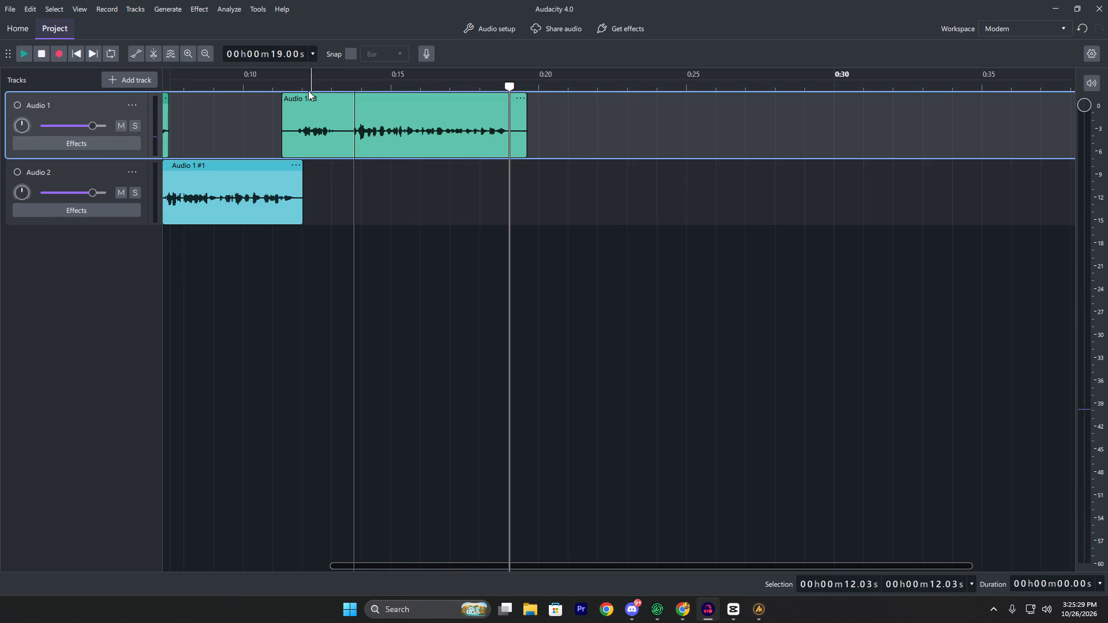
click(298, 85)
key(space)
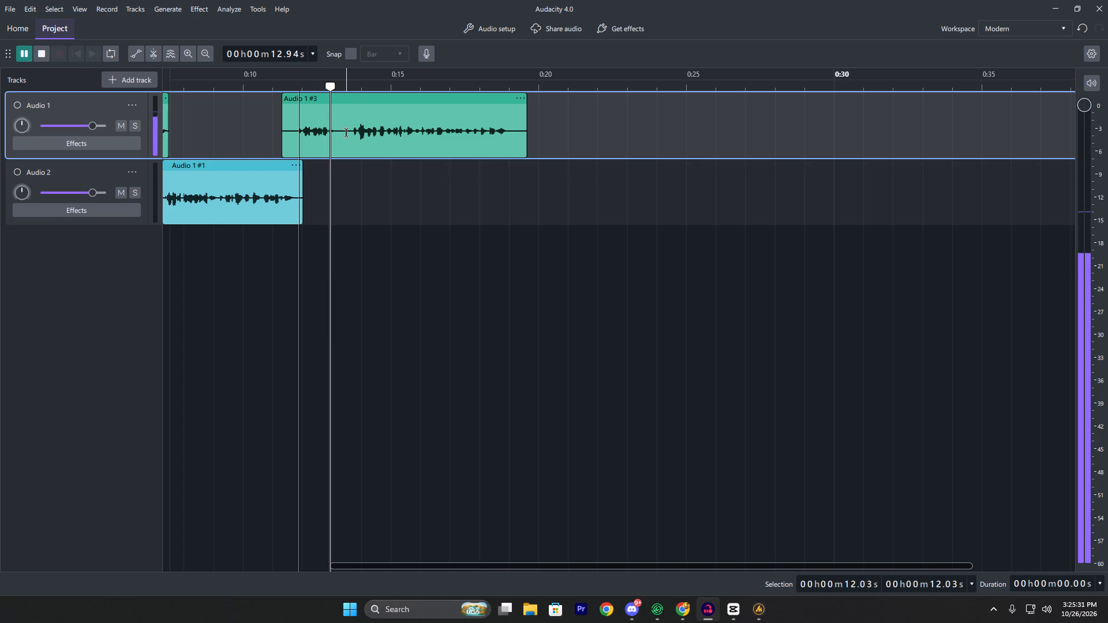
key(space)
drag(352, 132, 279, 144)
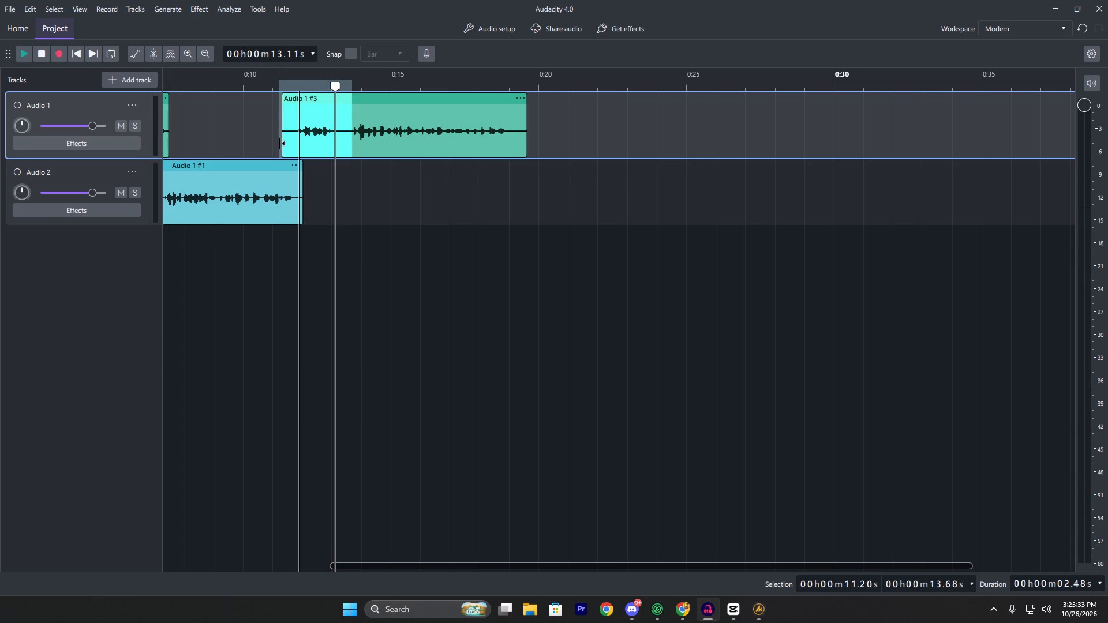
key(BackSpace)
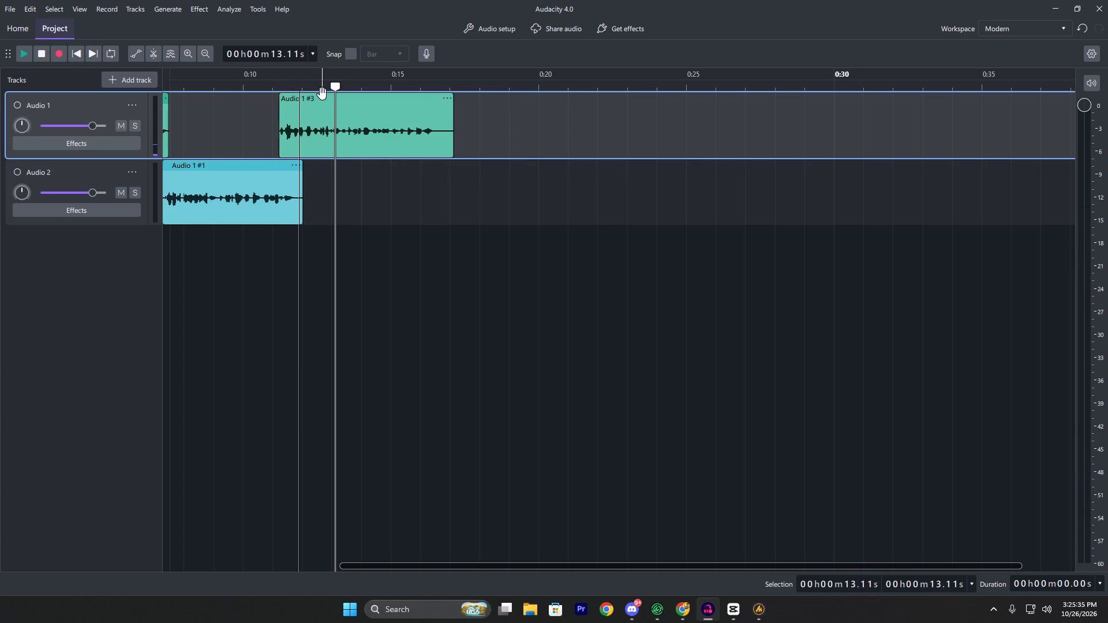
Play the join and shift the new Audio 1 clip slightly later, starting at about 11.5 s, overlapping the Audio 2 clip's end.
drag(317, 102, 321, 107)
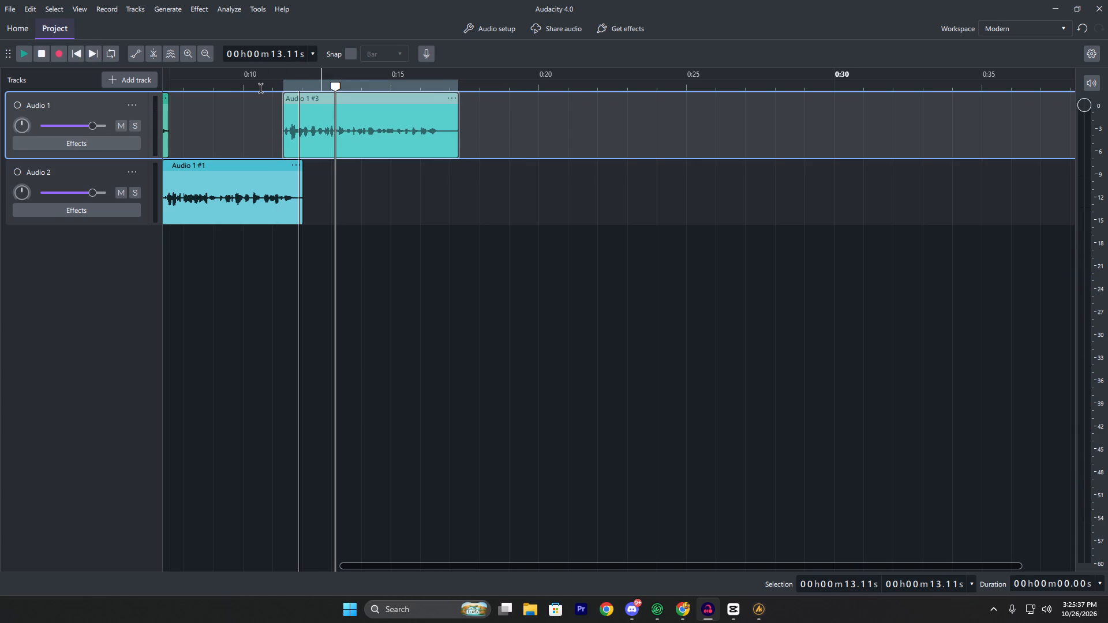
click(261, 88)
key(space)
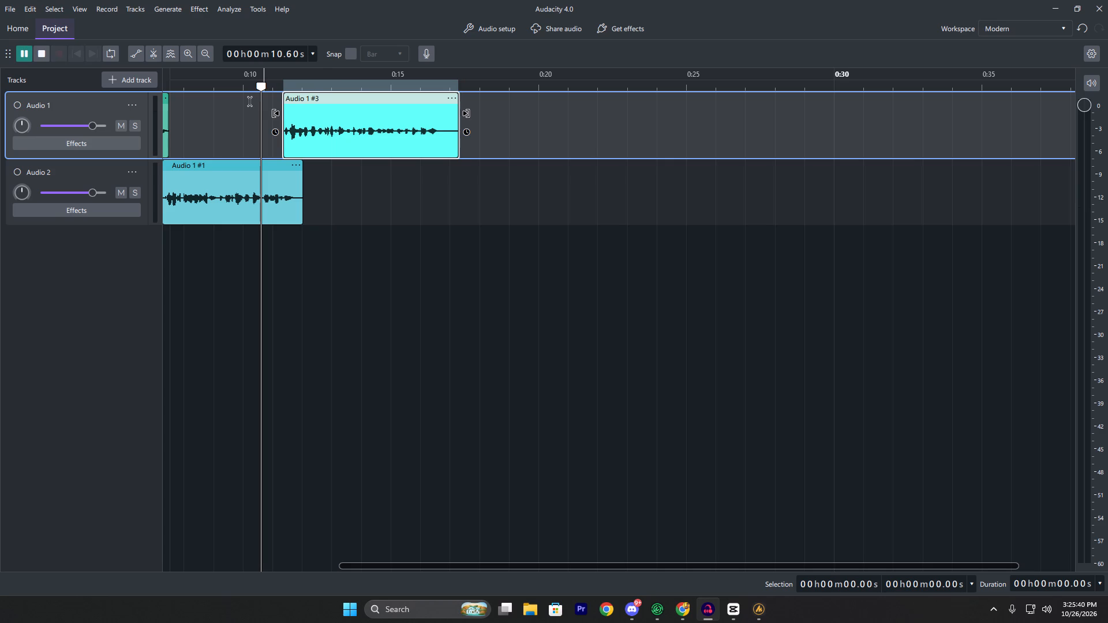
key(space)
click(312, 99)
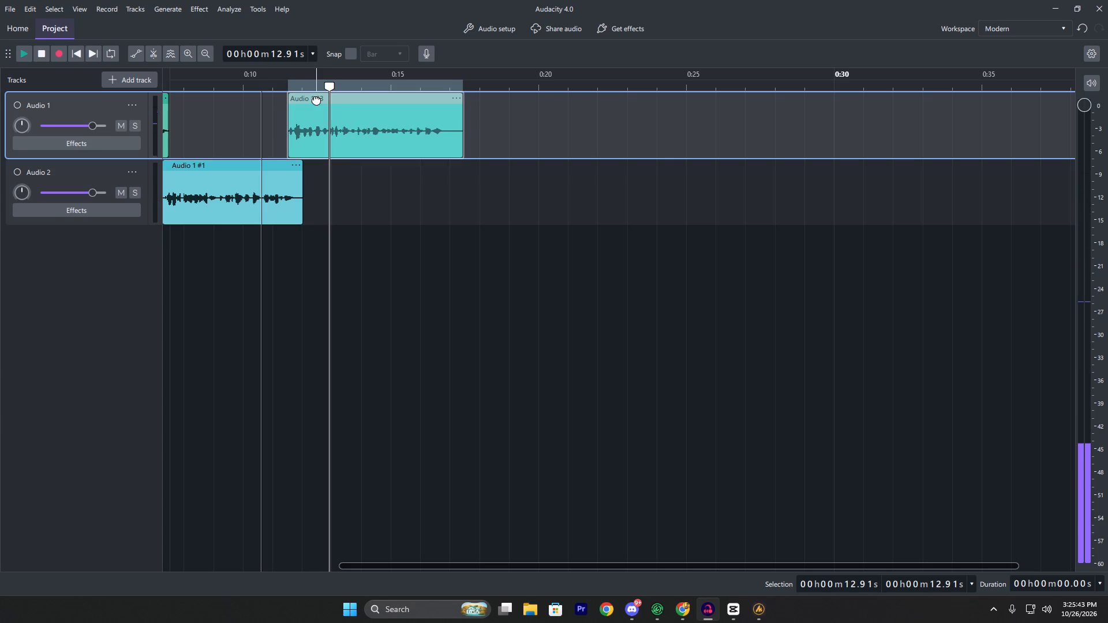
Play the overlap between the Audio 2 clip and the last Audio 1 clip from 11.24 s to about 16.95 s.
click(280, 90)
key(space)
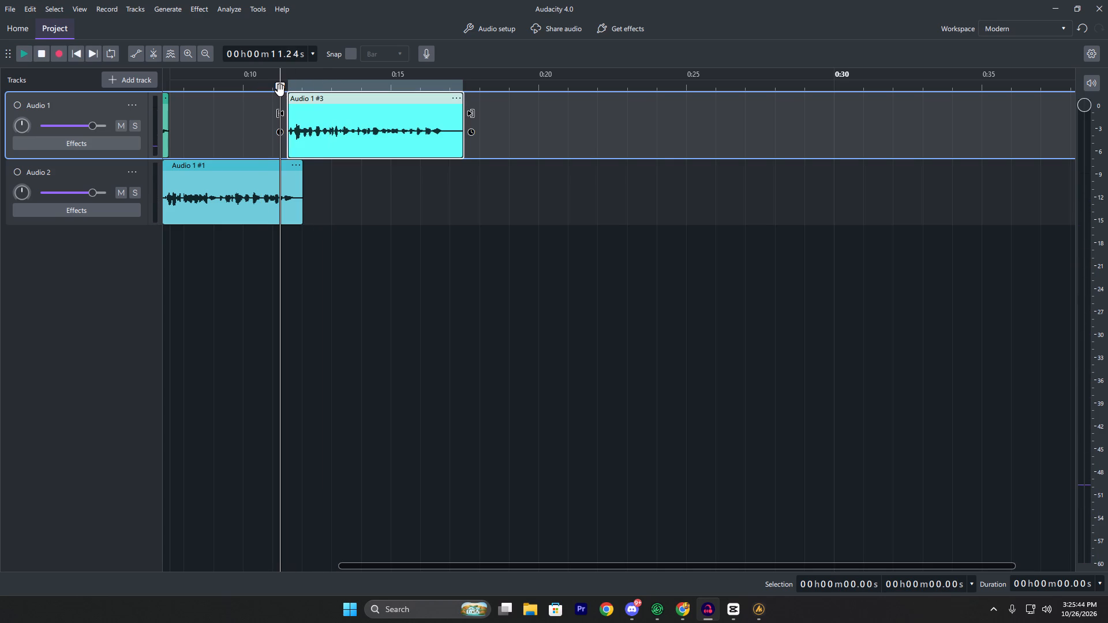
ctrl+scroll(497, 130, down, 5)
ctrl+scroll(500, 134, up, 5)
scroll(501, 134, down, 5)
scroll(501, 134, up, 1)
ctrl+scroll(501, 129, down, 5)
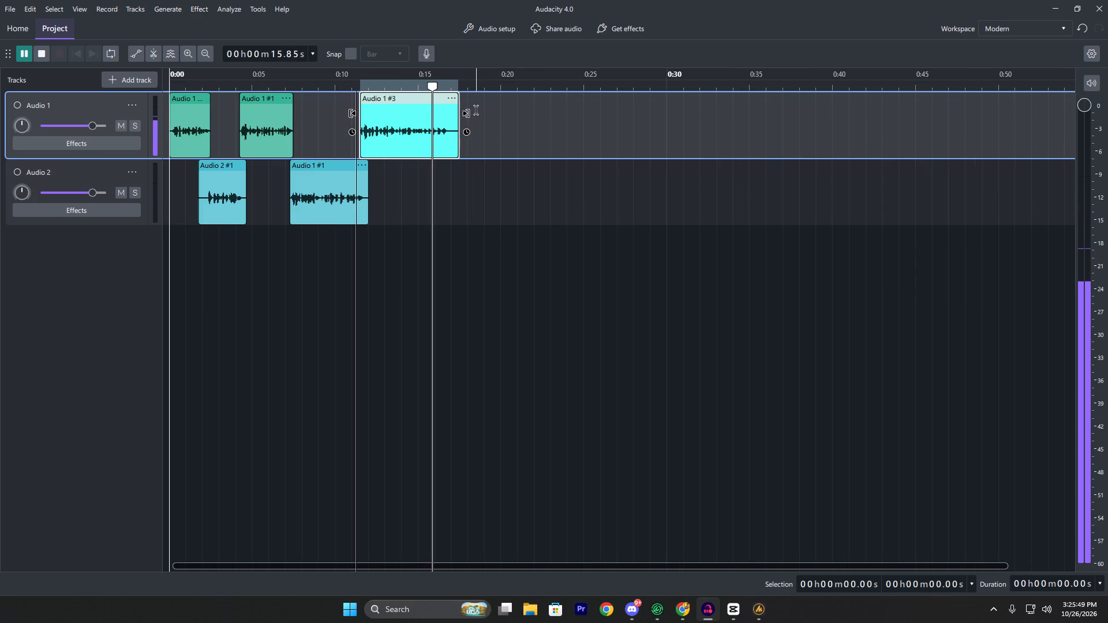
key(space)
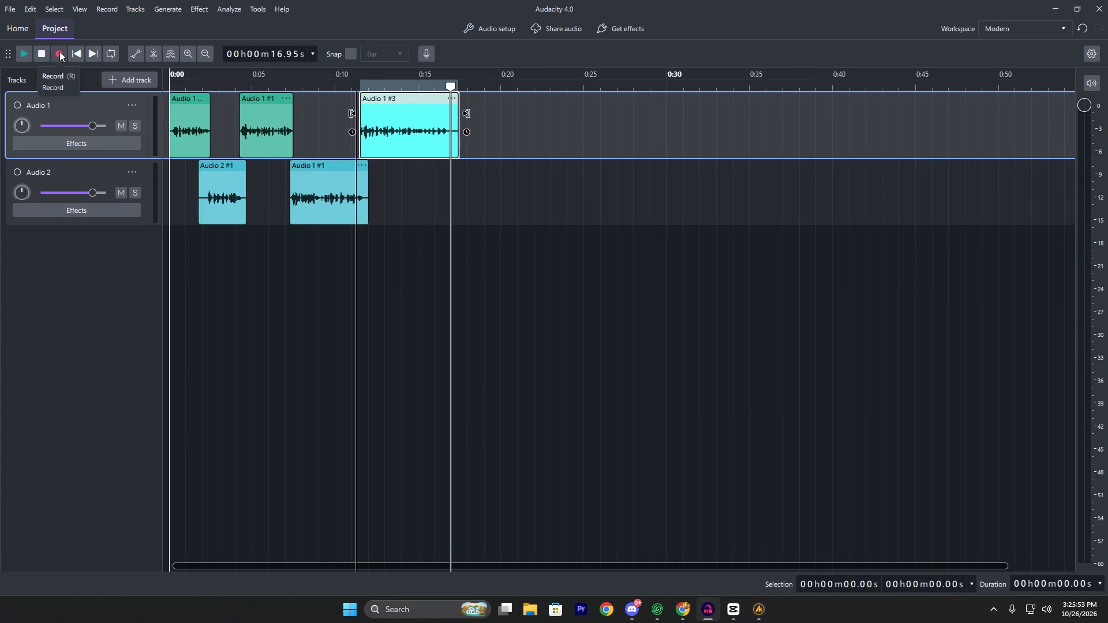
Record a new voice take on the Audio 2 track from 16.87 s to about 22.8 s, undoing the extra clip recorded after it.
click(449, 205)
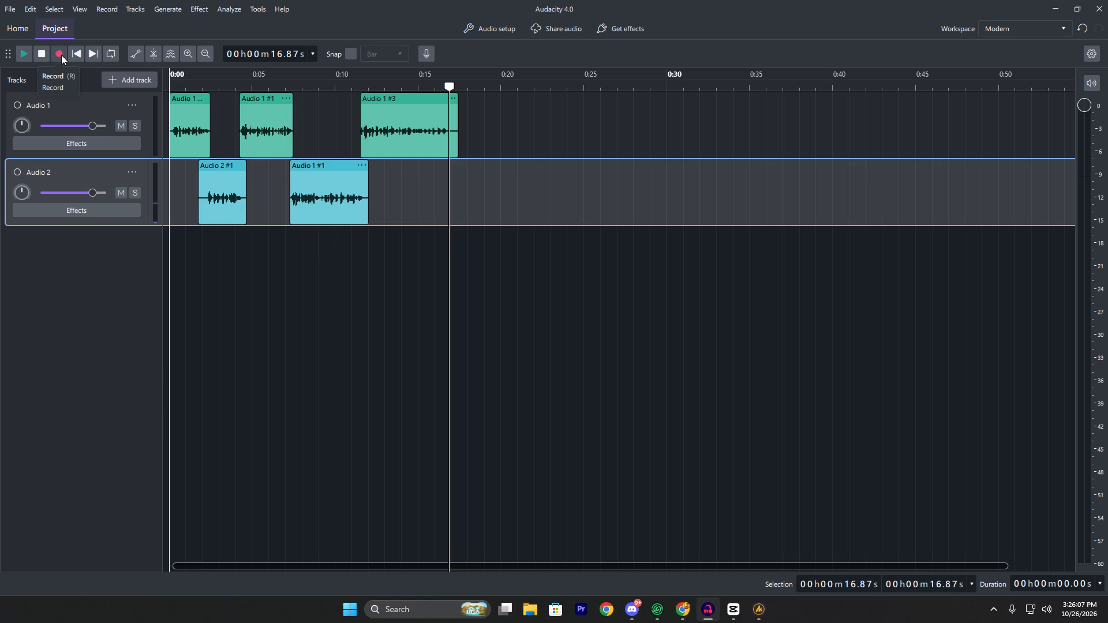
click(61, 55)
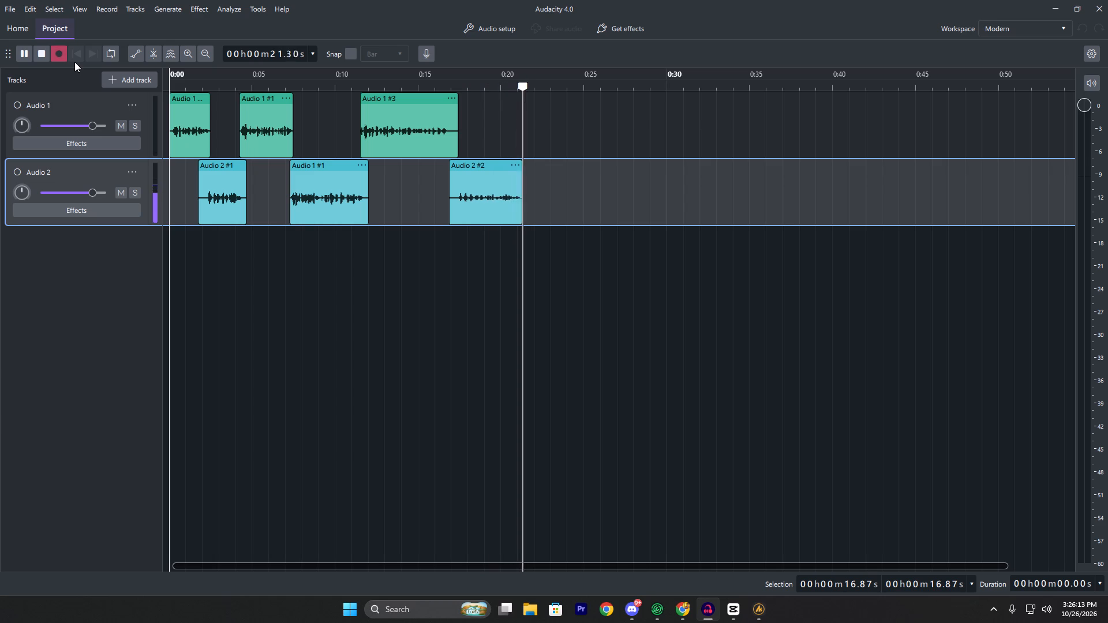
double_click(62, 53)
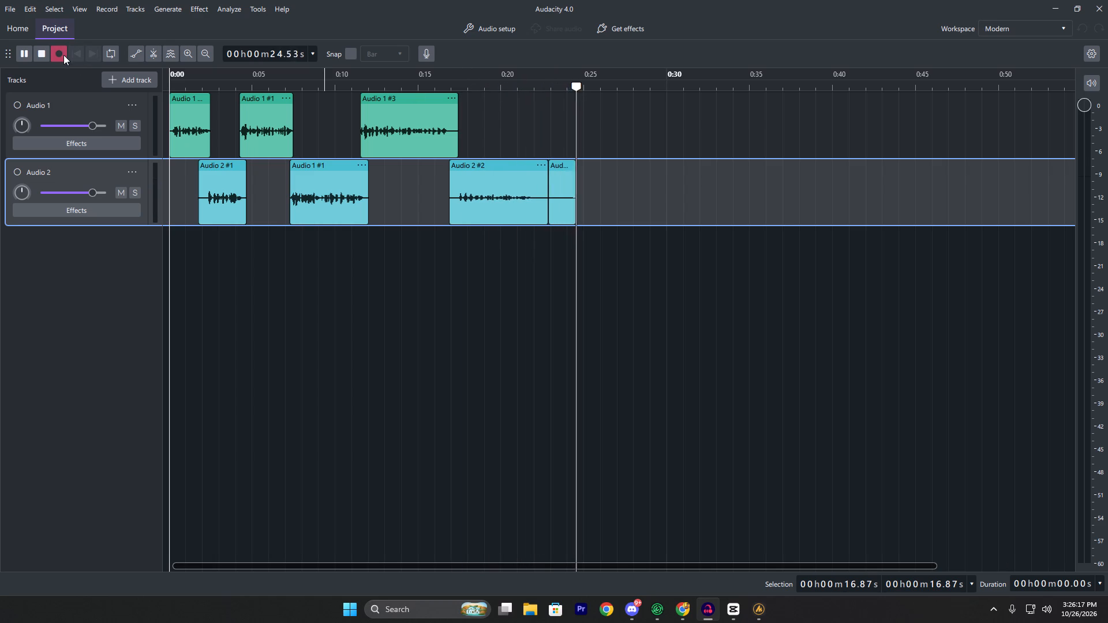
key(space)
key(ctrl+z)
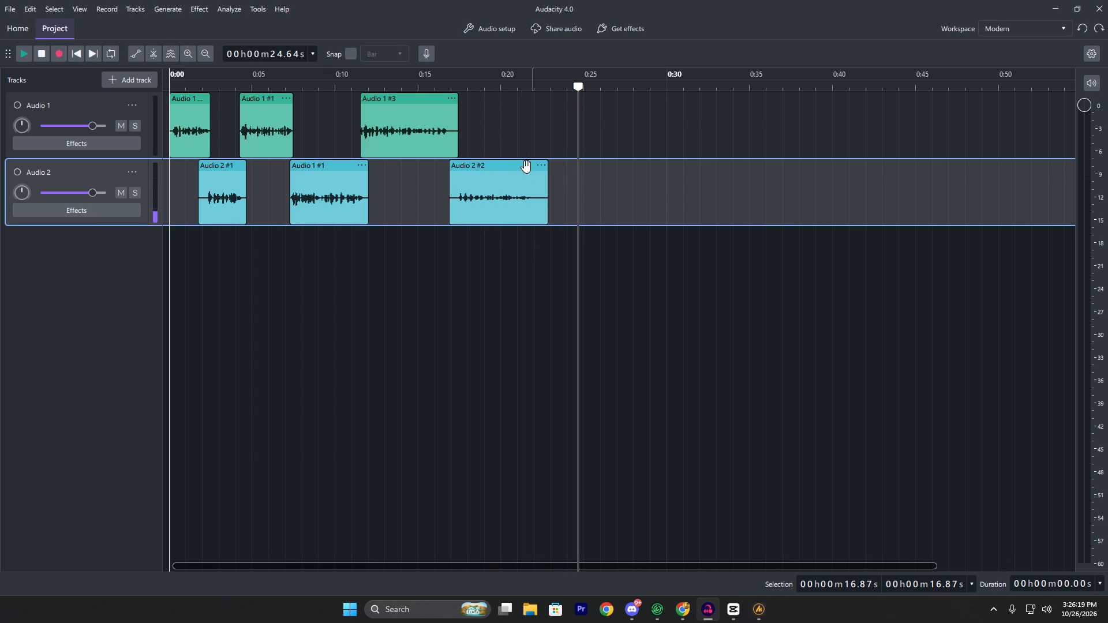
Play the start of the new Audio 2 take and shift the clip earlier, starting at about 16.1 s, overlapping the Audio 1 clip's end.
click(447, 88)
key(space)
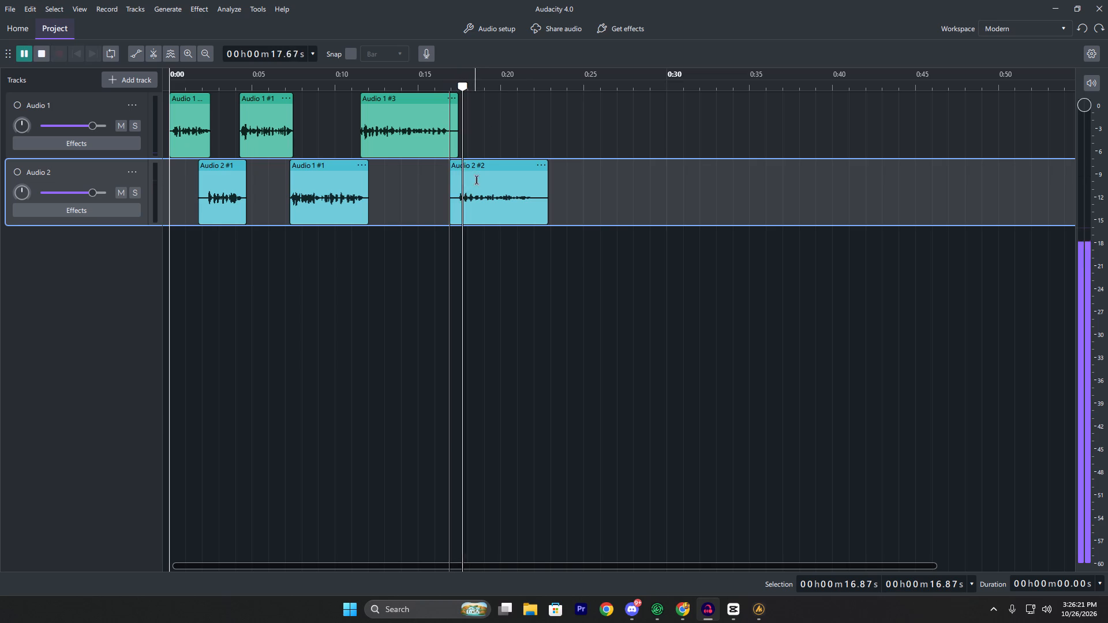
key(space)
drag(481, 168, 470, 171)
Play the adjusted overlap and the rest of the new Audio 2 clip from about 16.4 s to about 21.1 s.
click(441, 88)
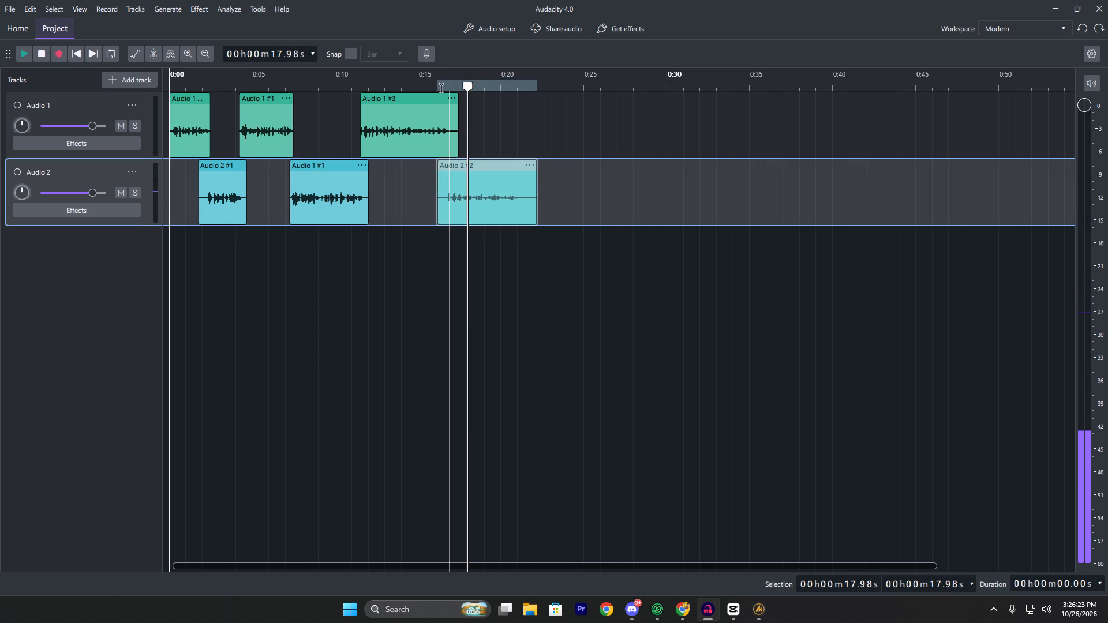
key(space)
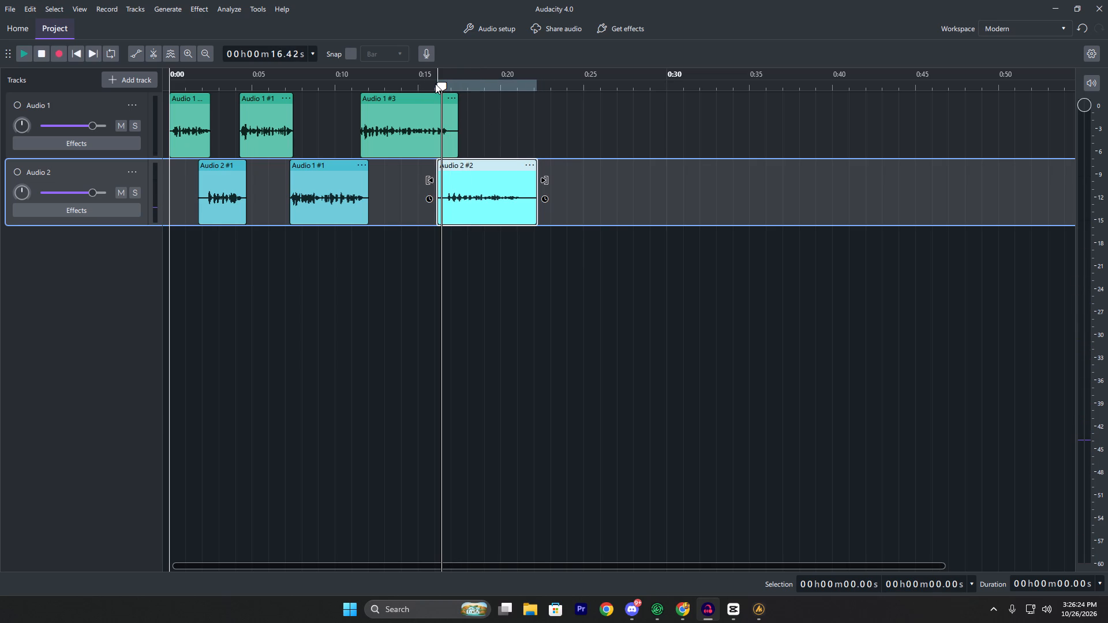
ctrl+scroll(555, 167, down, 2)
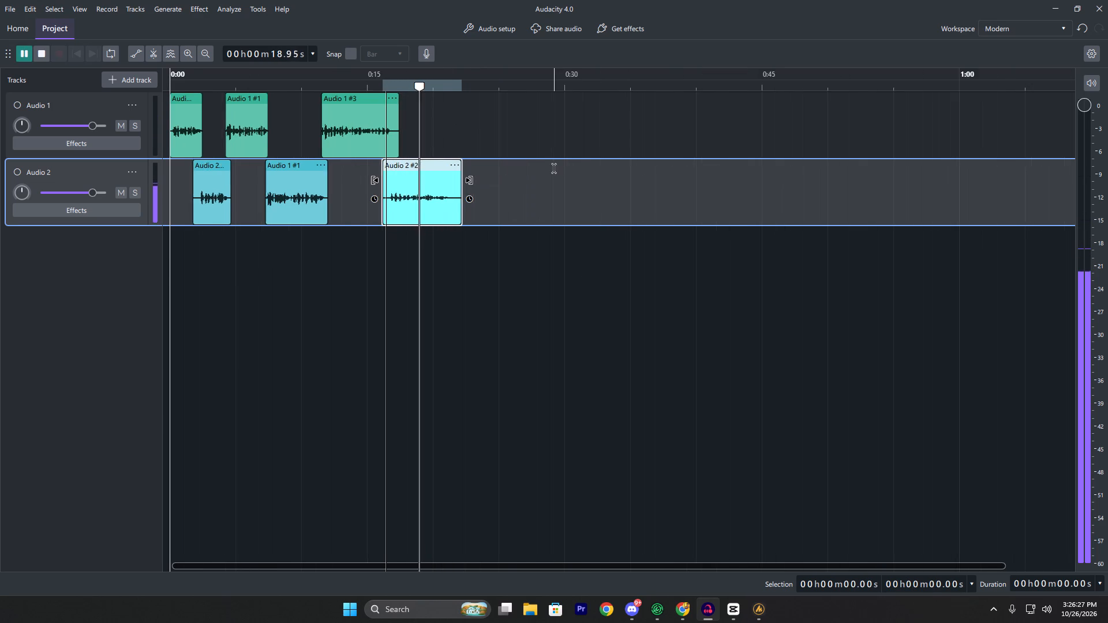
ctrl+scroll(554, 168, up, 2)
ctrl+scroll(504, 174, up, 4)
ctrl+scroll(476, 175, down, 4)
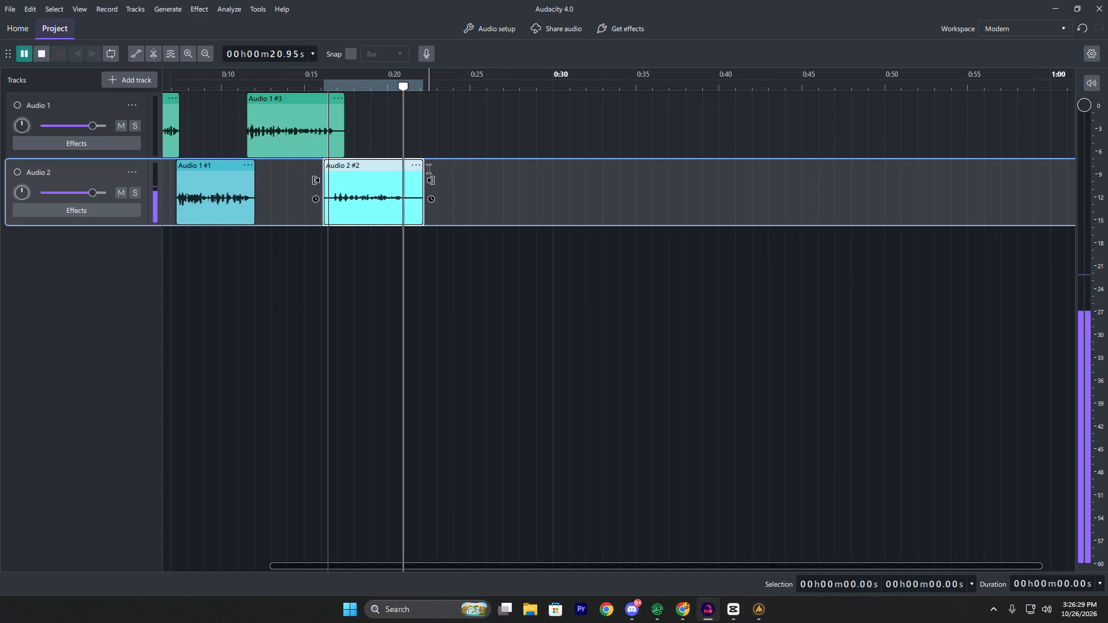
key(space)
Record a new voice take on the Audio 1 track starting at 21.11 s.
click(406, 117)
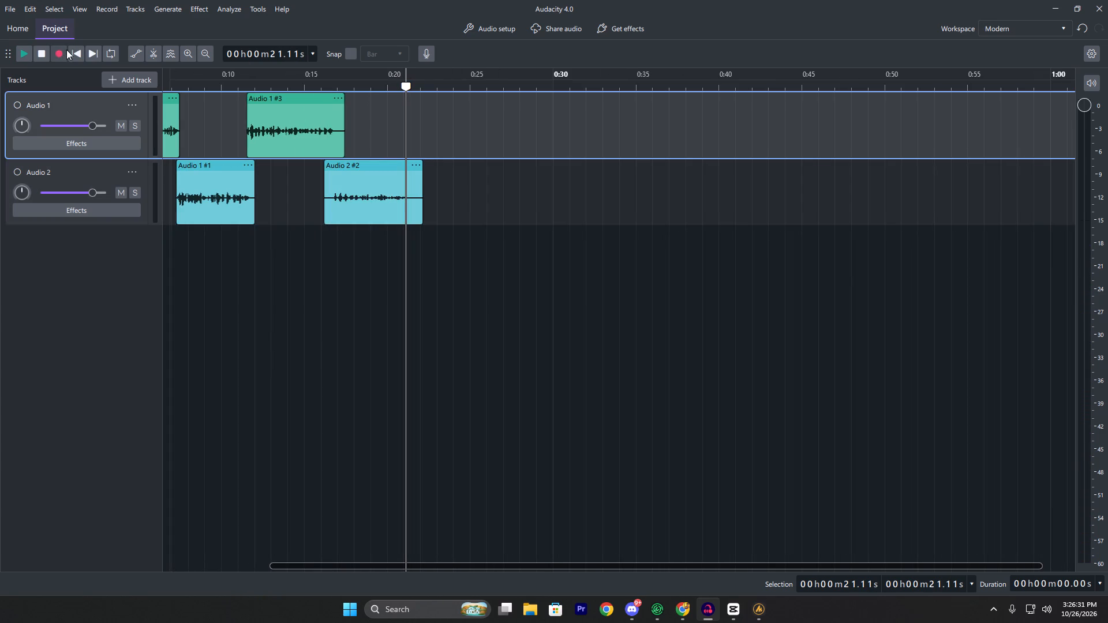
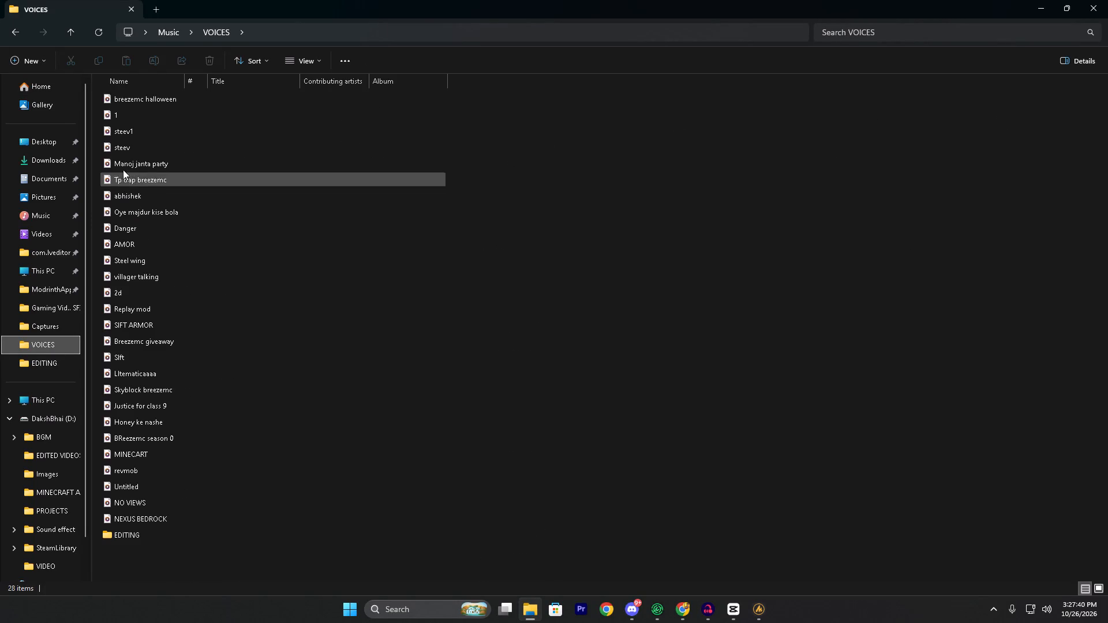
Open the voice file 1 from the VOICES folder and make VLC media player the permanent app for .wav files.
click(140, 115)
drag(140, 115, 285, 183)
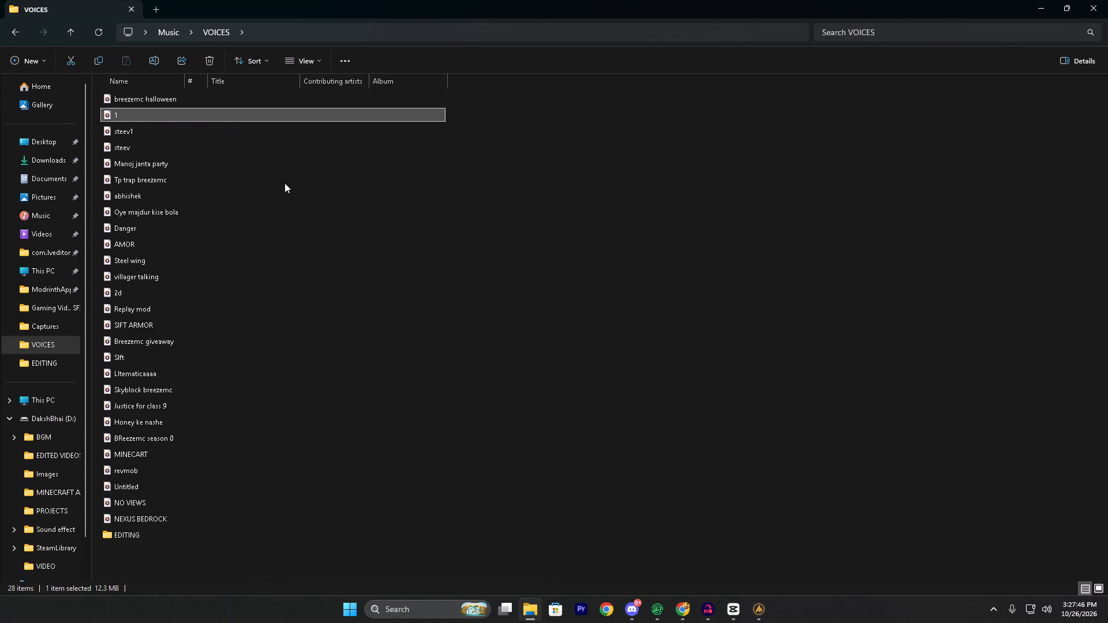
drag(285, 183, 334, 268)
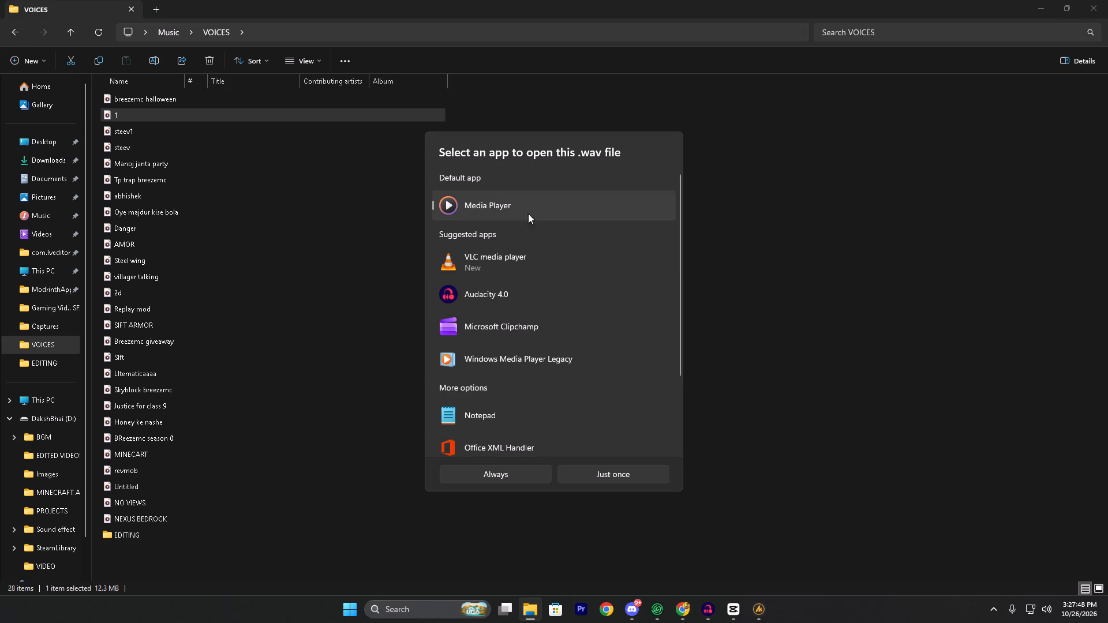
click(555, 275)
click(511, 470)
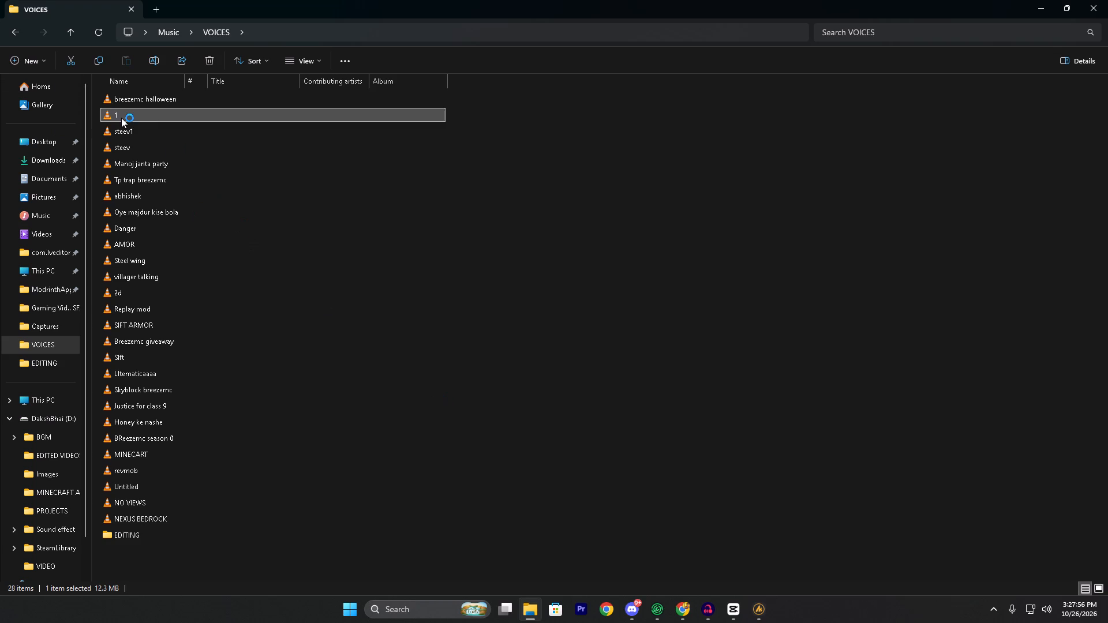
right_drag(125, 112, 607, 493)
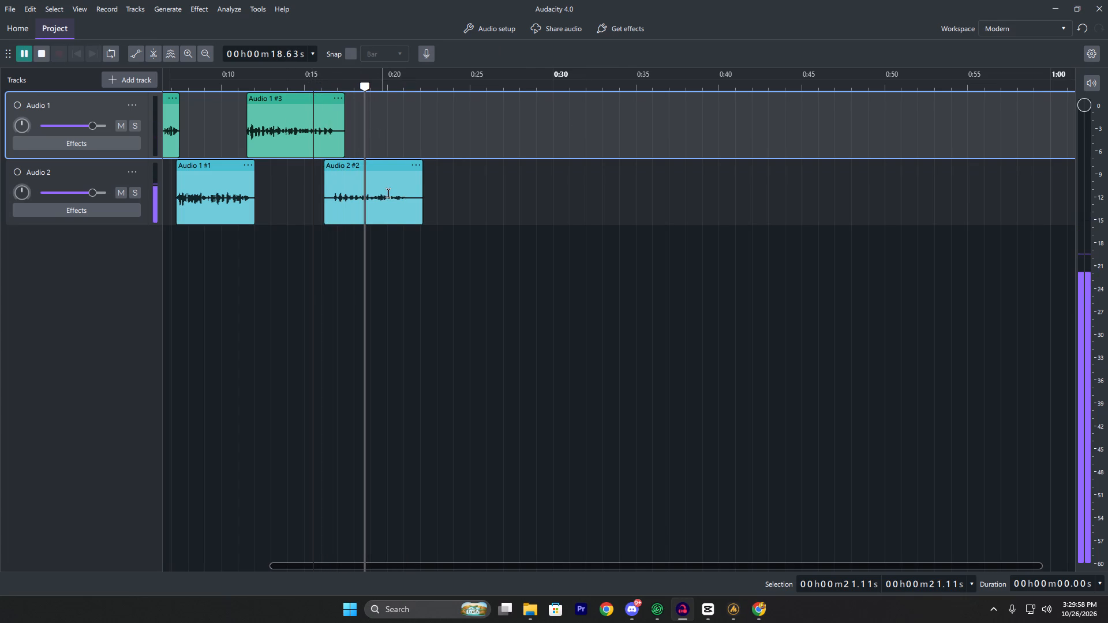
key(space)
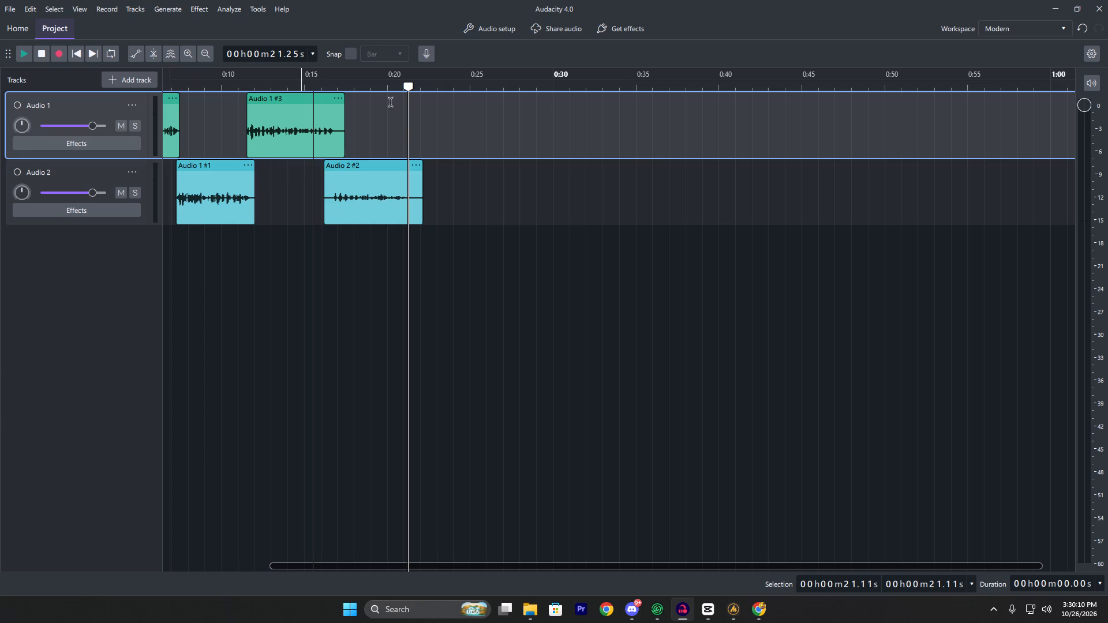
Record a new voice clip on Audio 1, starting at about 25.6 s and ending at about 51 s.
drag(407, 89, 471, 120)
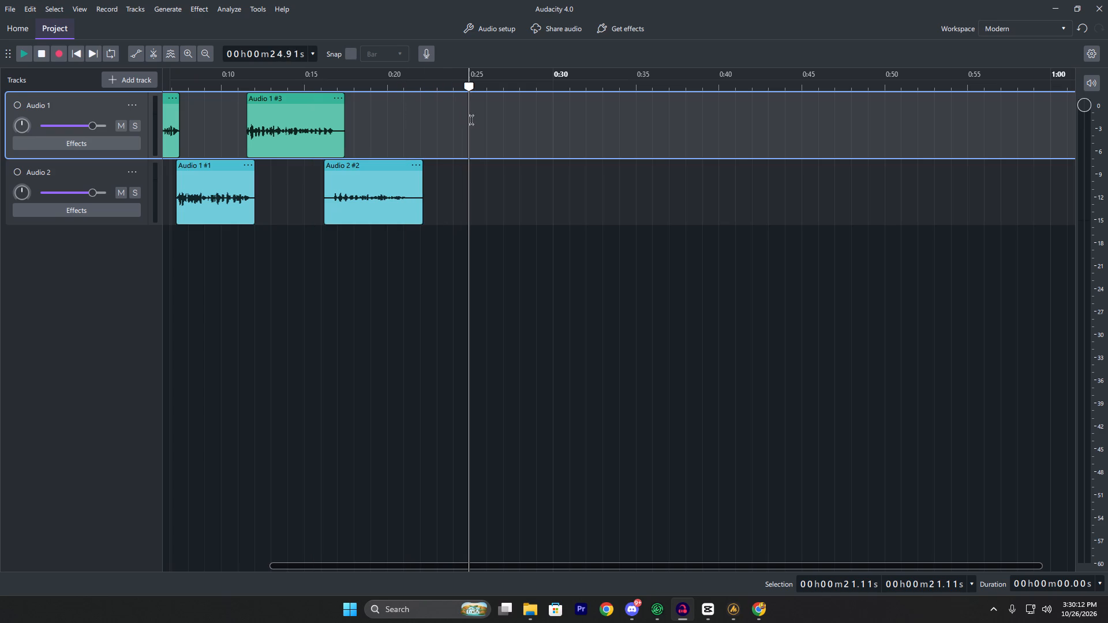
drag(471, 120, 480, 121)
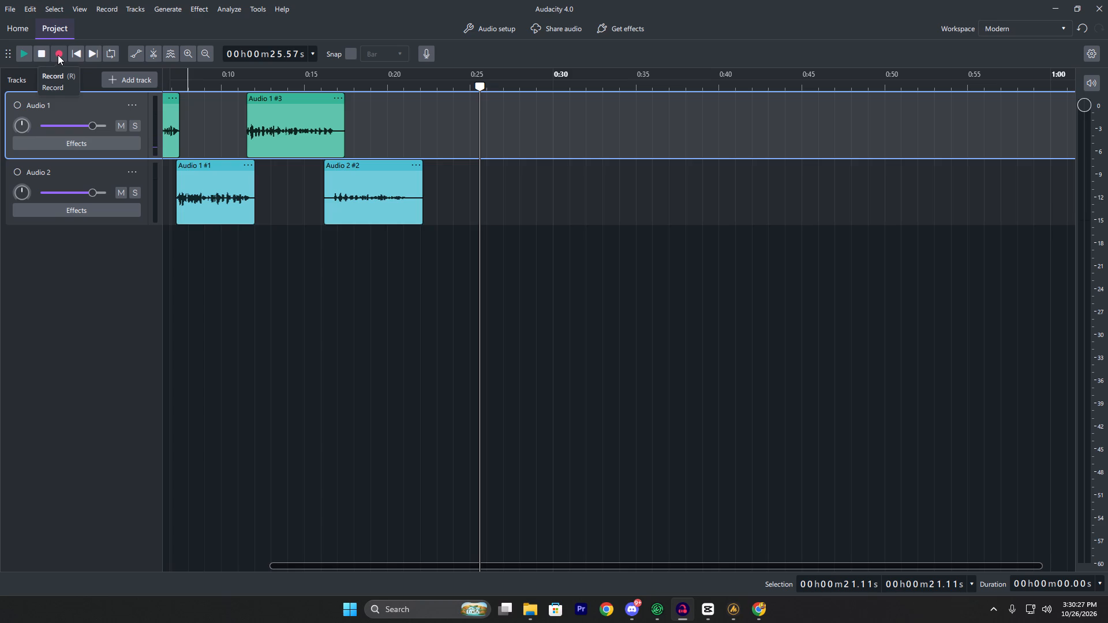
click(58, 55)
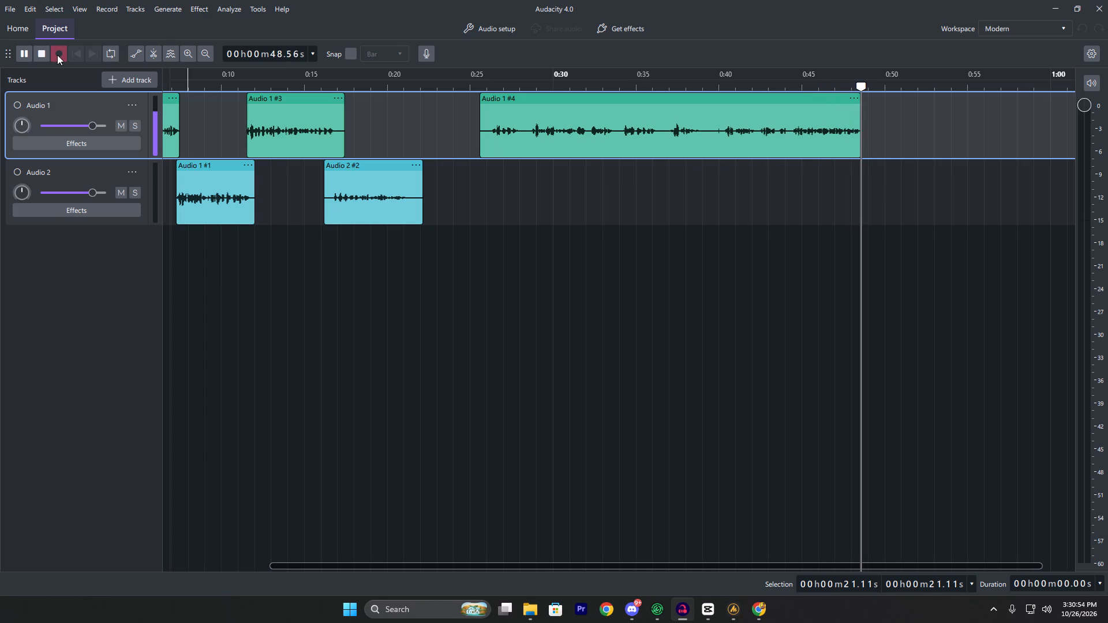
click(63, 50)
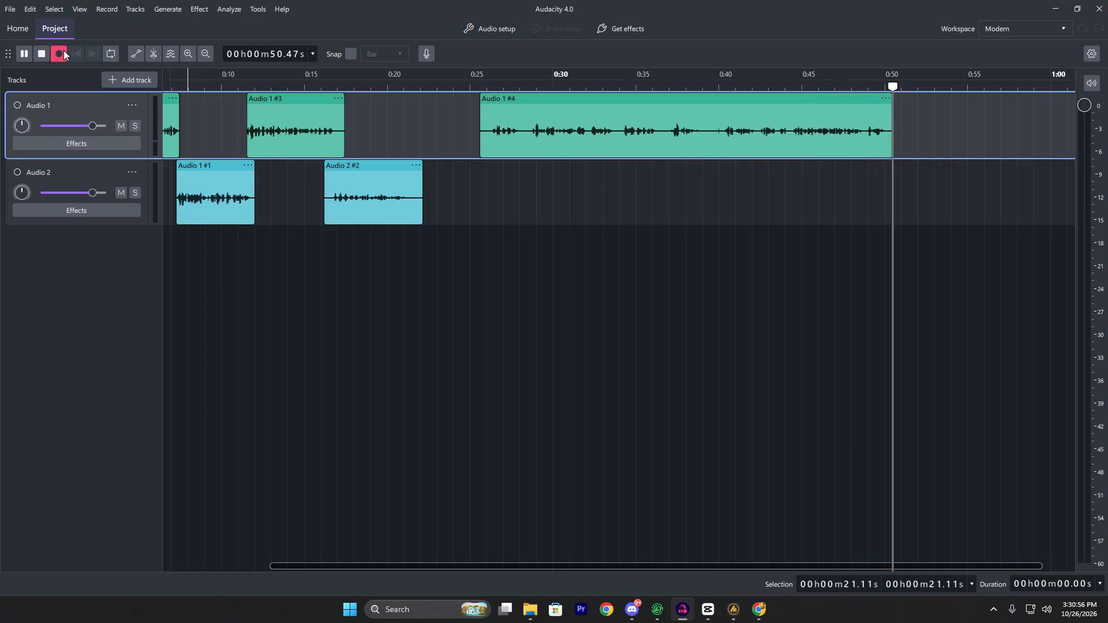
click(698, 622)
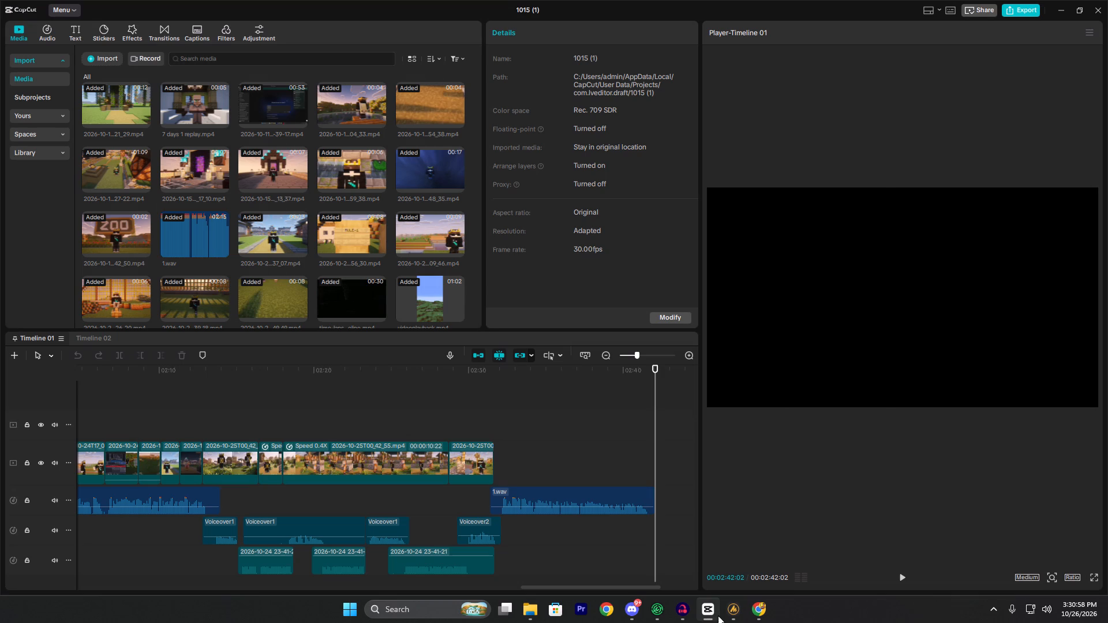
click(737, 605)
click(758, 609)
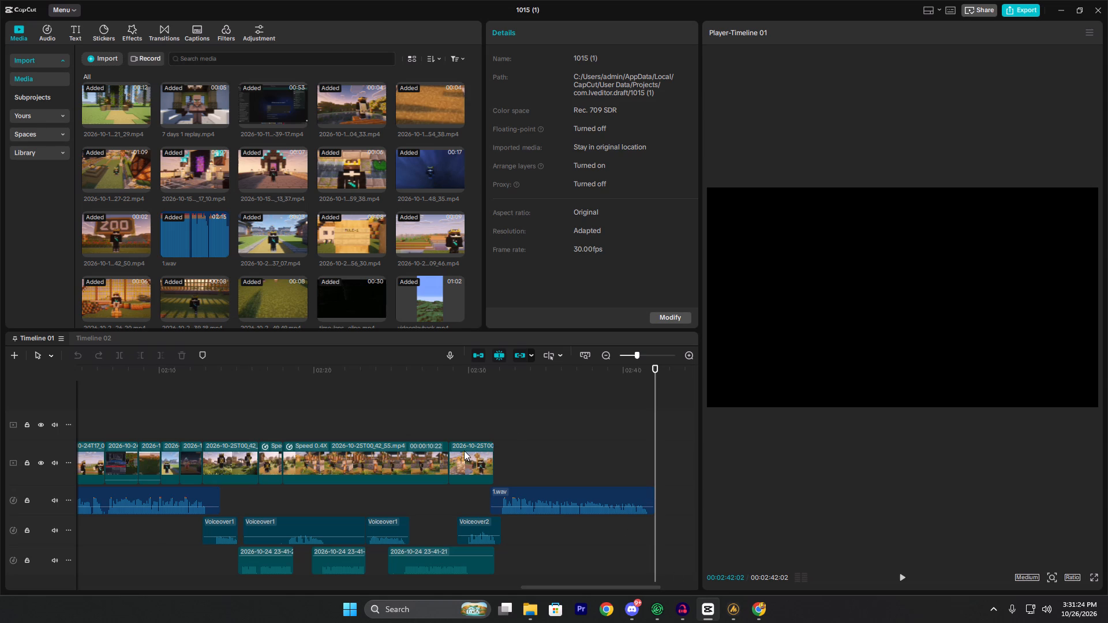
click(504, 407)
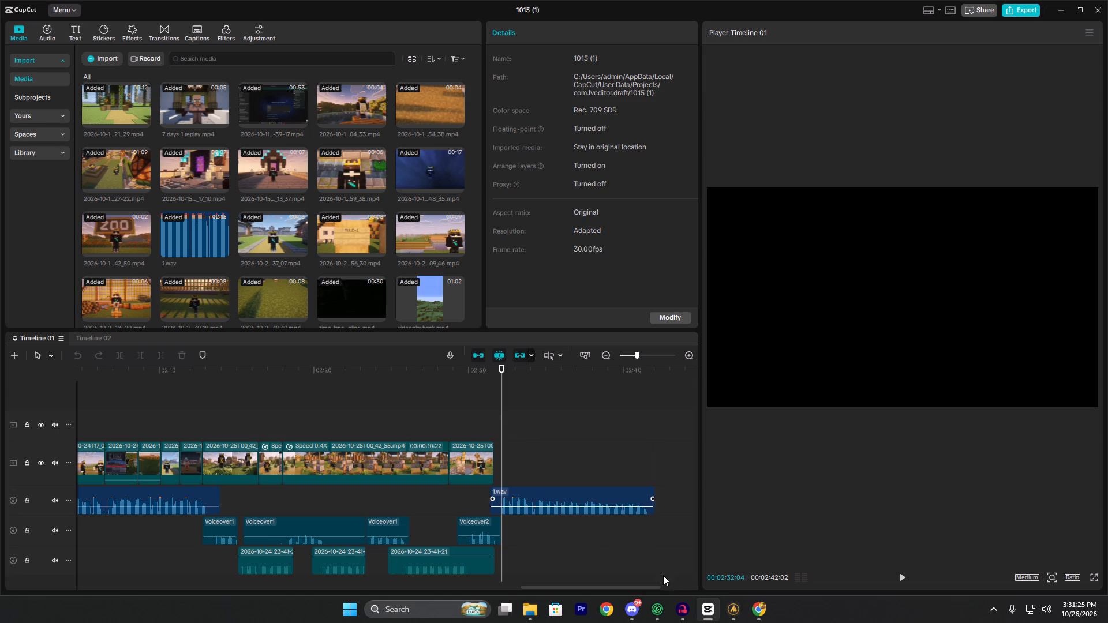
Return to Audacity, play the start of the new Audio 1 clip and delete its pause from 27.95 s to 28.71 s.
click(674, 597)
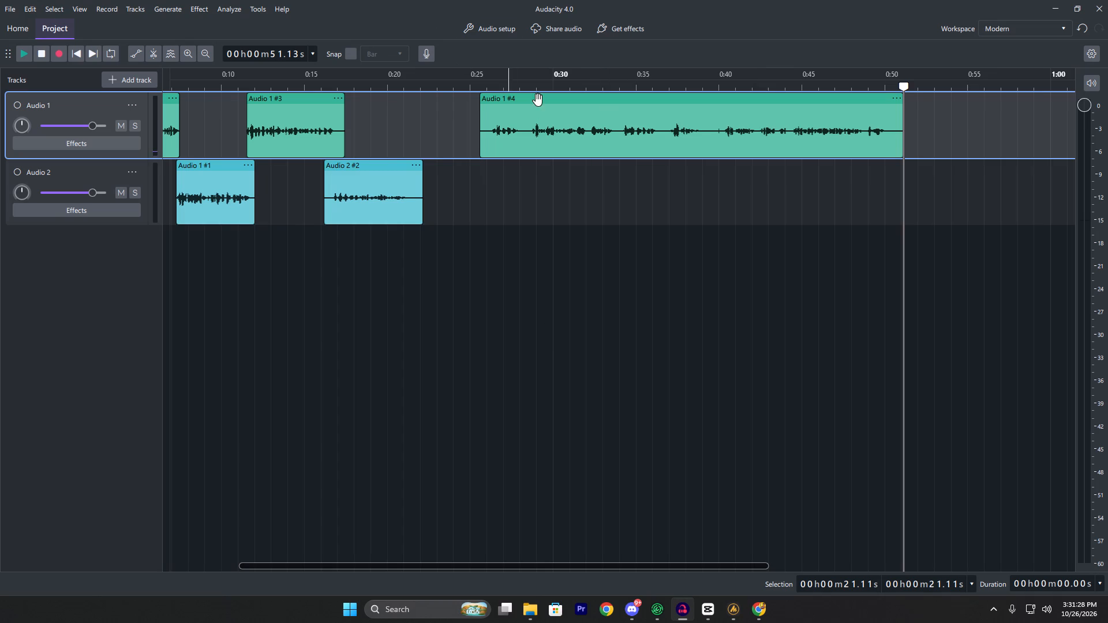
click(491, 89)
key(space)
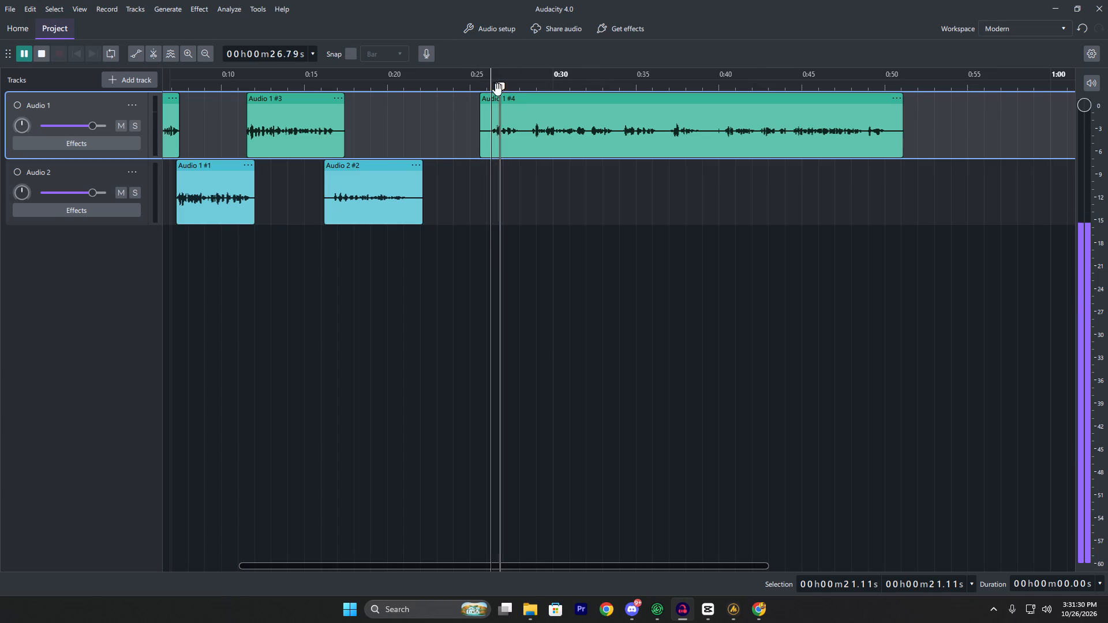
key(space)
ctrl+scroll(543, 124, up, 19)
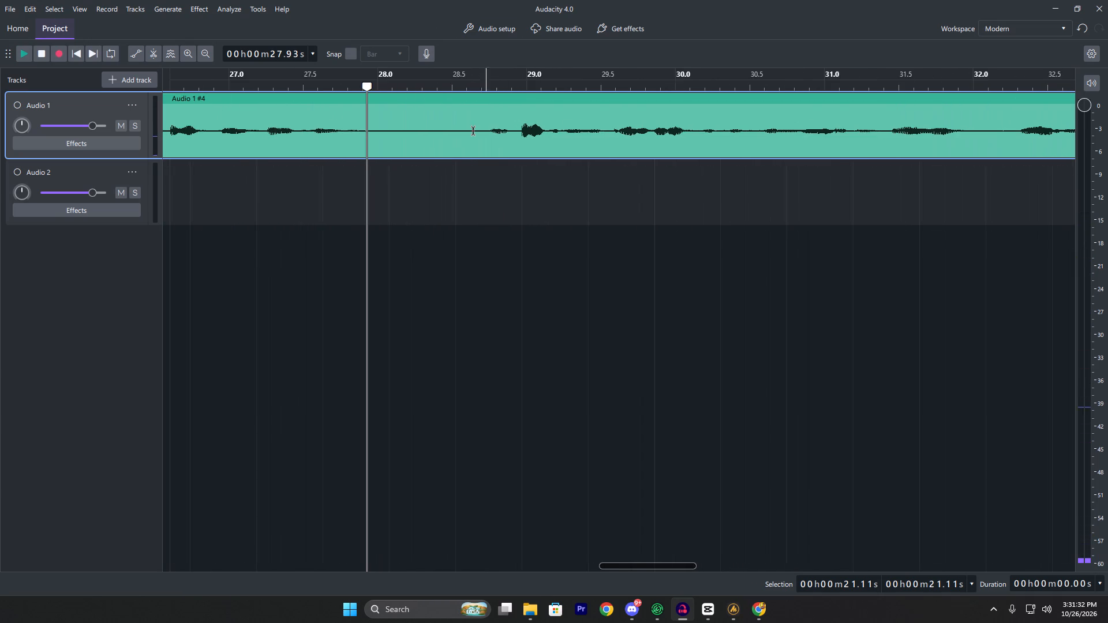
drag(370, 131, 470, 141)
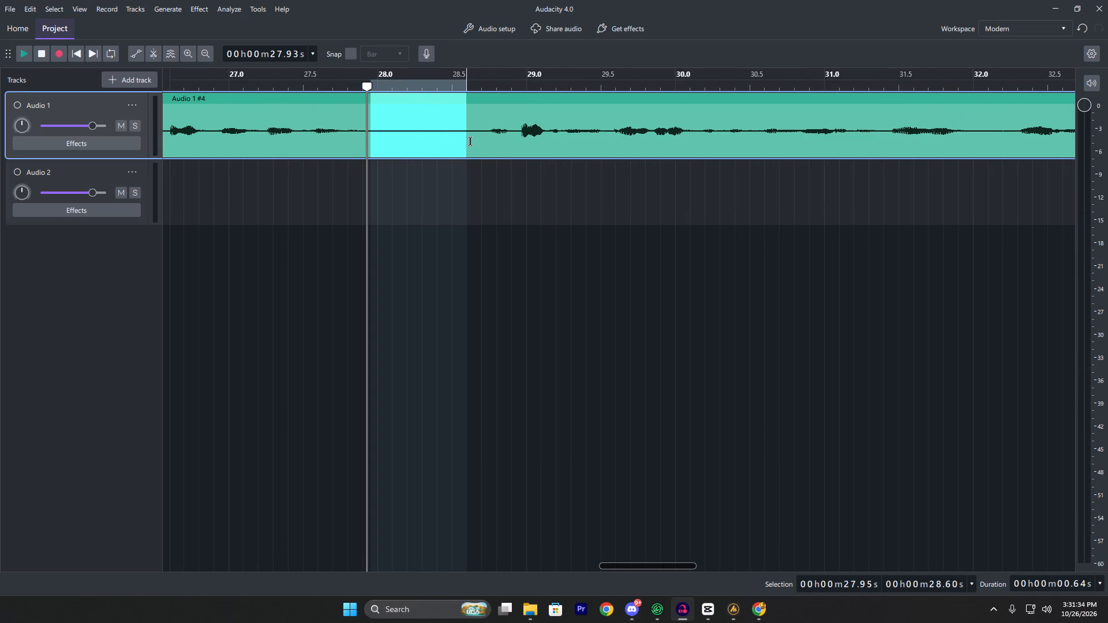
drag(470, 141, 484, 144)
key(BackSpace)
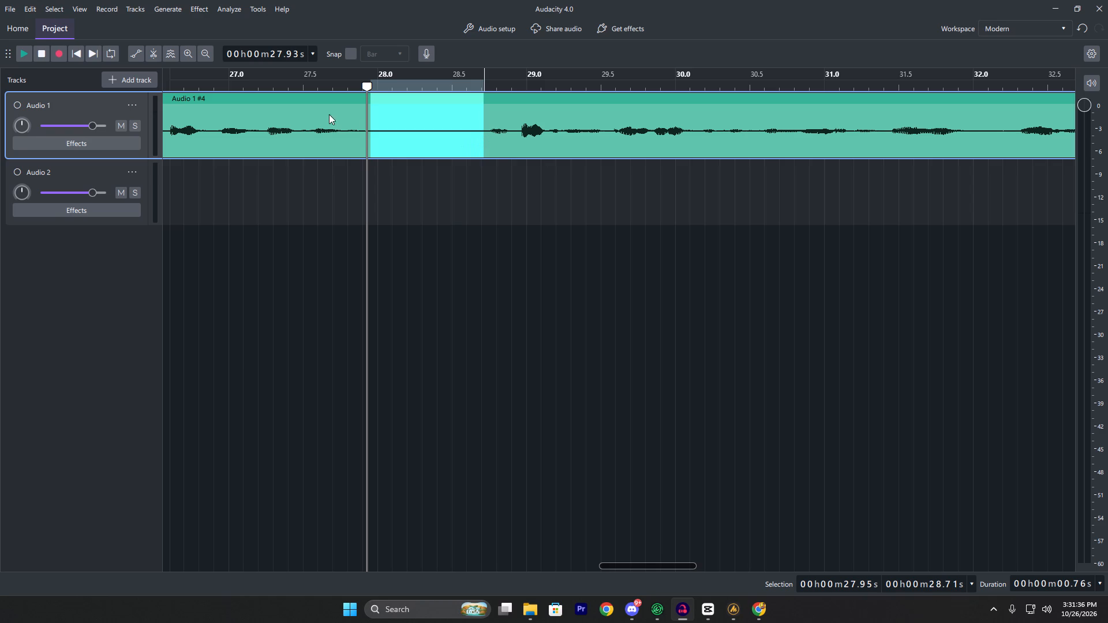
Play the new Audio 1 clip up to about 32.3 s and delete the short pause from 31.23 s to 31.52 s.
key(space)
ctrl+scroll(387, 111, down, 16)
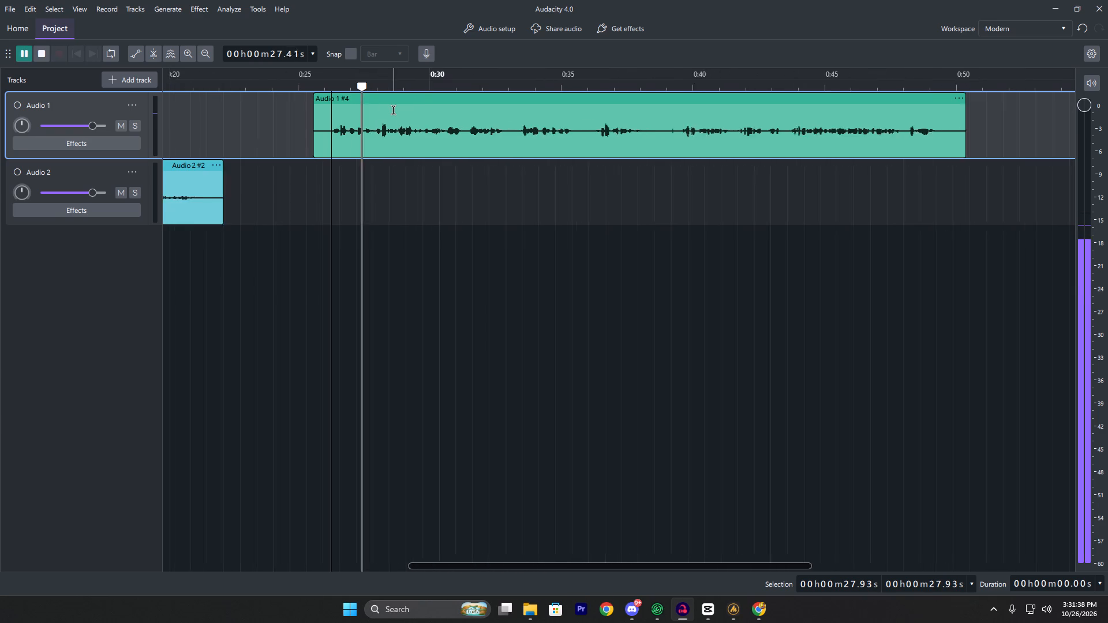
ctrl+scroll(394, 110, up, 16)
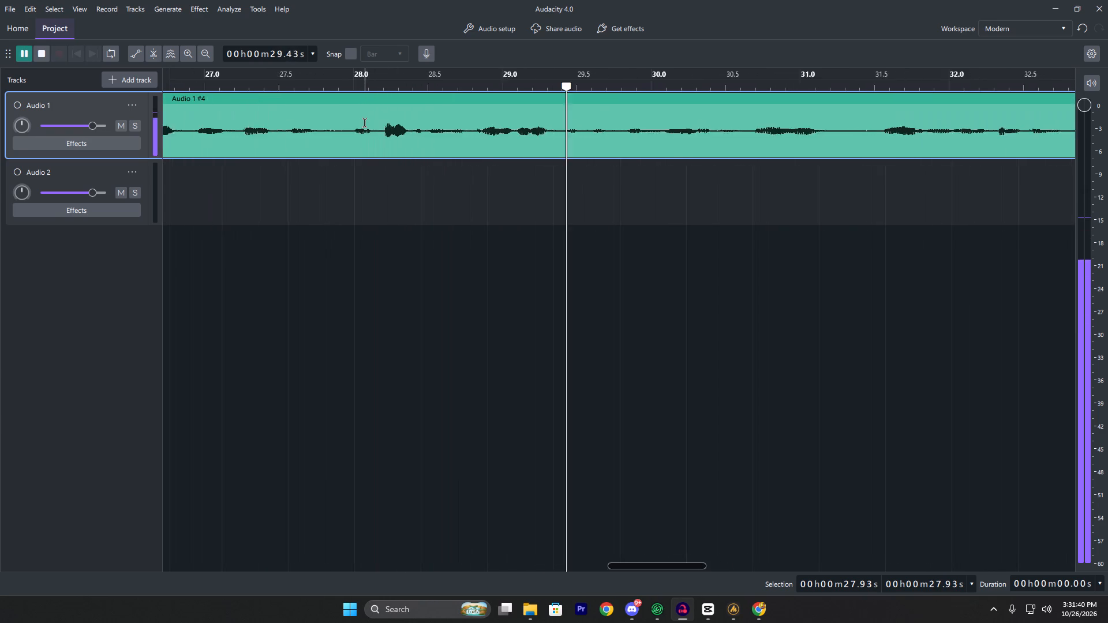
ctrl+scroll(365, 123, up, 6)
ctrl+scroll(445, 125, down, 13)
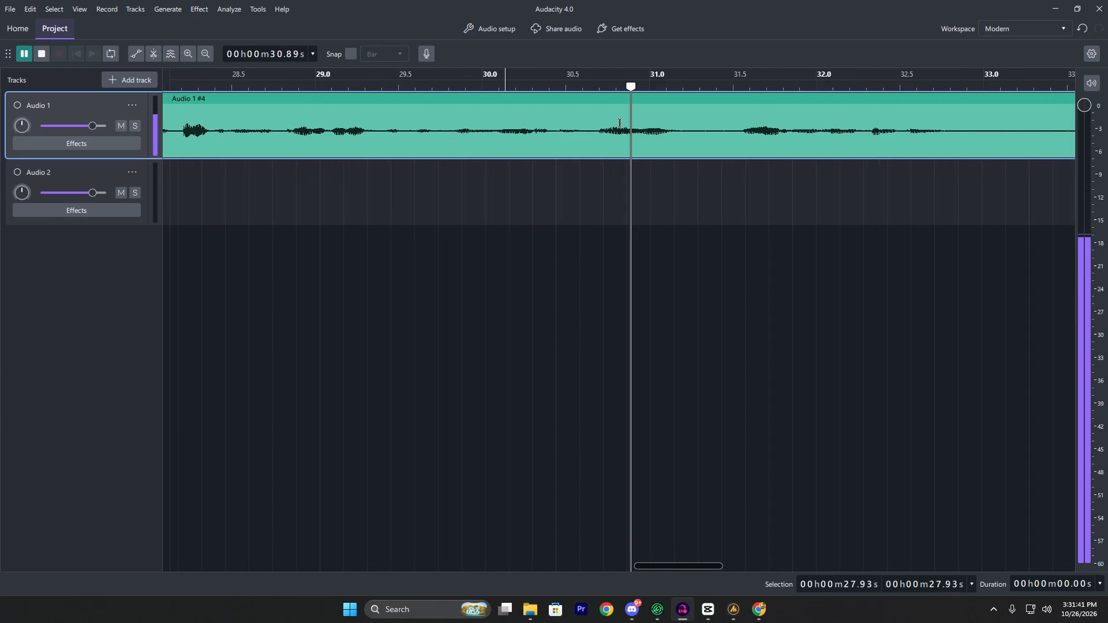
ctrl+scroll(620, 123, down, 5)
key(space)
ctrl+scroll(634, 137, up, 3)
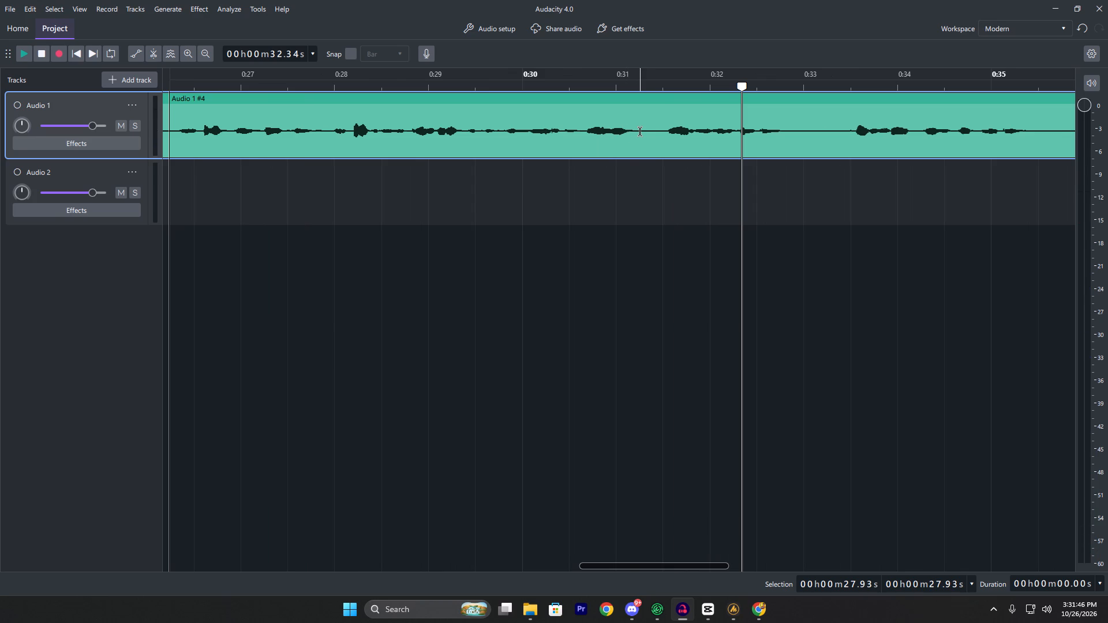
drag(638, 132, 667, 135)
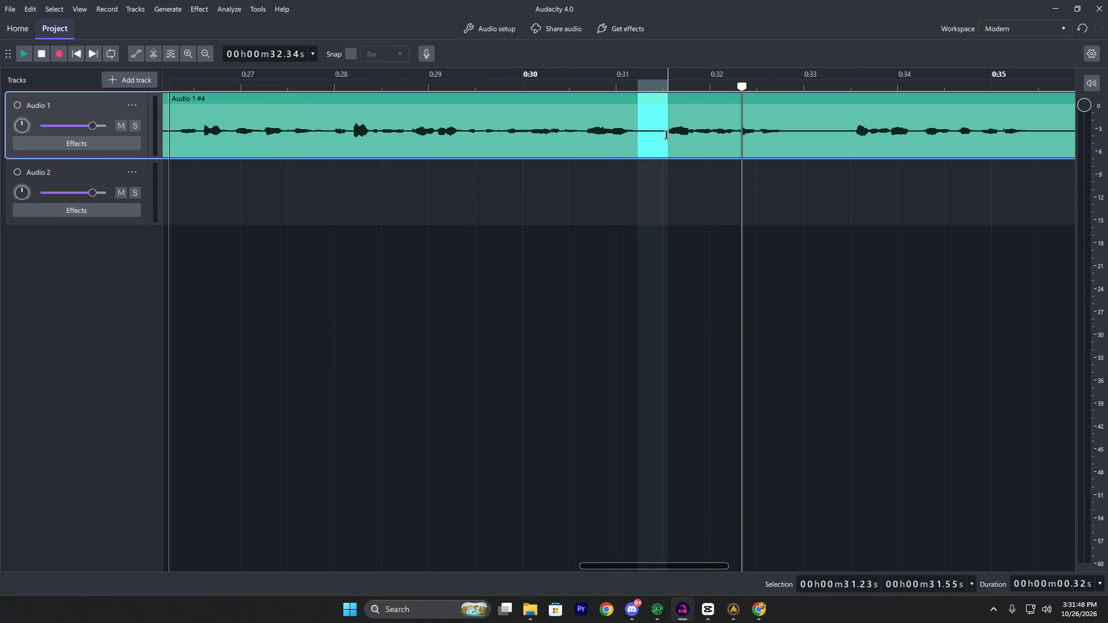
drag(667, 135, 665, 136)
key(BackSpace)
Replay the new Audio 1 clip from near its start and delete the pause from 32.48 s to about 33.2 s.
scroll(647, 128, down, 5)
ctrl+scroll(637, 130, down, 15)
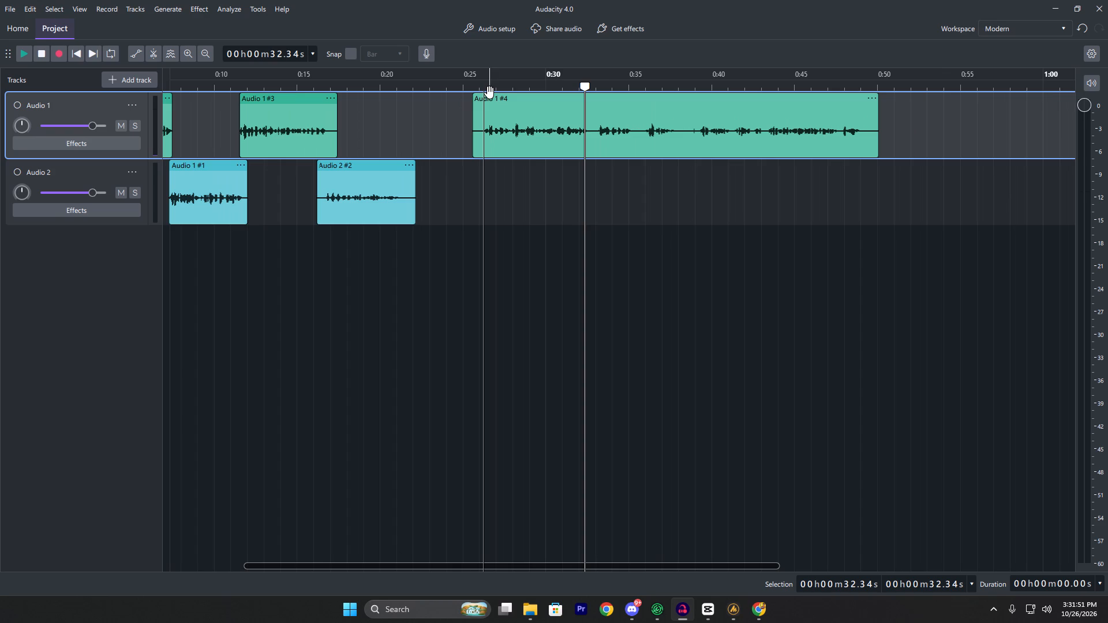
click(487, 89)
key(space)
ctrl+scroll(506, 92, up, 5)
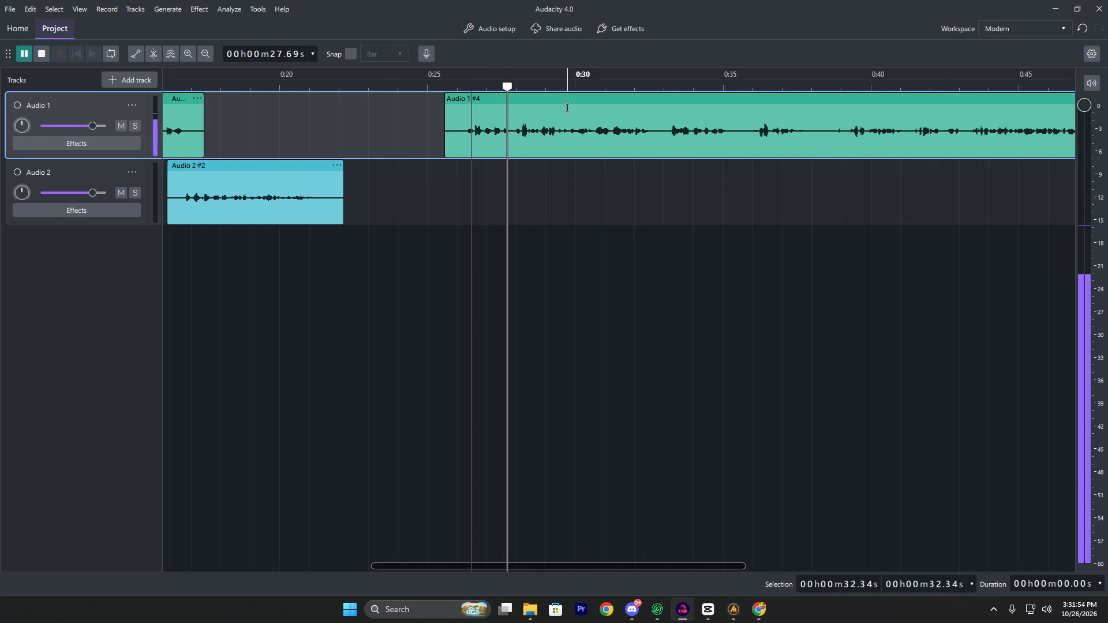
ctrl+scroll(567, 108, up, 6)
ctrl+scroll(562, 108, down, 15)
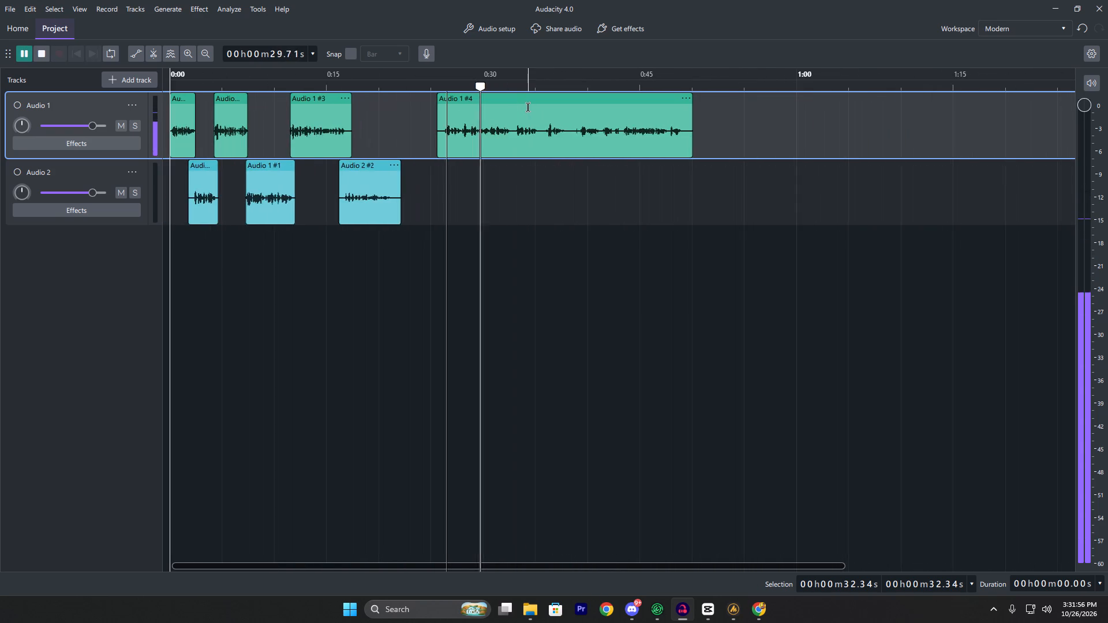
ctrl+scroll(528, 107, down, 4)
ctrl+scroll(516, 106, up, 9)
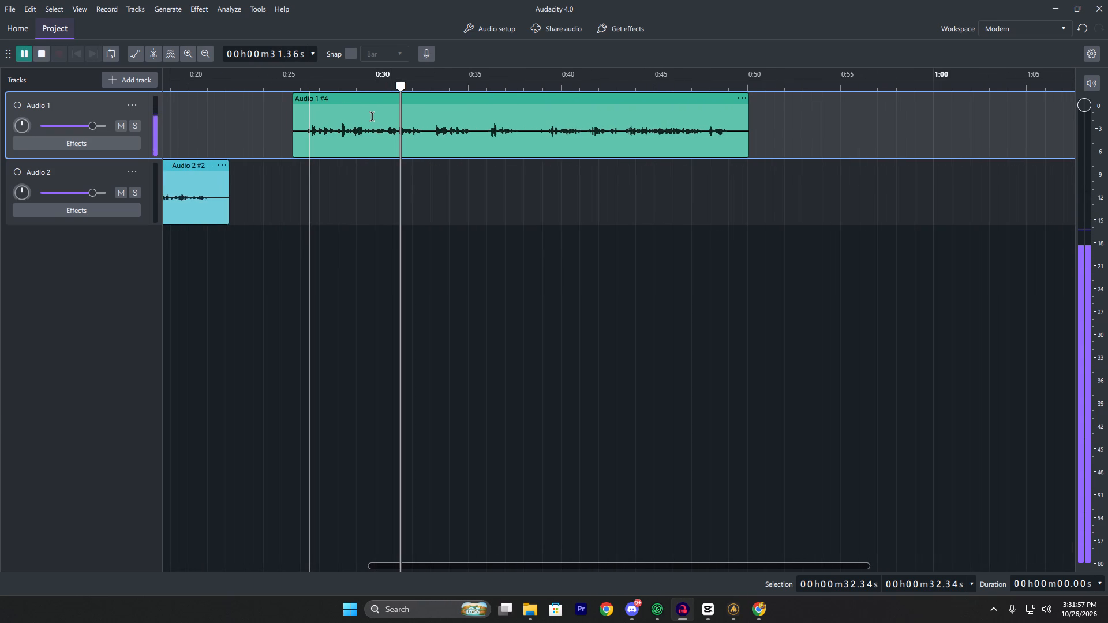
ctrl+scroll(358, 117, up, 11)
key(space)
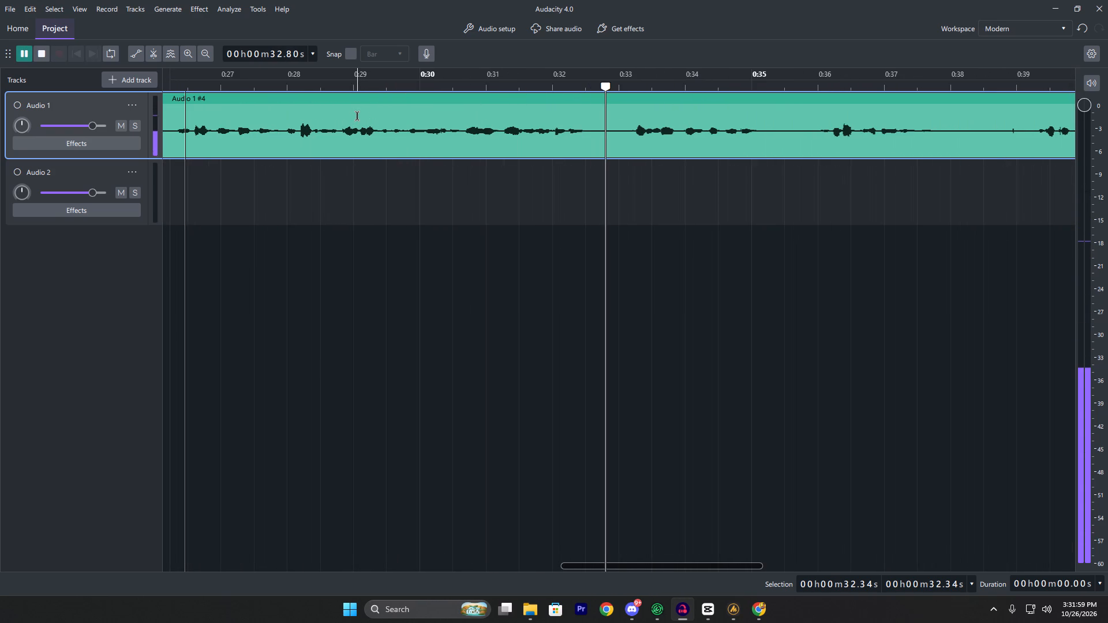
drag(585, 133, 632, 140)
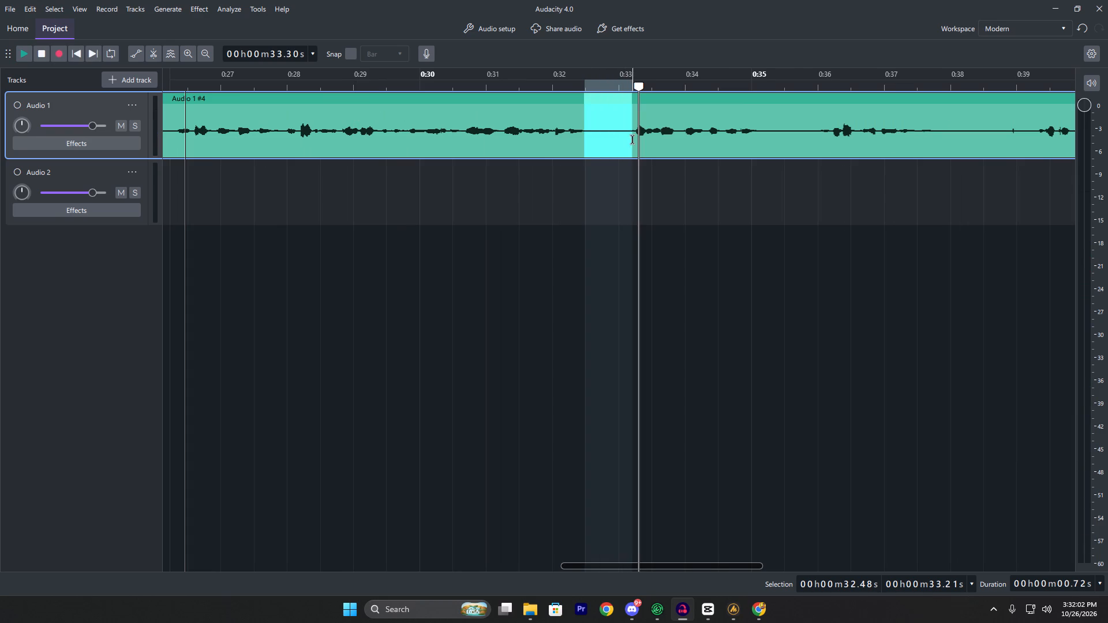
drag(632, 140, 634, 140)
key(BackSpace)
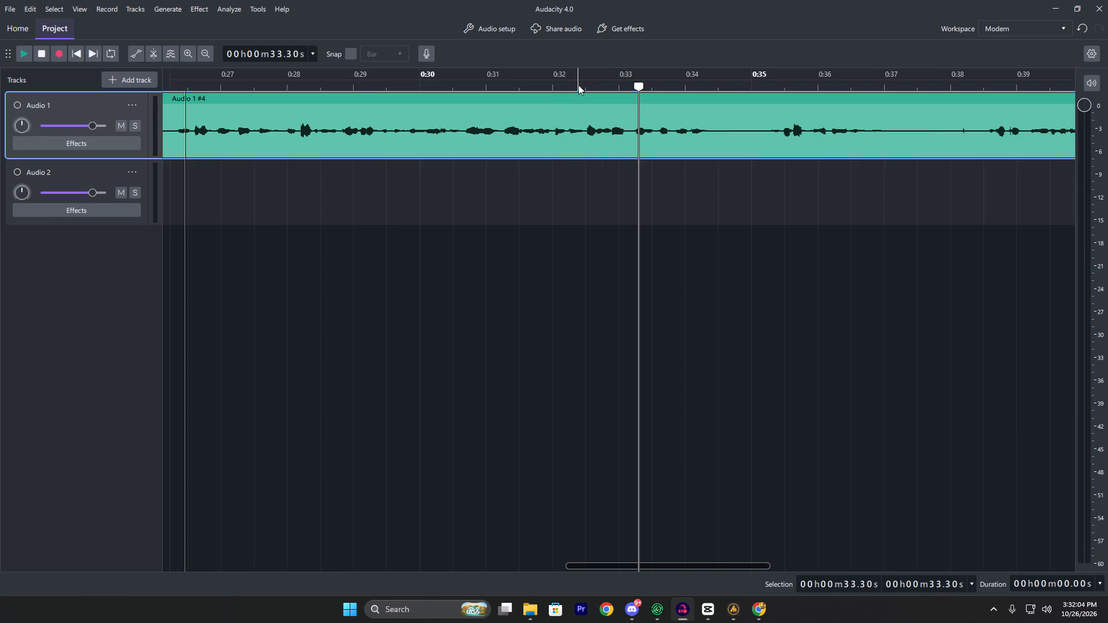
Play the tightened Audio 1 clip from about 32 s to 33.7 s and split it at 32.48 s.
click(553, 82)
key(space)
ctrl+scroll(630, 108, down, 7)
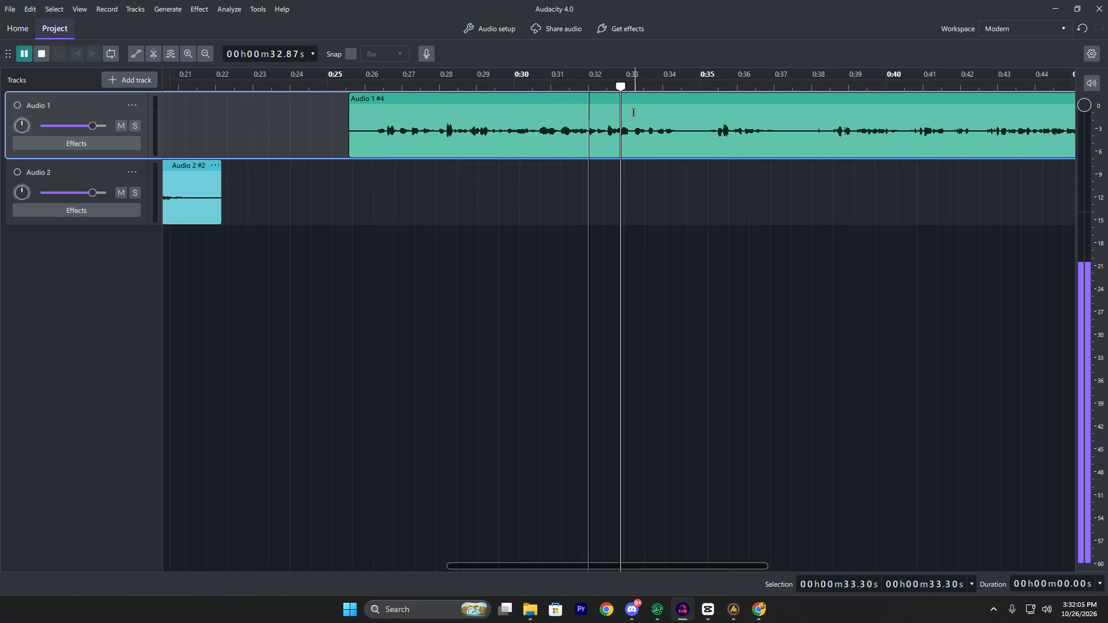
ctrl+scroll(634, 112, down, 2)
key(space)
scroll(616, 104, up, 20)
scroll(616, 104, up, 1)
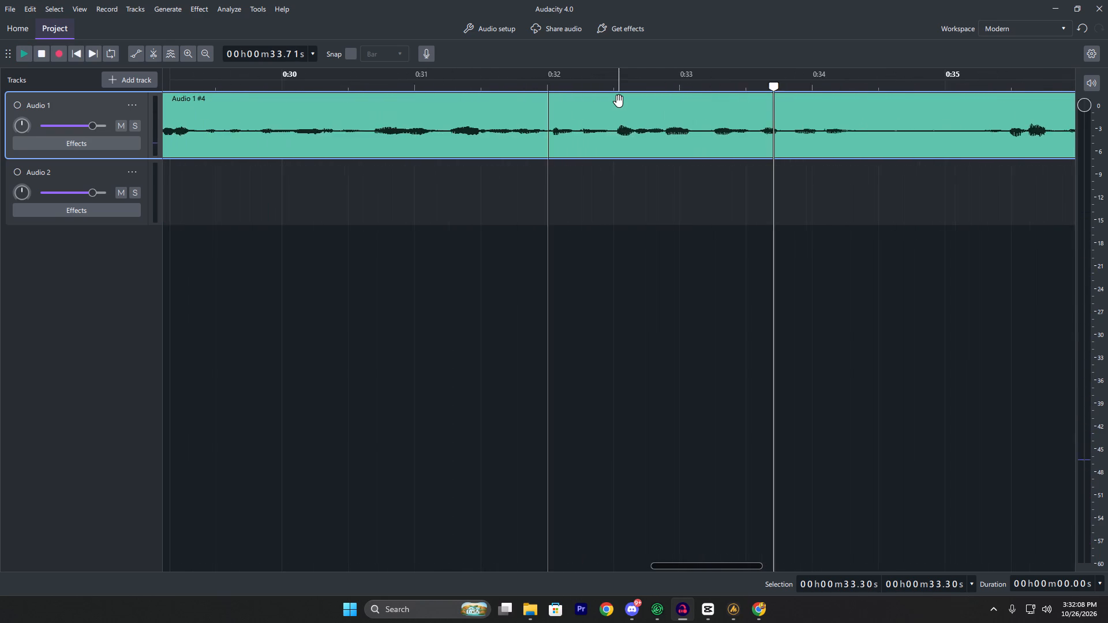
scroll(619, 101, up, 3)
click(602, 87)
key(ctrl+b)
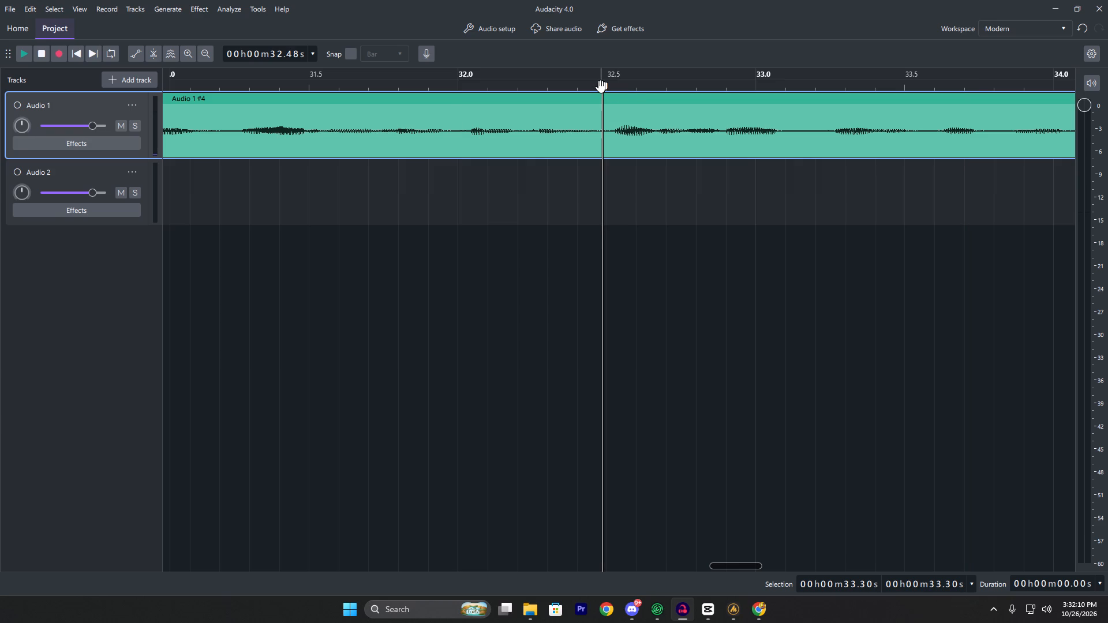
Move the second part of the split clip to Audio 2, starting at about 32.4 s to slightly overlap the first part.
drag(632, 100, 613, 169)
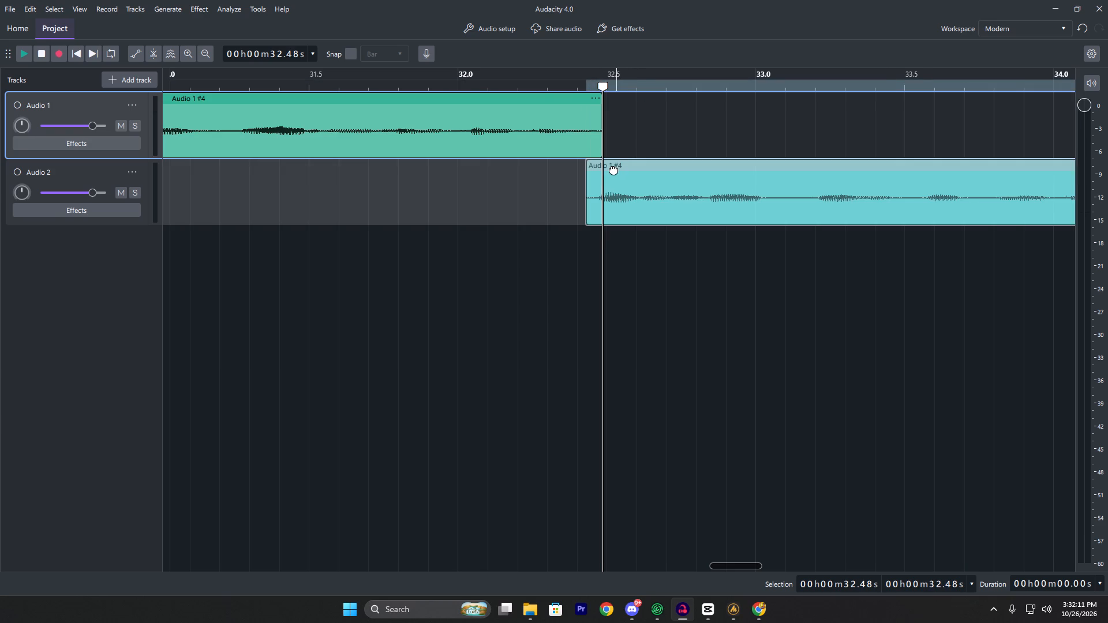
drag(613, 169, 605, 170)
Replay the overlap between the Audio 1 clip and the Audio 2 clip, starting from points between about 30.5 s and 32.1 s.
click(538, 88)
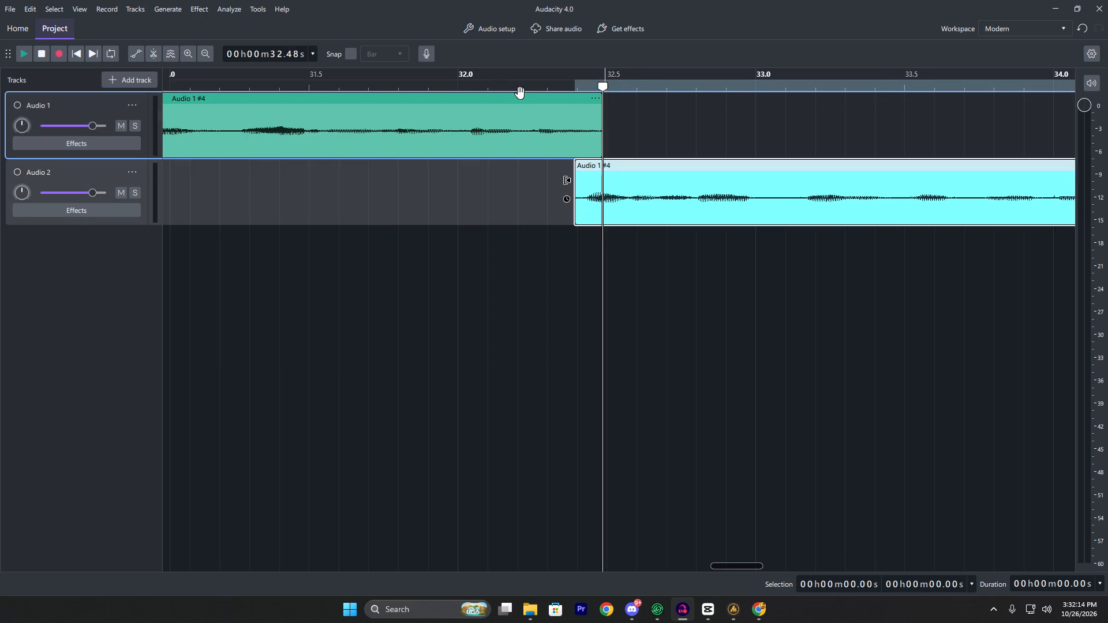
click(500, 88)
key(space)
ctrl+scroll(622, 93, down, 13)
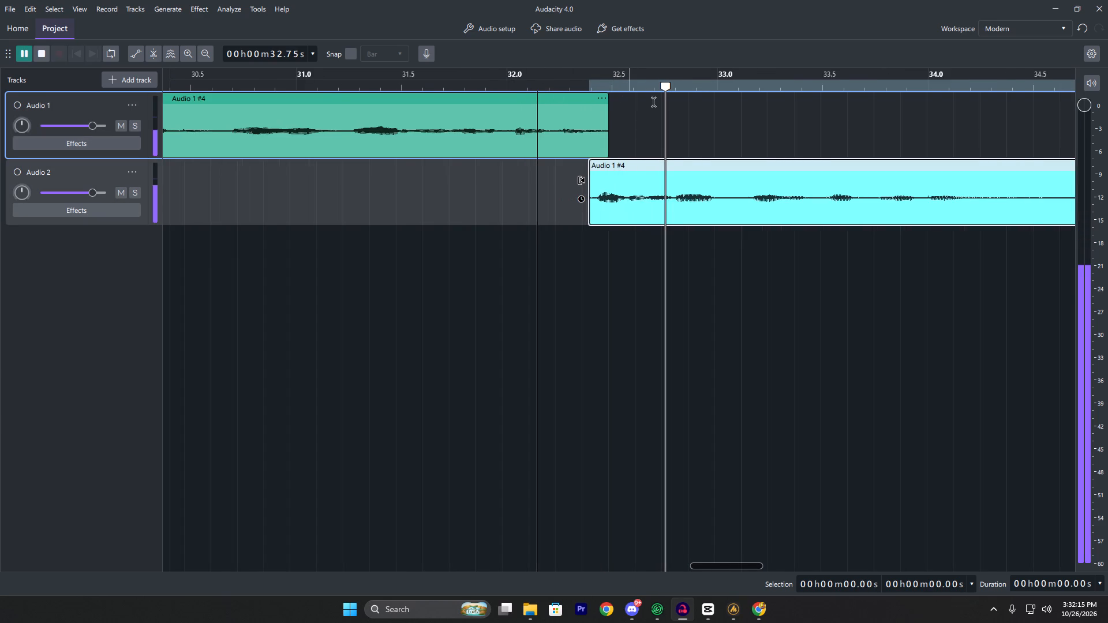
ctrl+scroll(654, 102, down, 6)
key(space)
click(557, 88)
key(space)
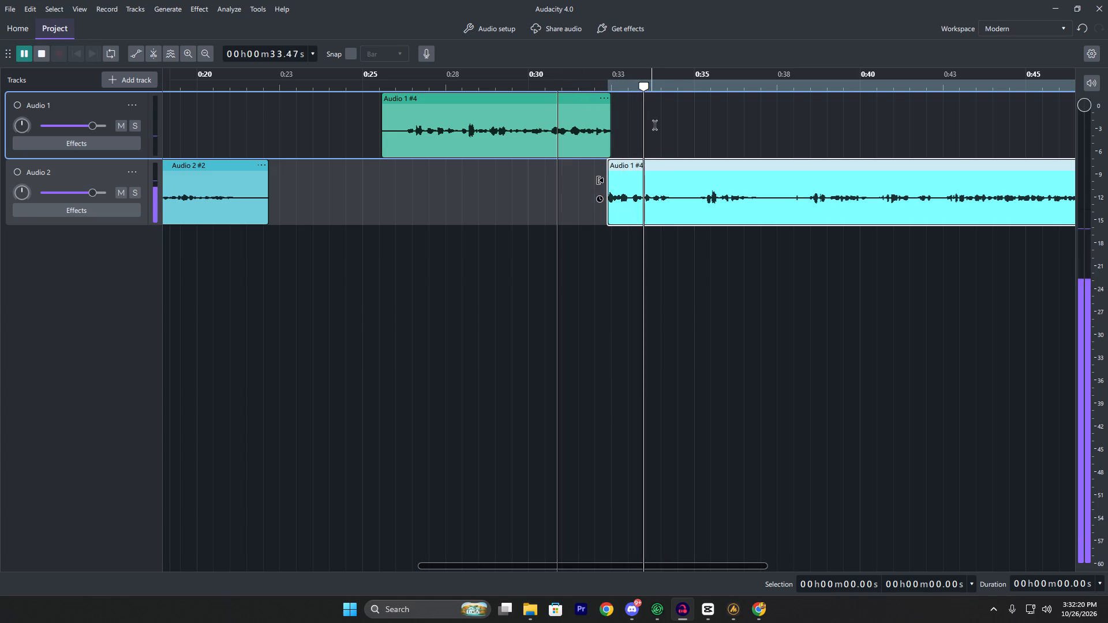
key(space)
double_click(544, 87)
key(space)
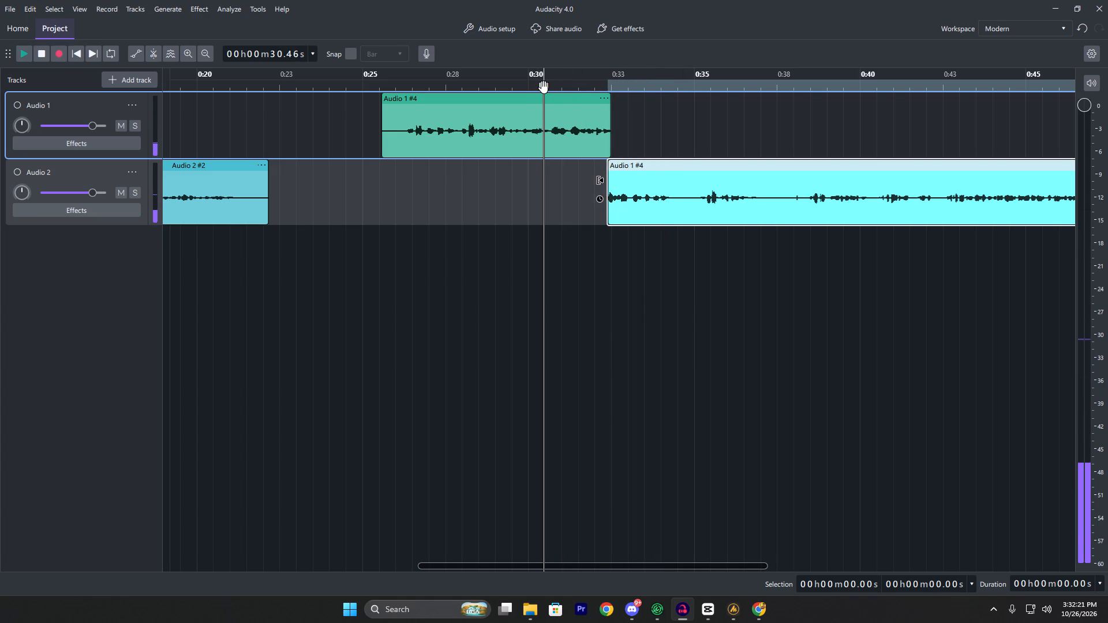
key(space)
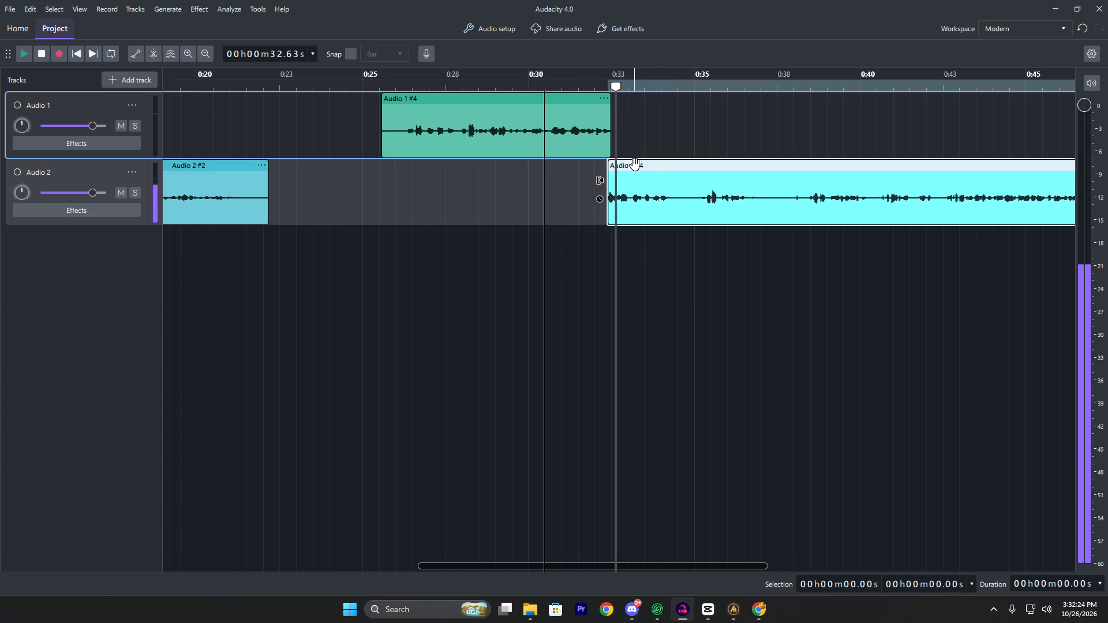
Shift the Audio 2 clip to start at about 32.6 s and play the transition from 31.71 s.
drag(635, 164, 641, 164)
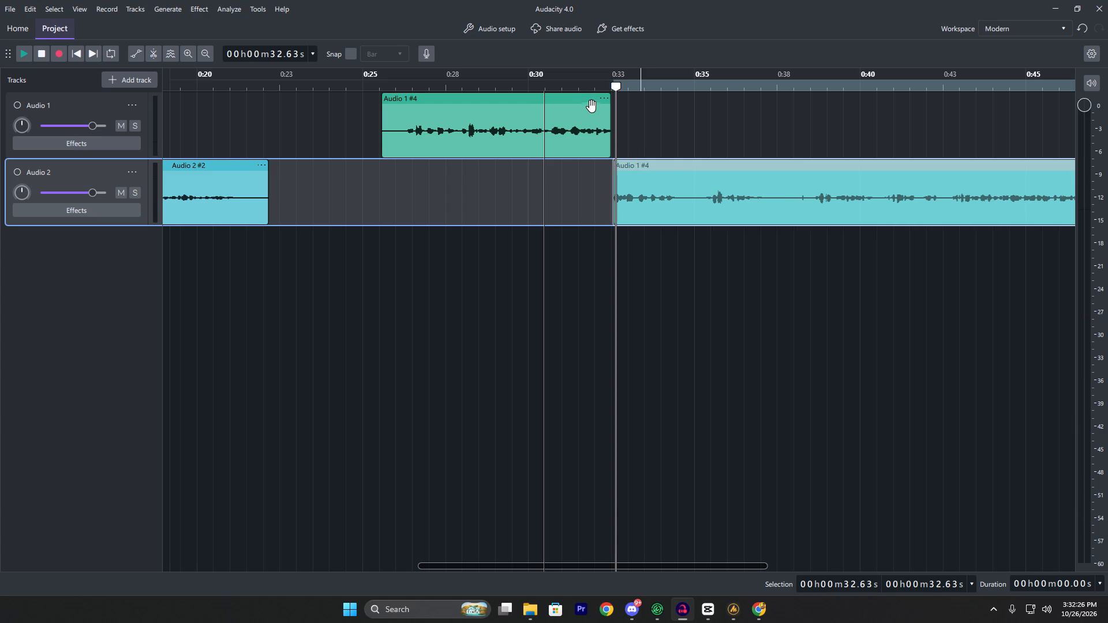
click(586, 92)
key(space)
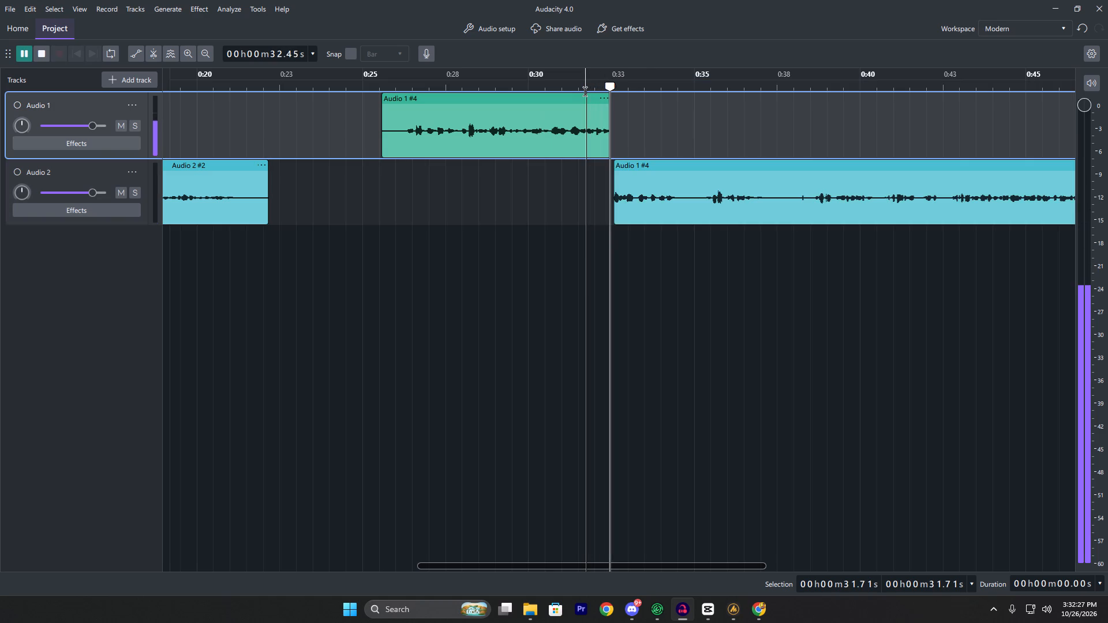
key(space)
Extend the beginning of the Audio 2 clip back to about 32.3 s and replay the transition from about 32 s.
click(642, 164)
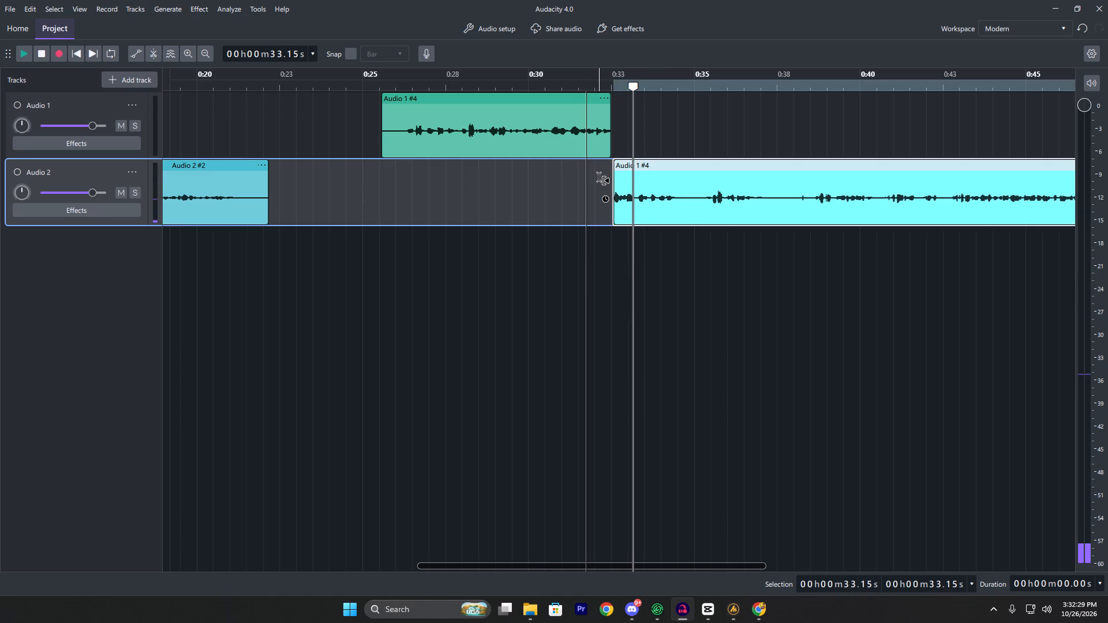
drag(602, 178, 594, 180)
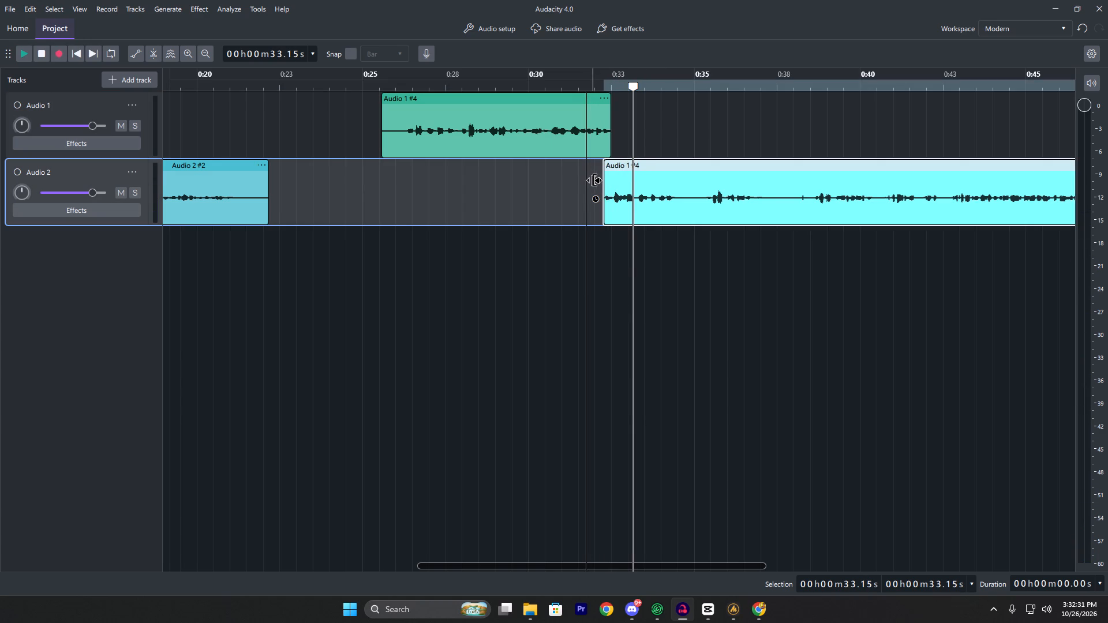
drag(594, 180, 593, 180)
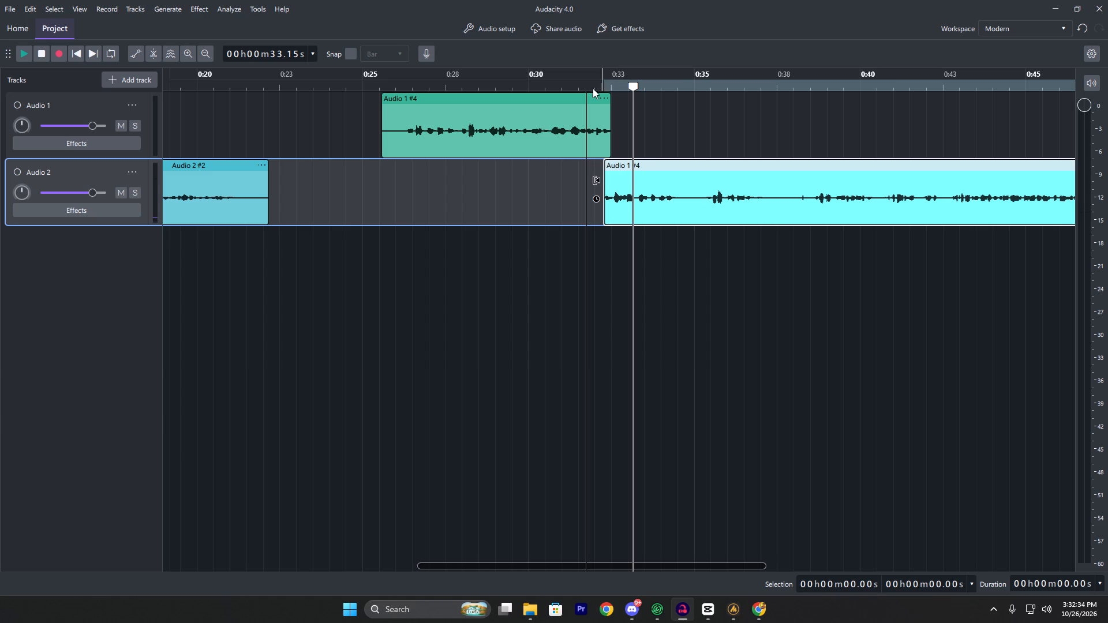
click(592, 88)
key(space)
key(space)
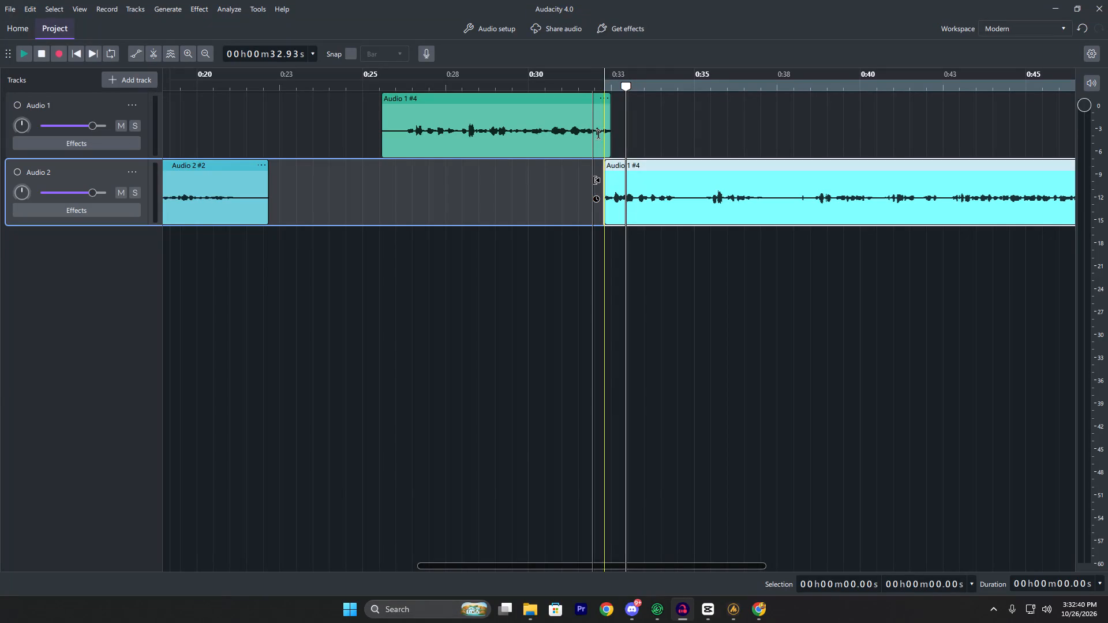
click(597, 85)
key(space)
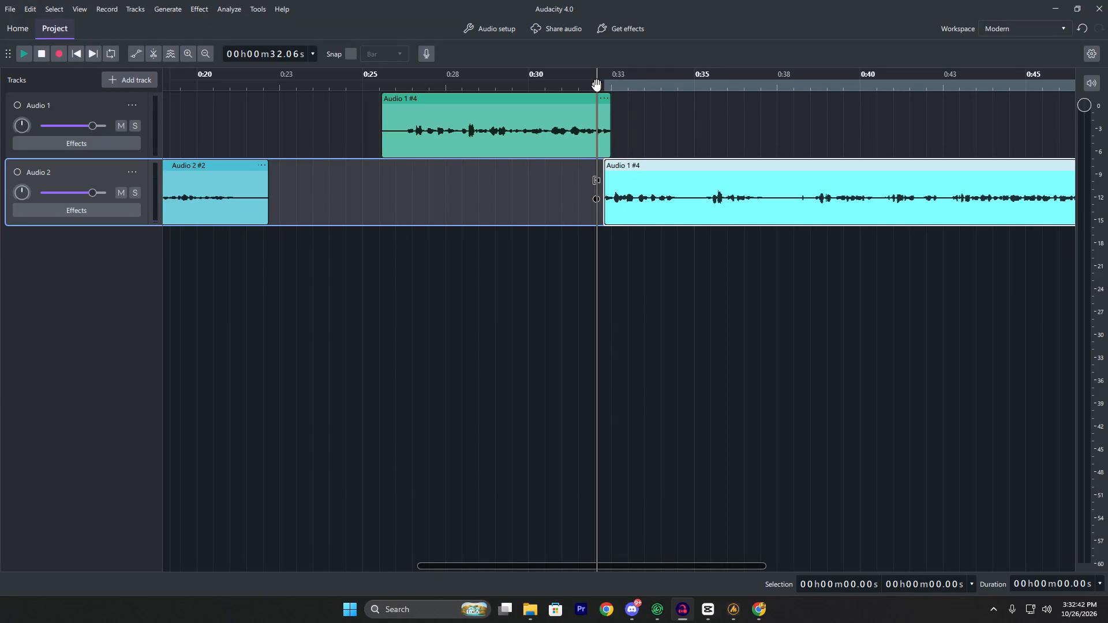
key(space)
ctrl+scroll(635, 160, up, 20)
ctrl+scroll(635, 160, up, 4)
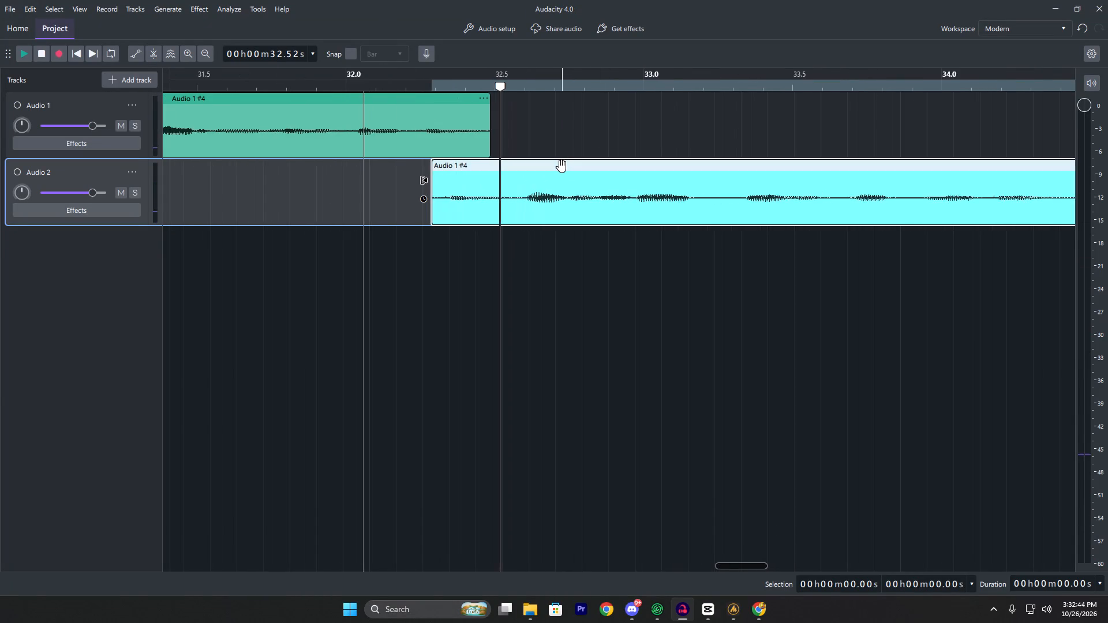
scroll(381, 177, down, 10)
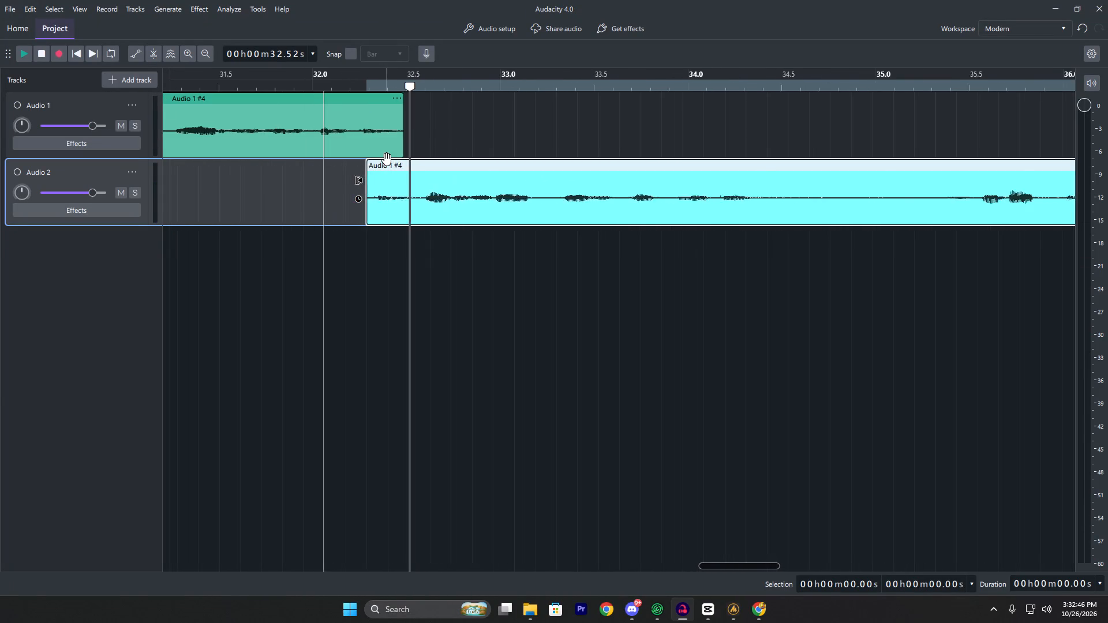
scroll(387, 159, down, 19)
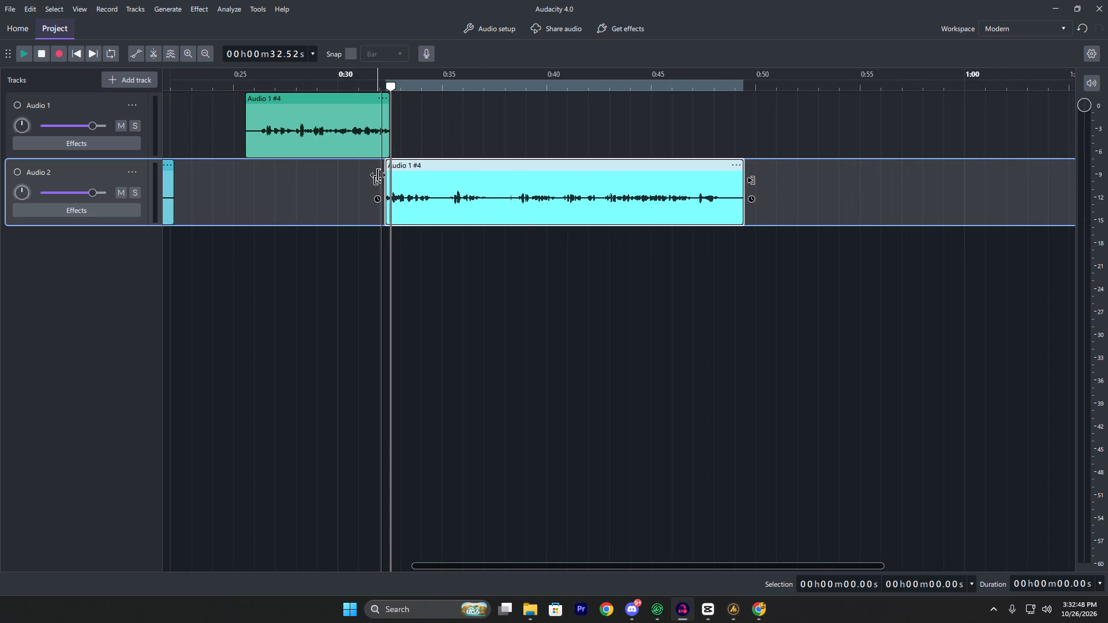
Extend the end of the Audio 1 clip to about 33.7 s and play it through to 34.39 s.
click(325, 85)
key(space)
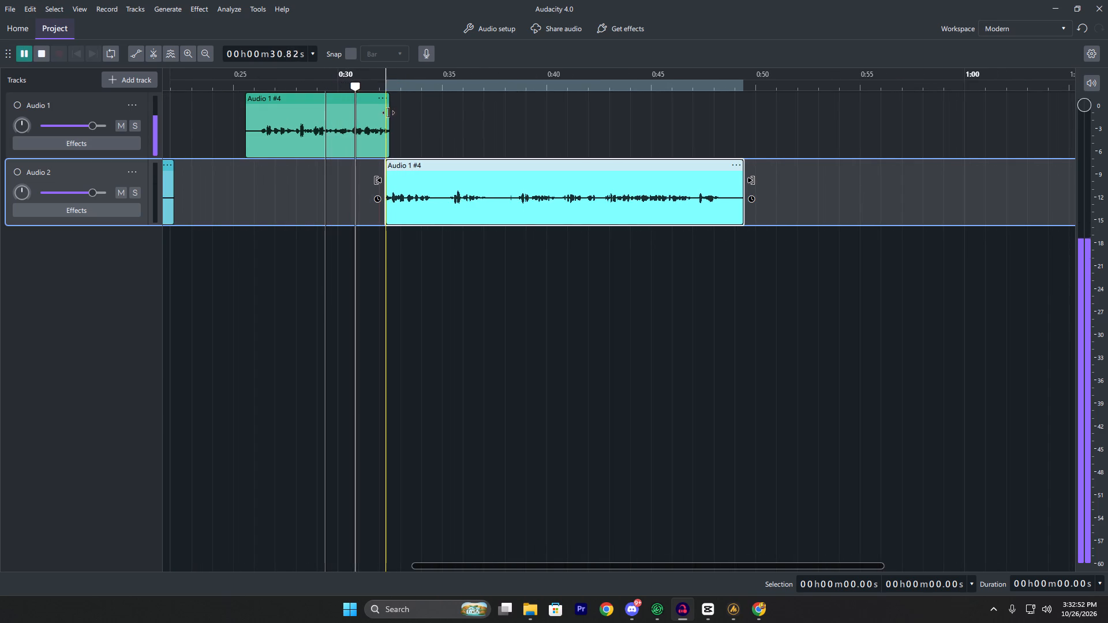
ctrl+click(388, 112)
click(362, 100)
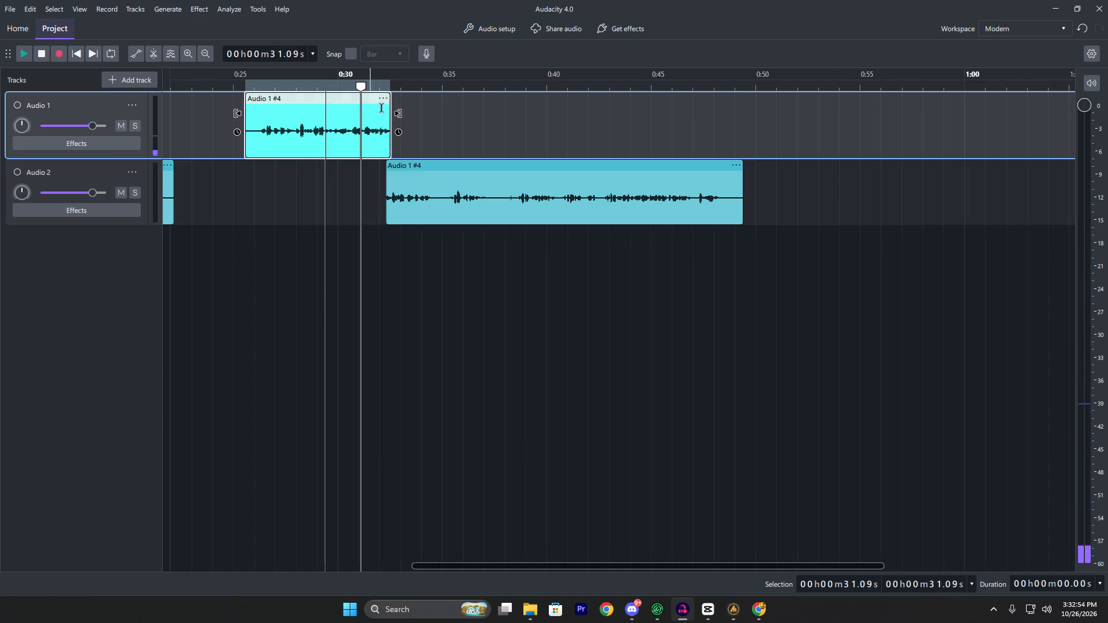
drag(394, 115, 420, 117)
key(space)
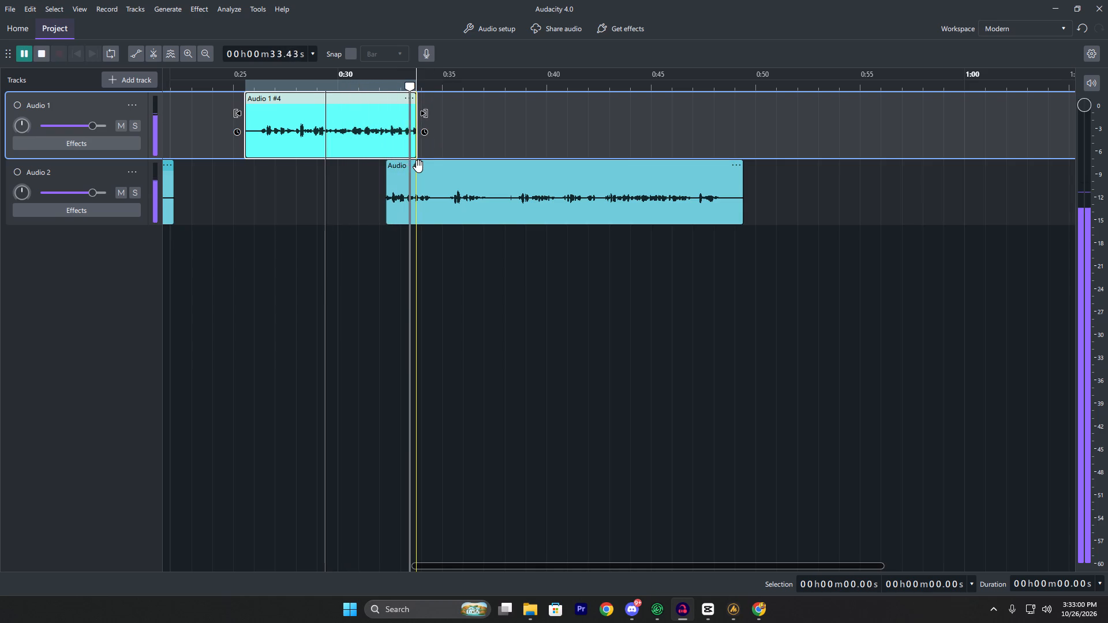
key(space)
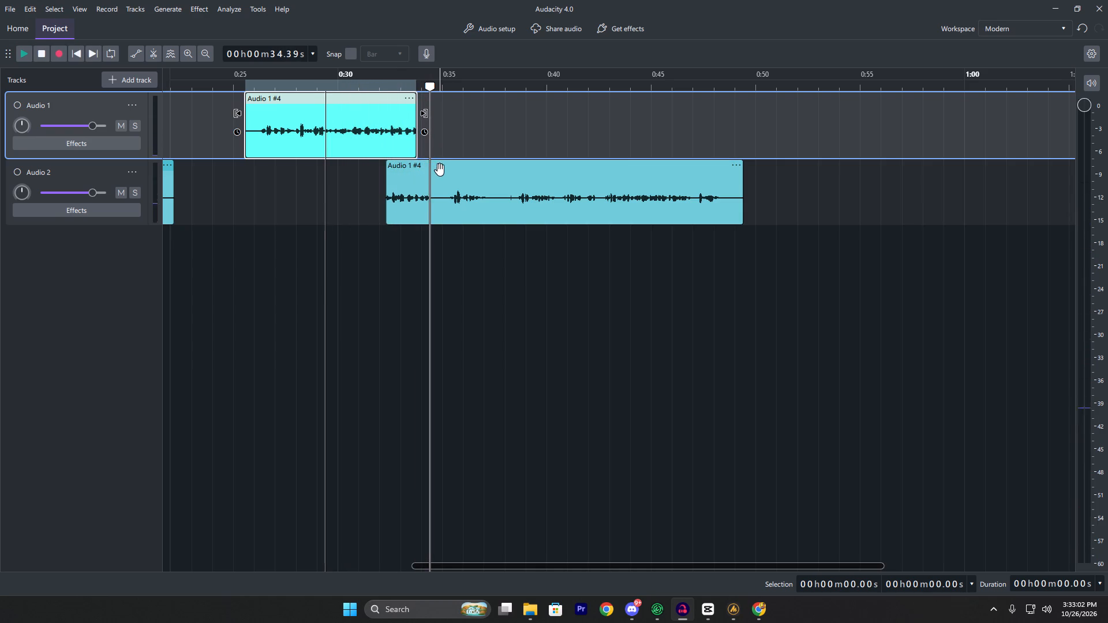
Play on to about 36 s and trim the start of the Audio 2 clip to 35.26 s.
key(space)
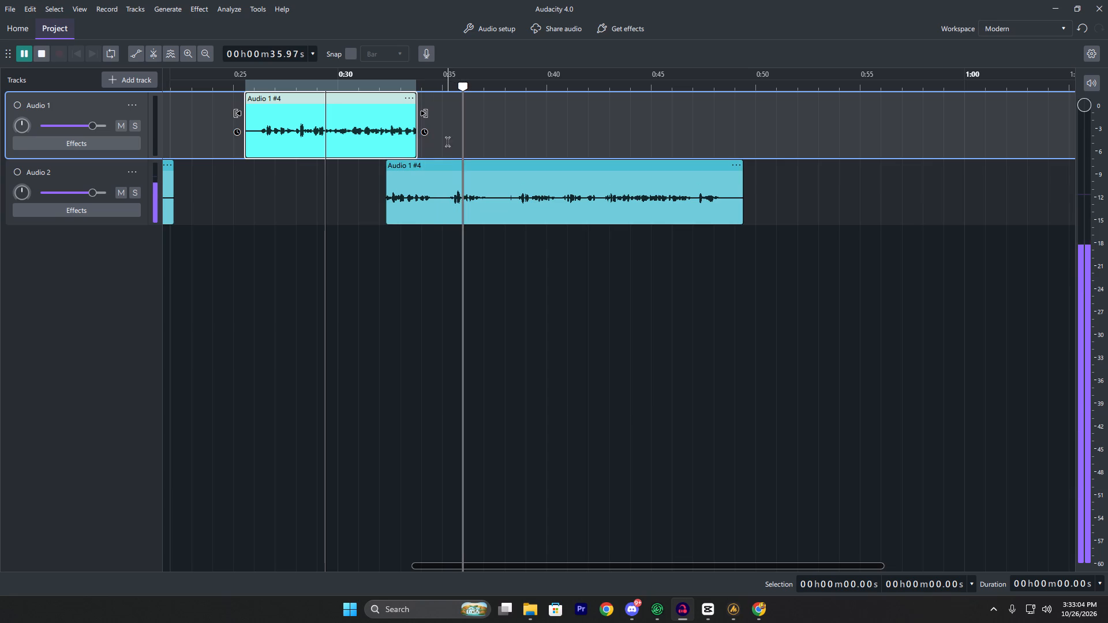
key(space)
click(452, 88)
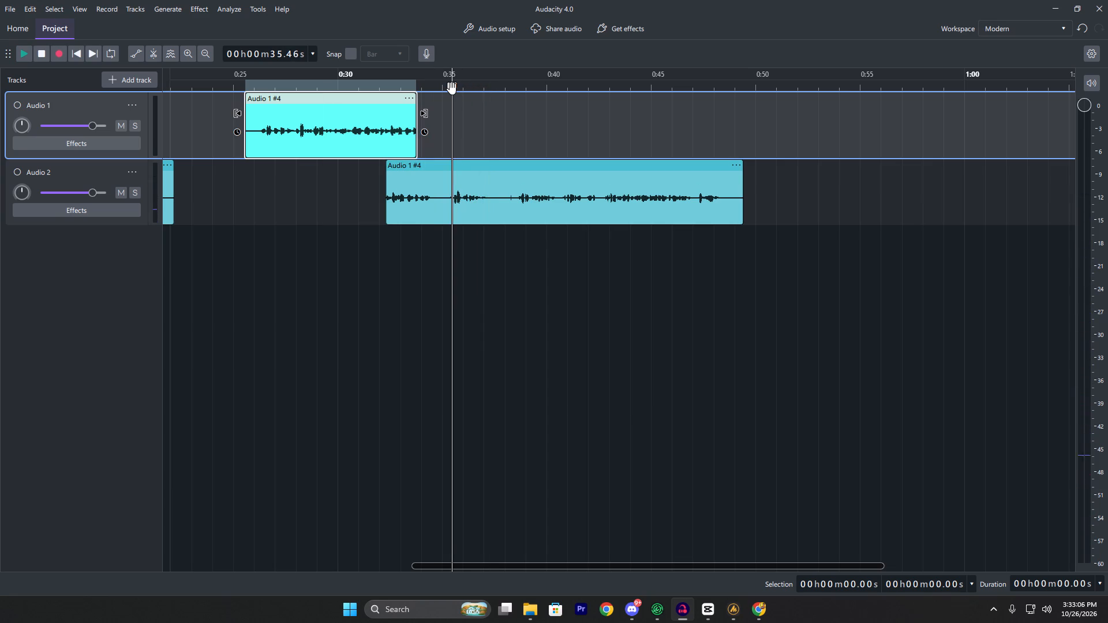
click(452, 88)
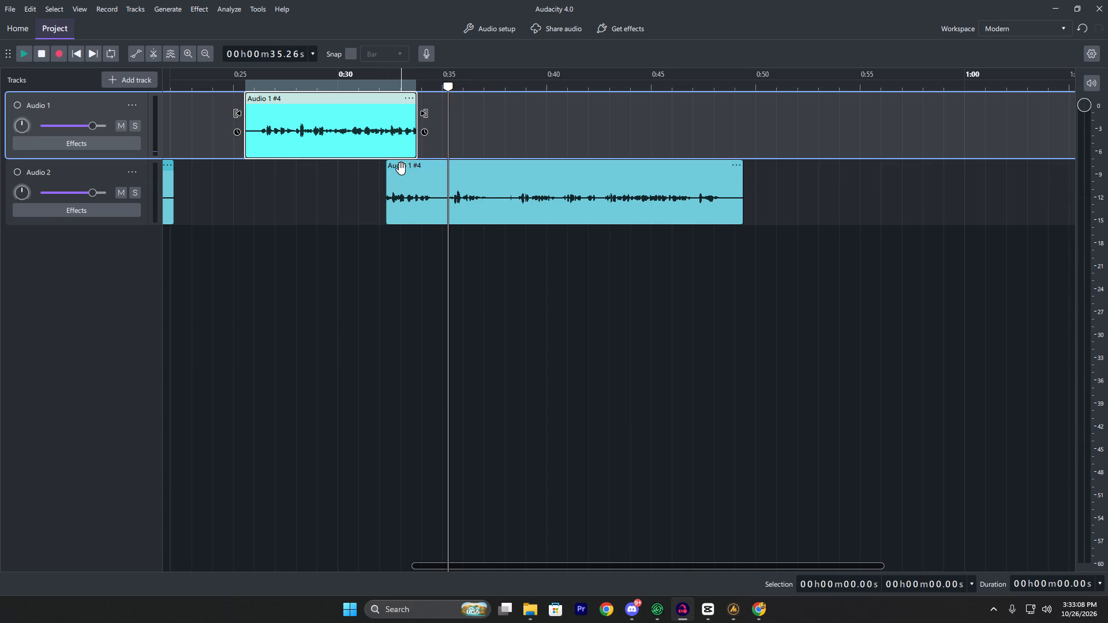
click(401, 168)
drag(380, 177, 441, 192)
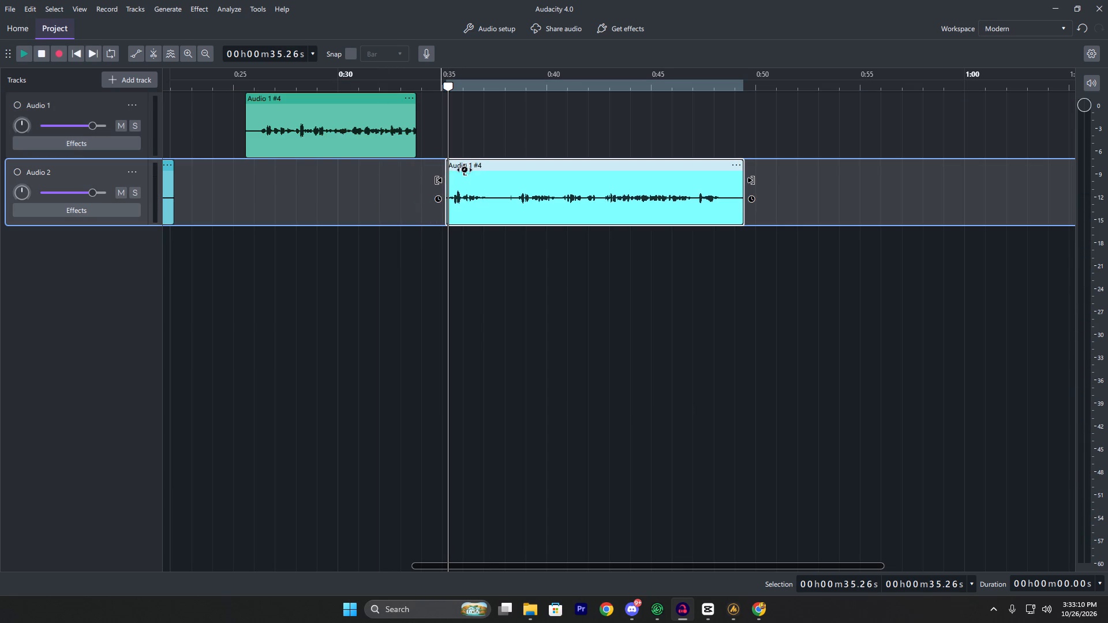
Move the trimmed Audio 2 clip earlier to start at about 33.7 s, playing the transition to check the timing.
drag(467, 166, 421, 174)
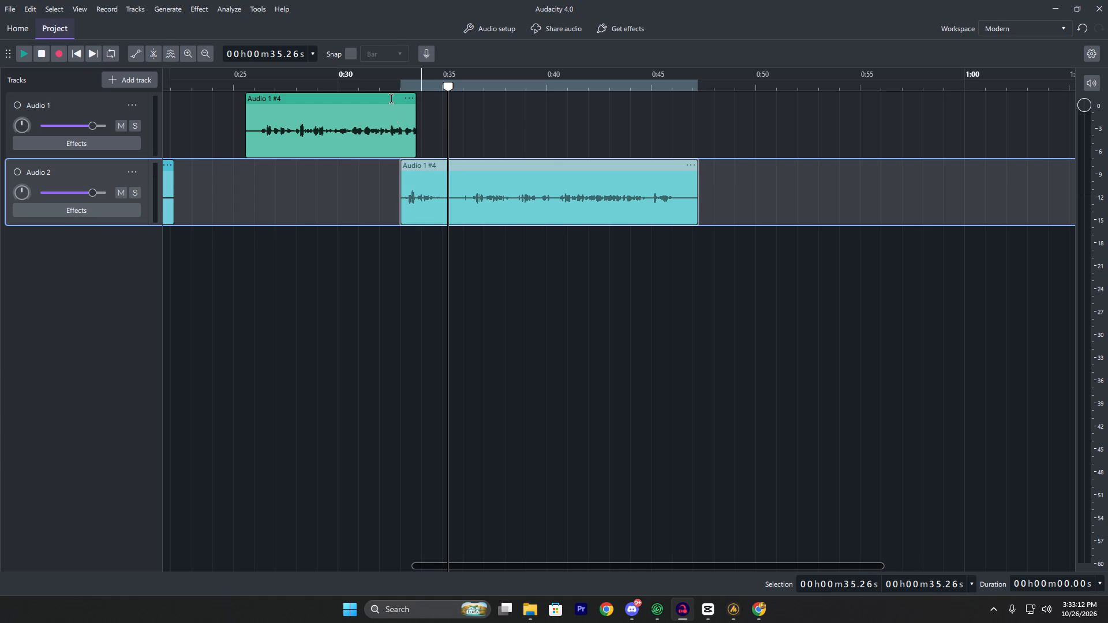
click(400, 95)
click(384, 90)
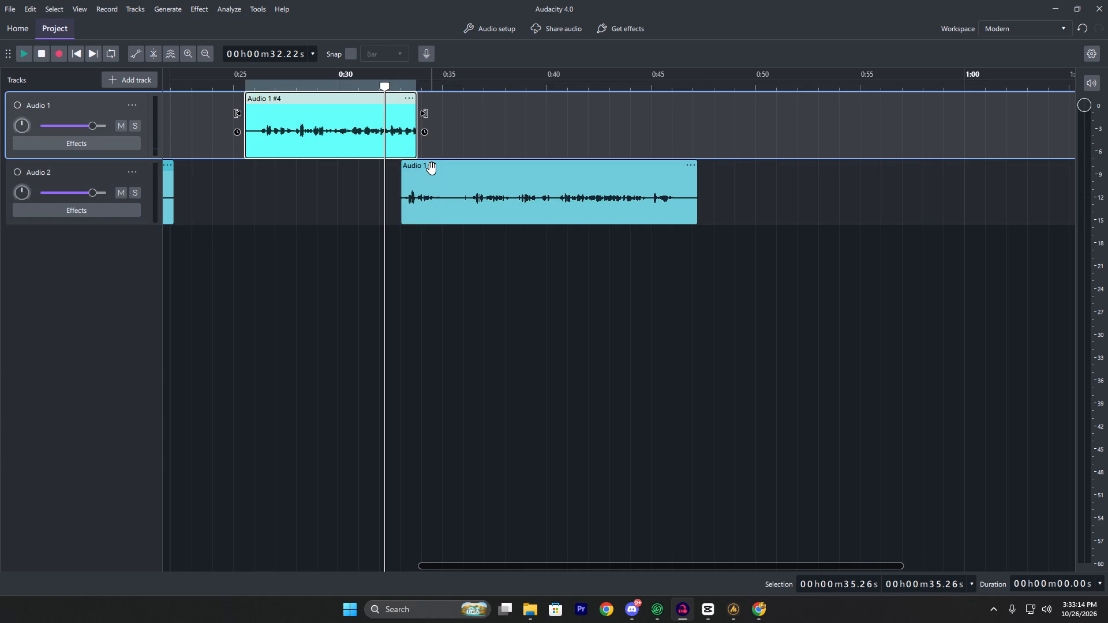
drag(430, 166, 436, 166)
key(space)
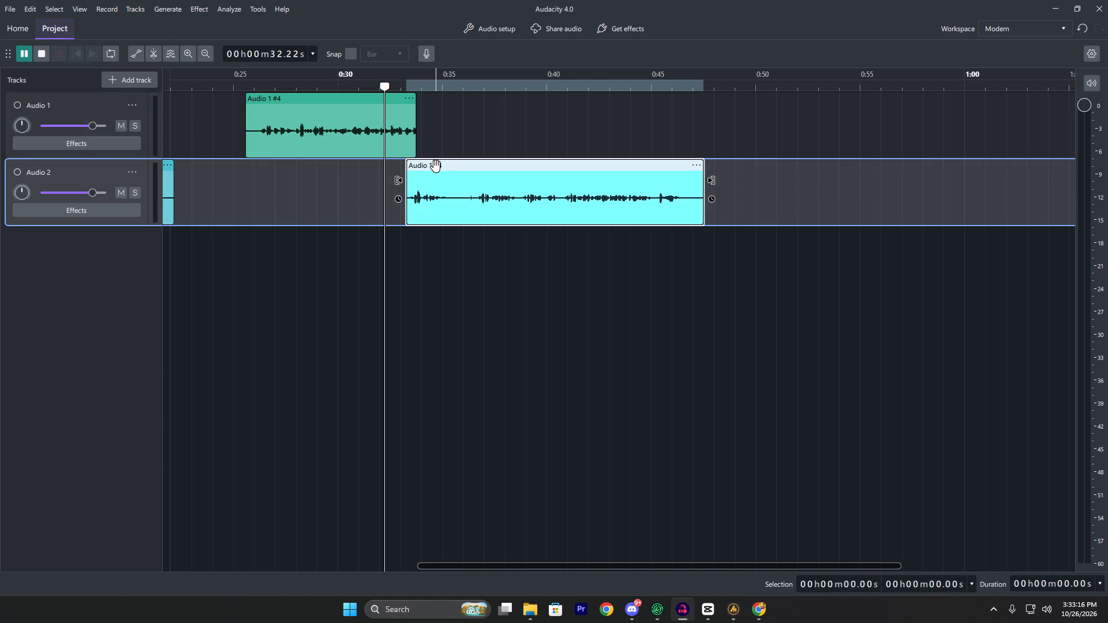
key(space)
drag(434, 166, 439, 166)
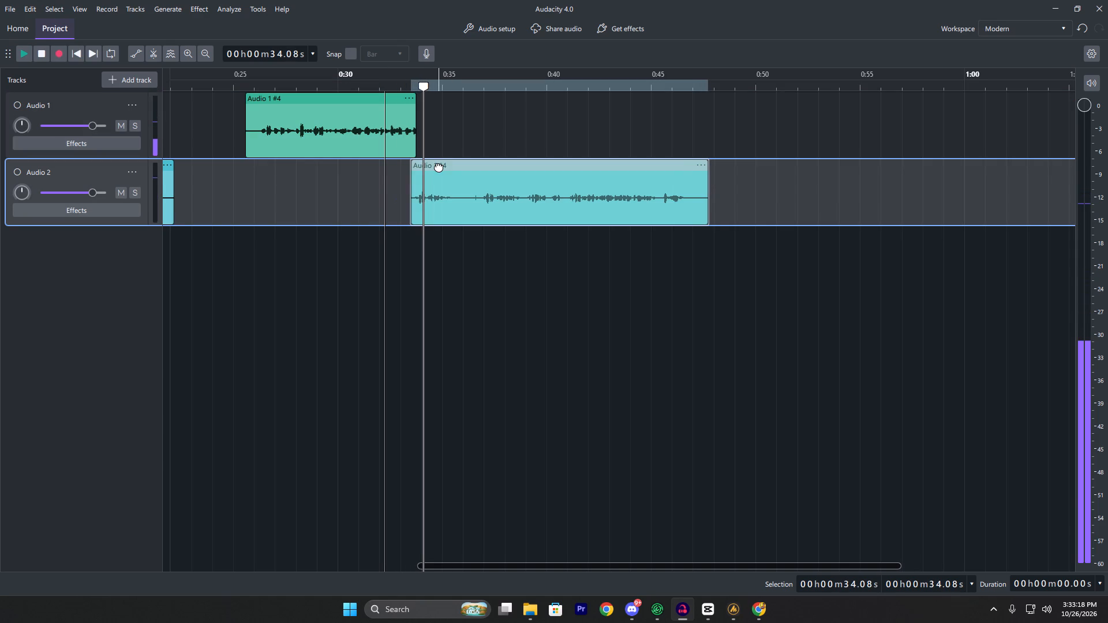
drag(439, 166, 441, 167)
click(396, 85)
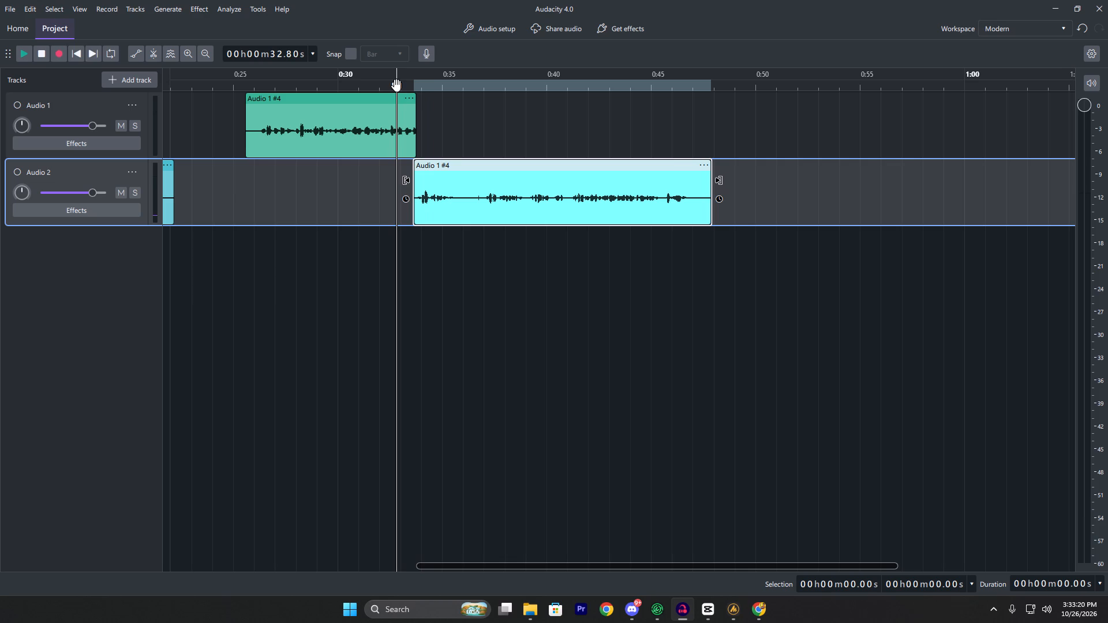
key(space)
key(space)
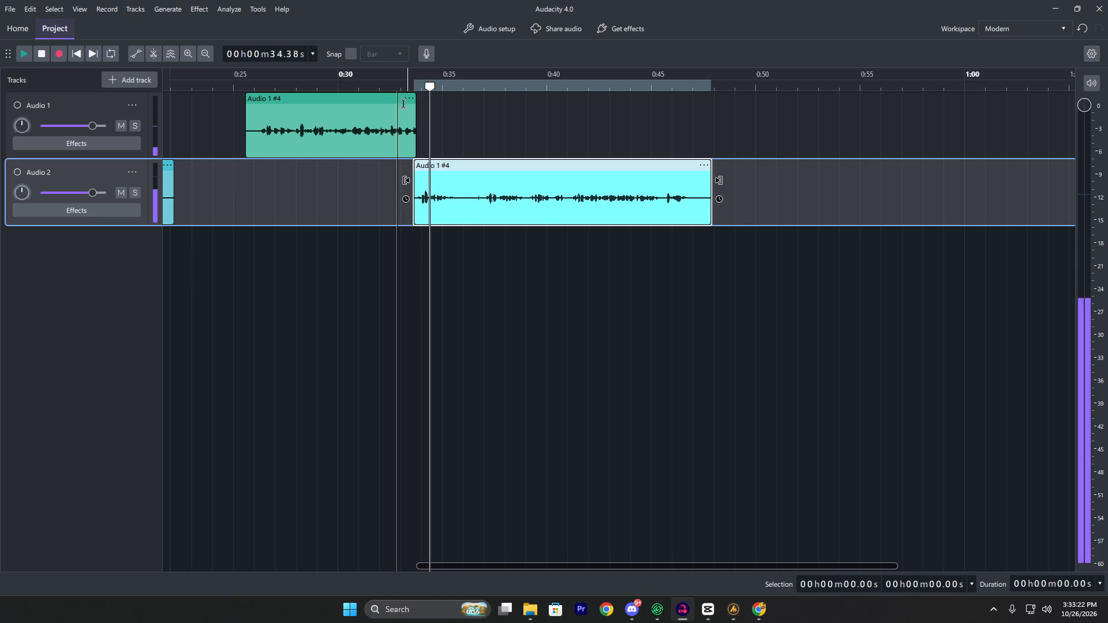
Extend the end of the Audio 1 clip to about 34.4 s and replay the transition from about 33.1 s.
click(397, 100)
drag(426, 115, 440, 123)
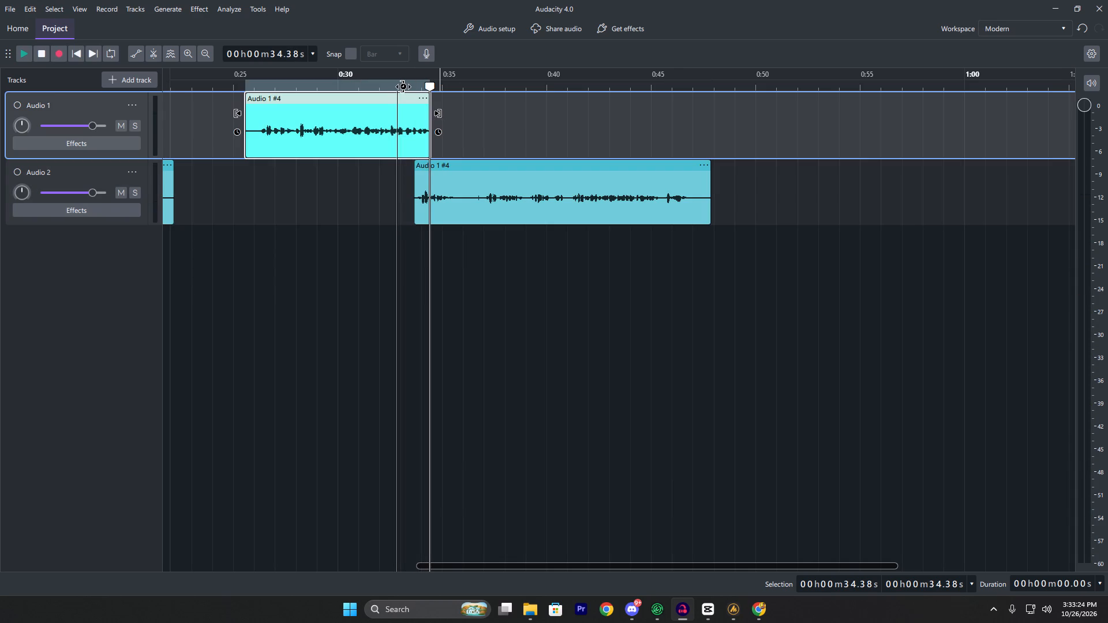
click(403, 87)
key(space)
key(space)
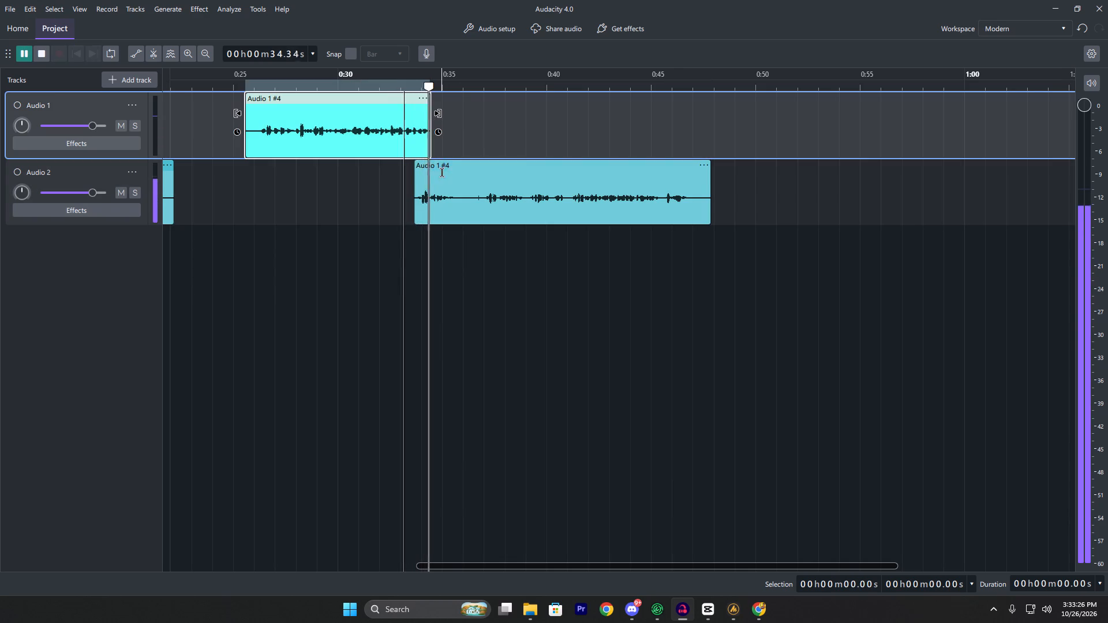
Reposition the Audio 2 clip to start at about 34.0 s, overlapping the Audio 1 clip's end, checking the timing by playback.
drag(441, 166, 454, 170)
click(417, 88)
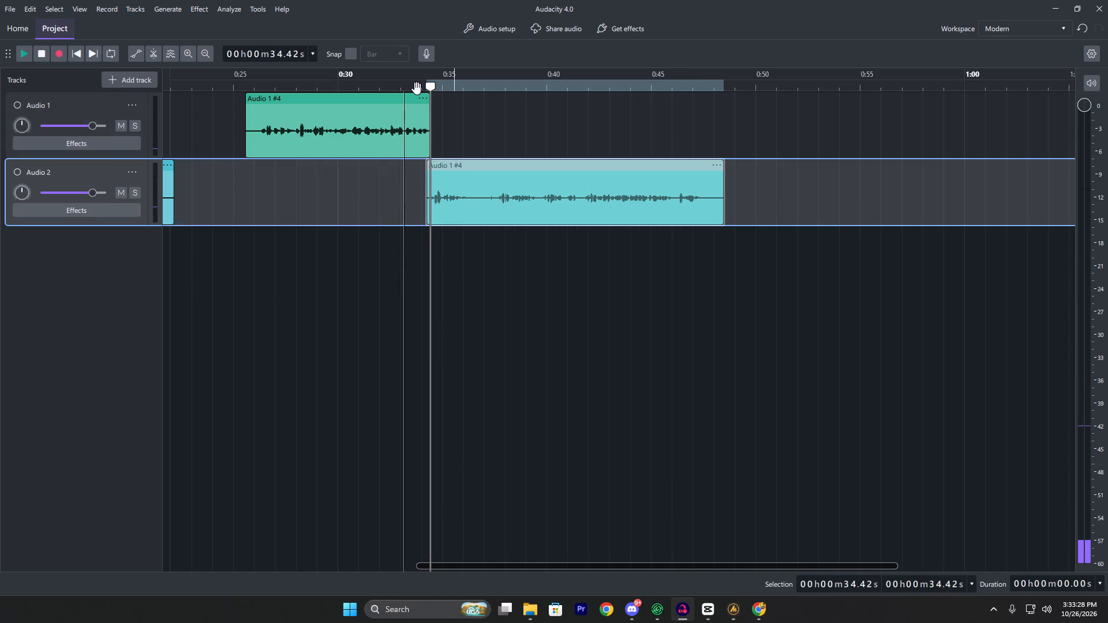
double_click(417, 88)
key(space)
key(space)
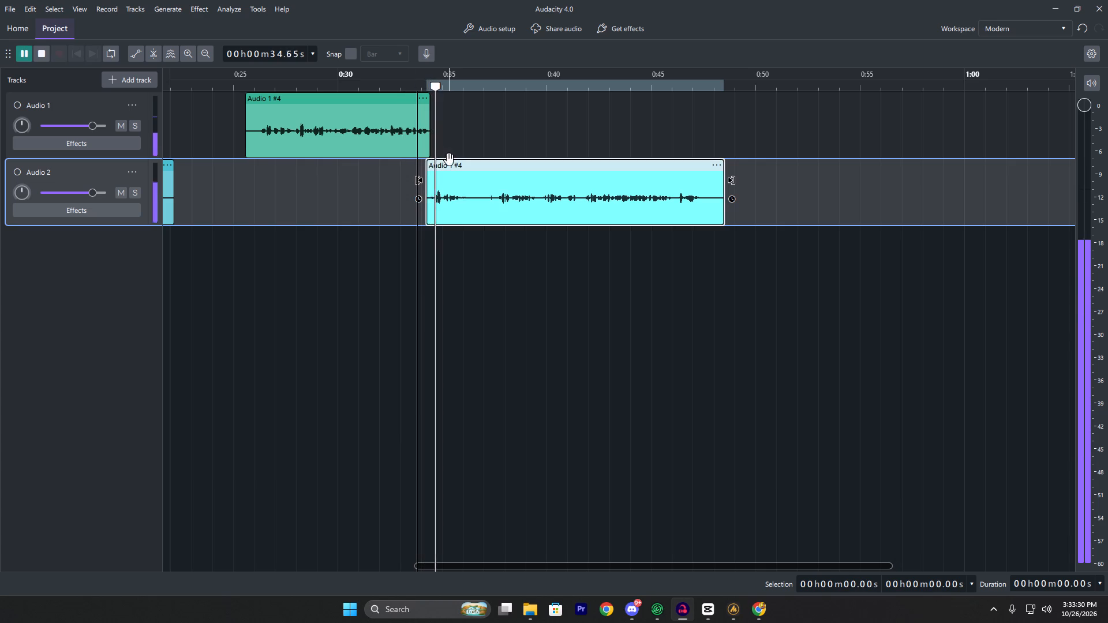
drag(451, 166, 445, 166)
Play the transition from 33.77 s and split the last Audio 2 clip at 35.93 s.
click(417, 91)
key(space)
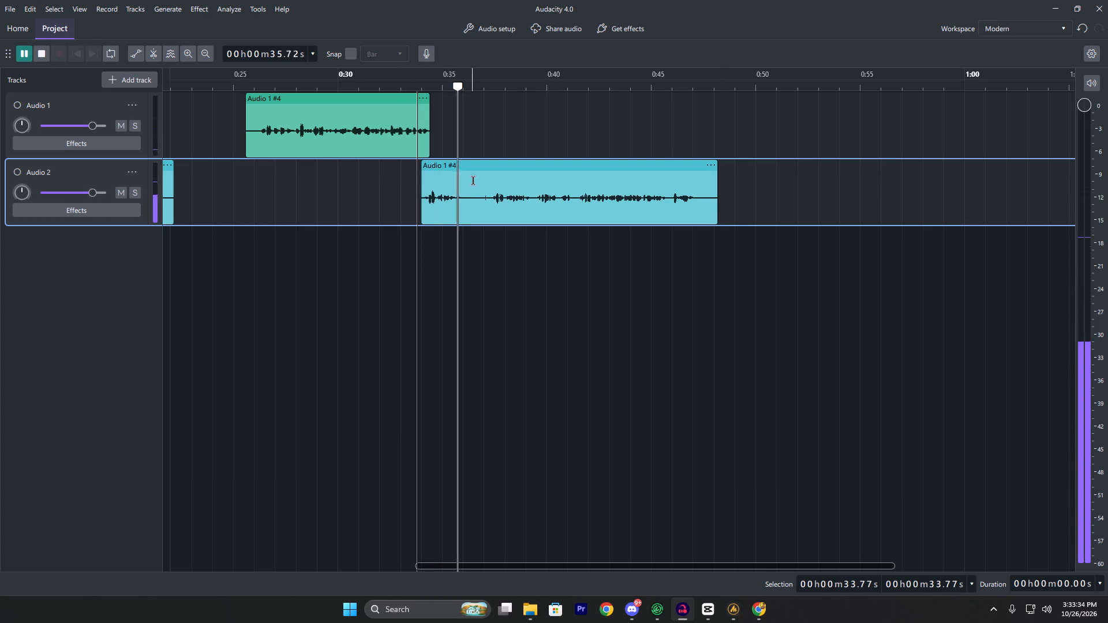
key(space)
key(ctrl+b)
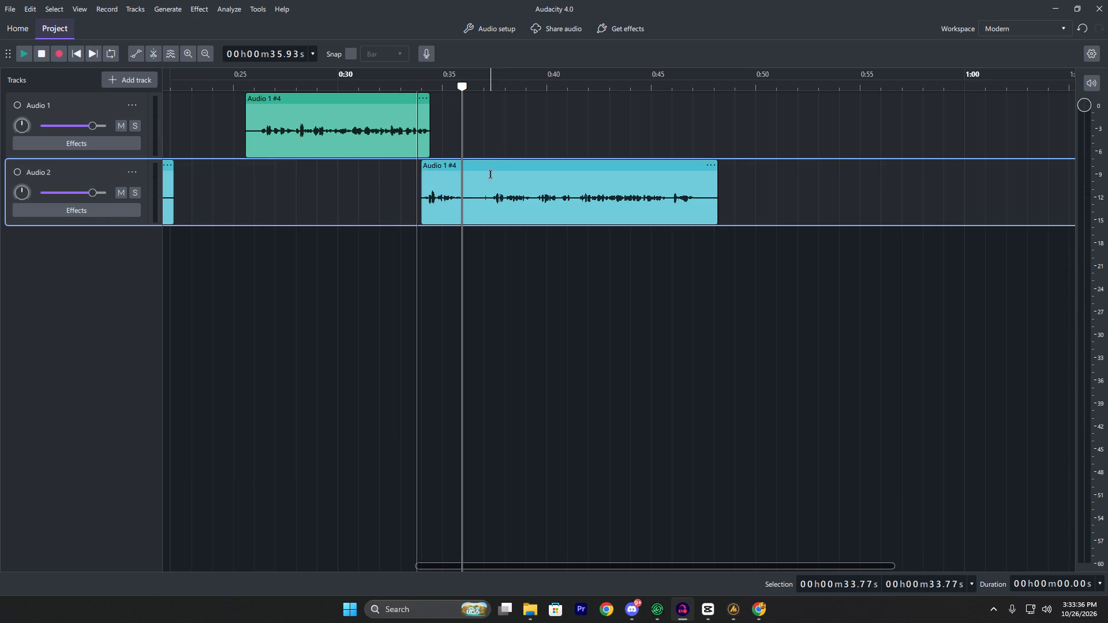
key(ctrl+b)
click(503, 162)
key(ctrl+b)
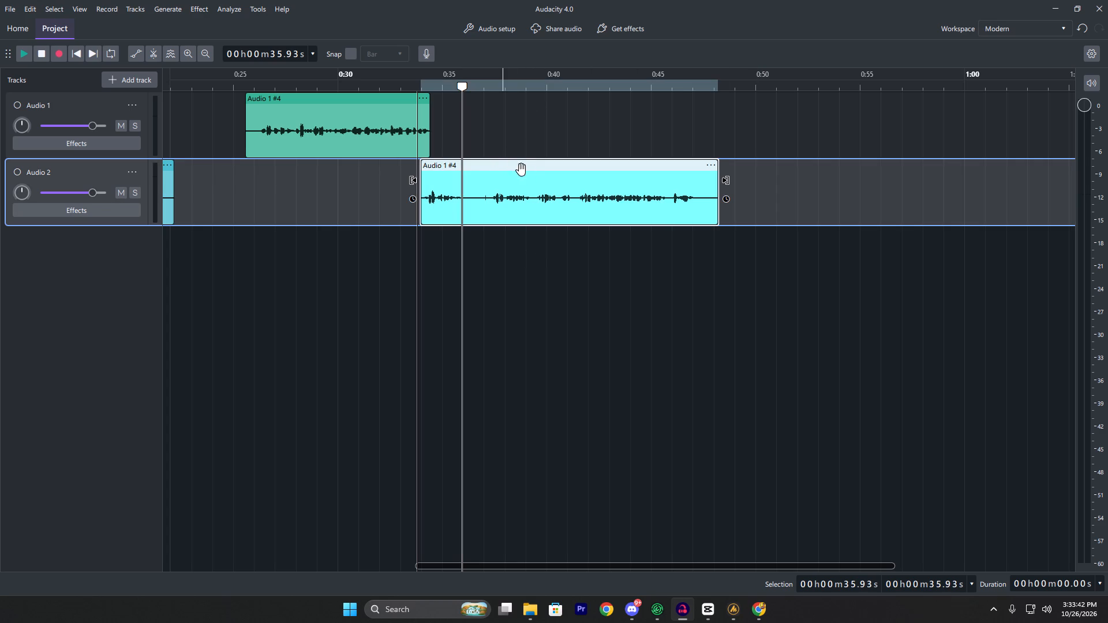
Trim the start of the second piece of the split Audio 2 clip to about 37.3 s.
double_click(487, 163)
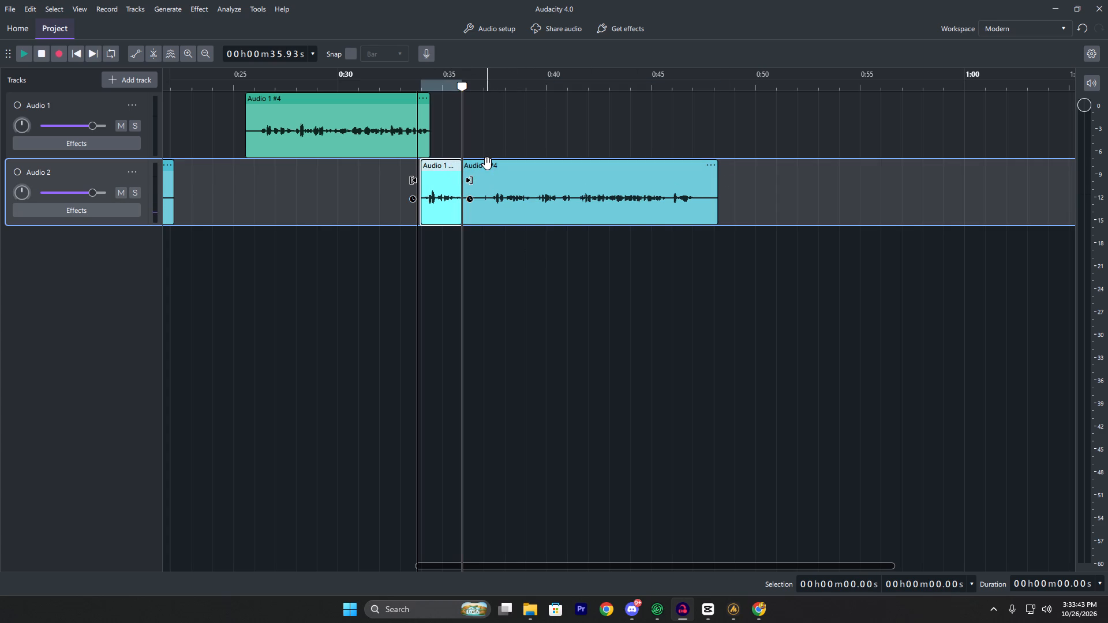
drag(455, 182, 481, 189)
click(474, 167)
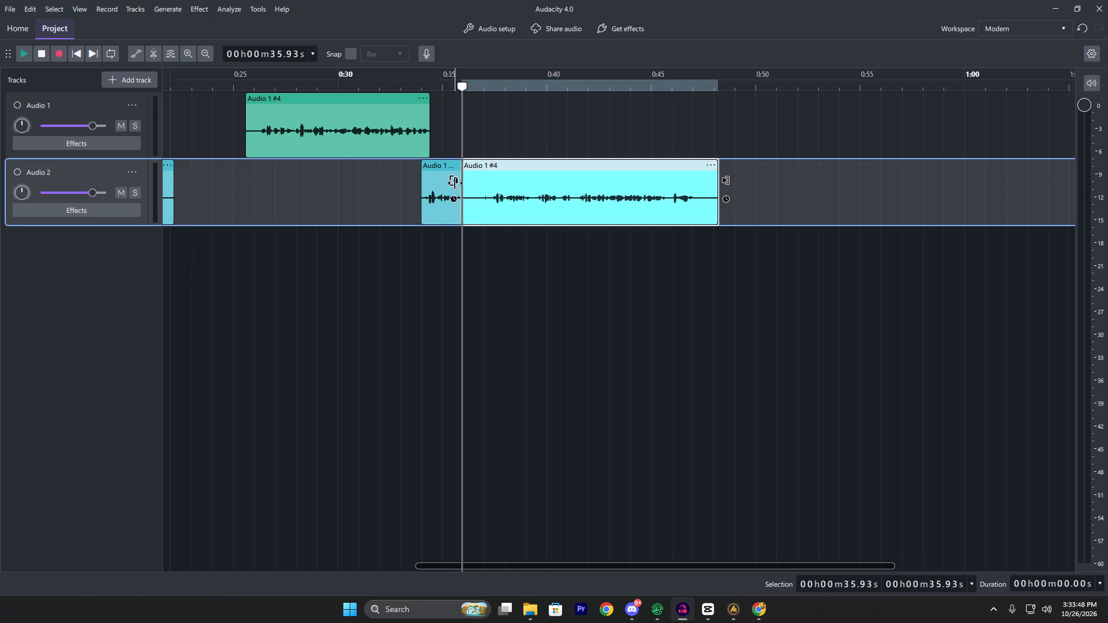
drag(455, 180, 484, 185)
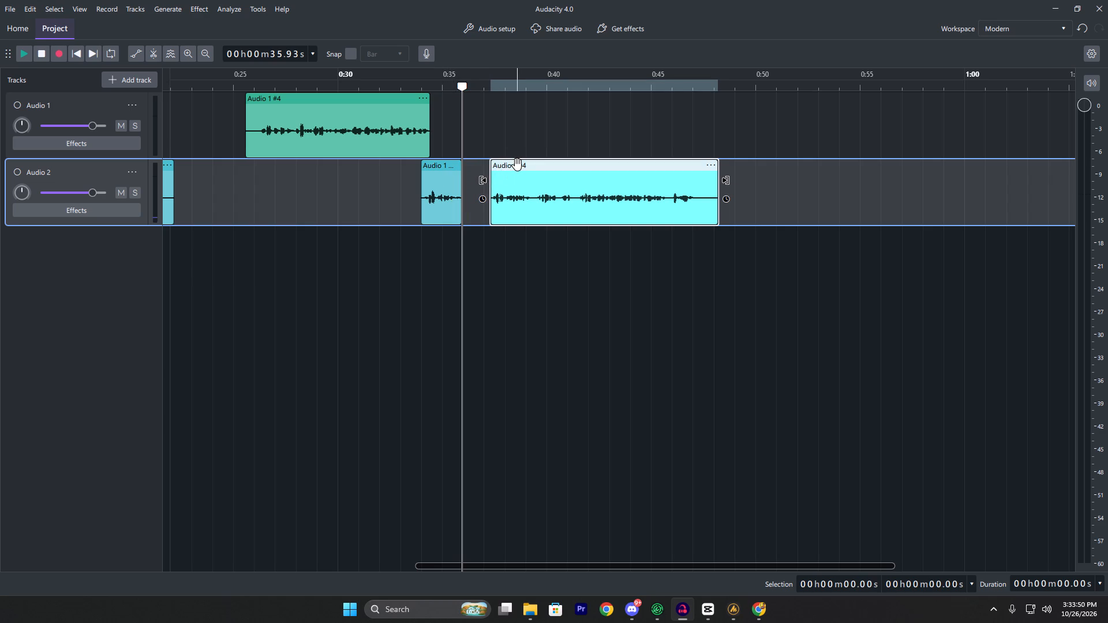
Move the trimmed piece onto Audio 1, starting at about 35.6 s, and play the handover between tracks.
drag(517, 164, 481, 145)
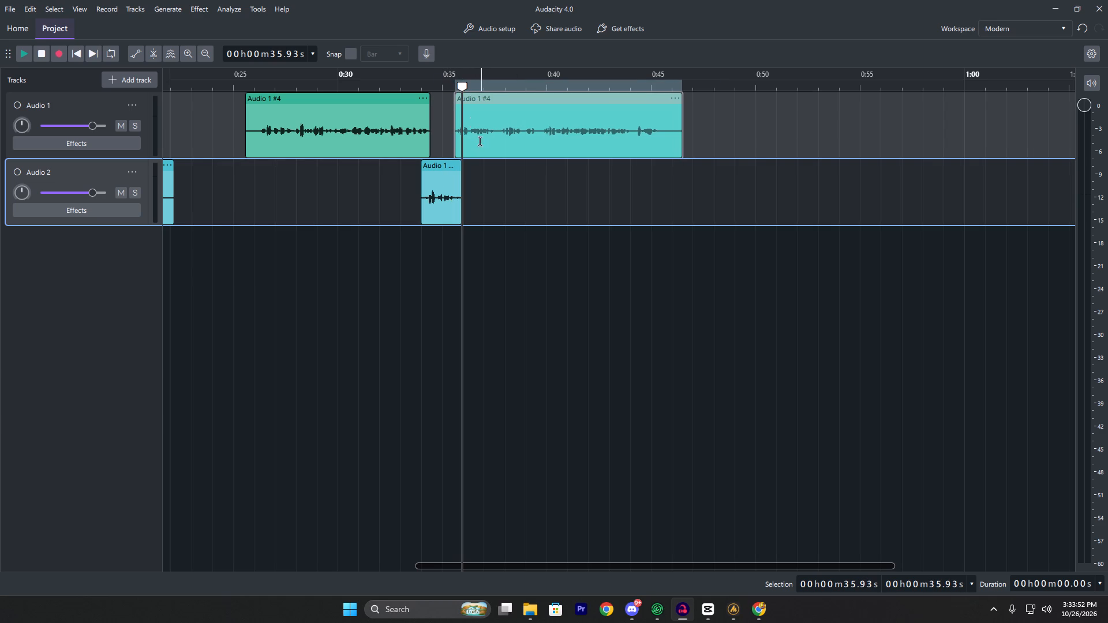
click(448, 91)
click(446, 88)
key(space)
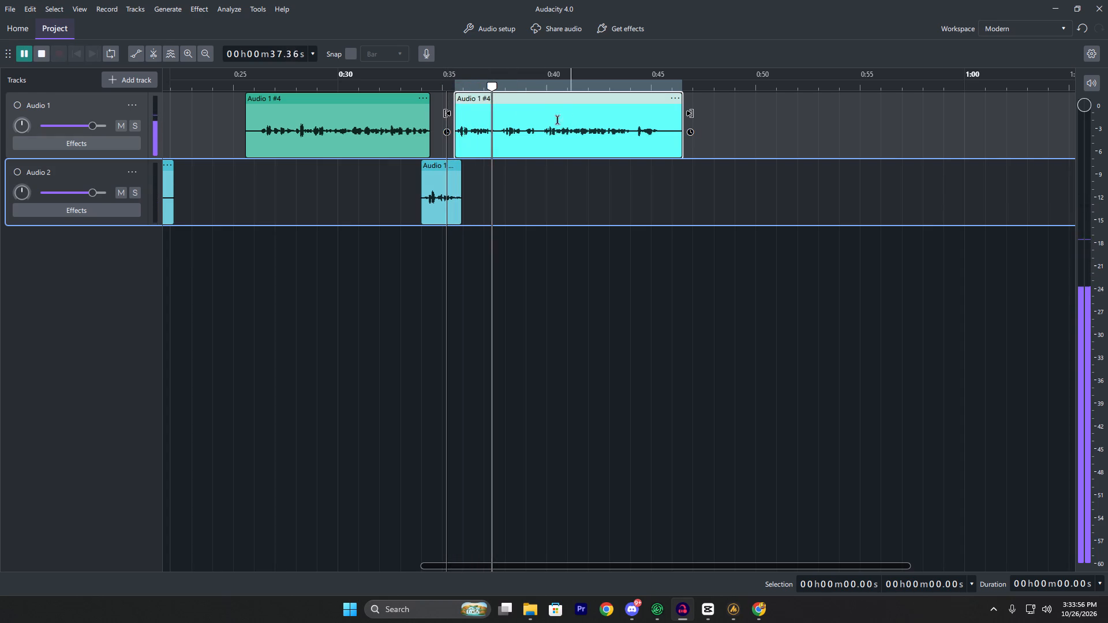
key(space)
Audition the moved Audio 1 clip and delete its section from 37.53 s to about 39.8 s, closing the gap.
click(465, 92)
key(space)
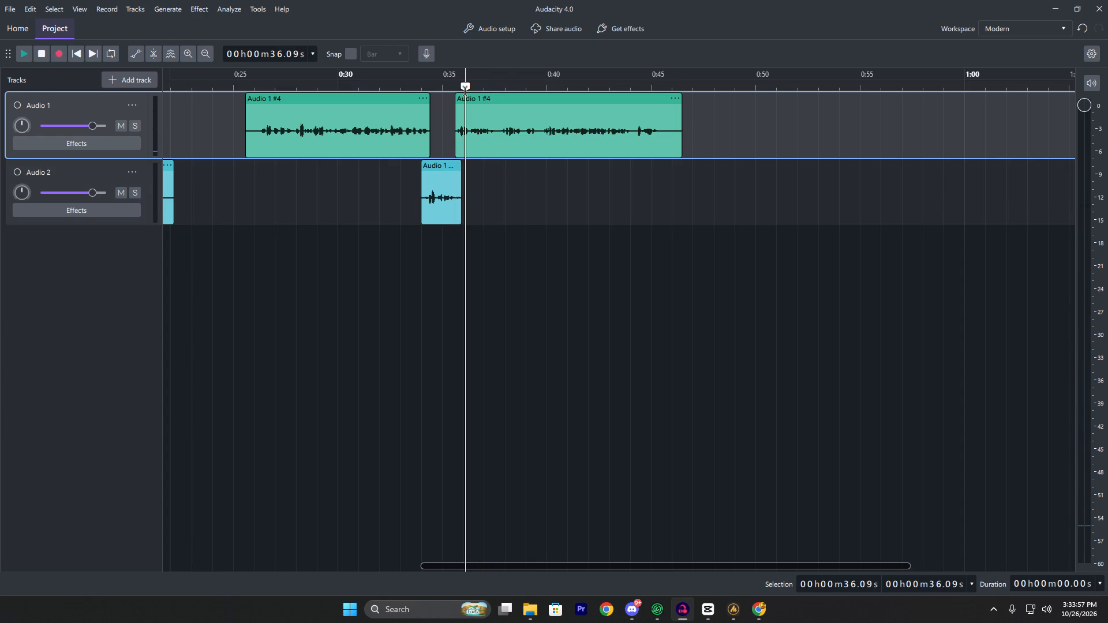
ctrl+scroll(491, 152, up, 8)
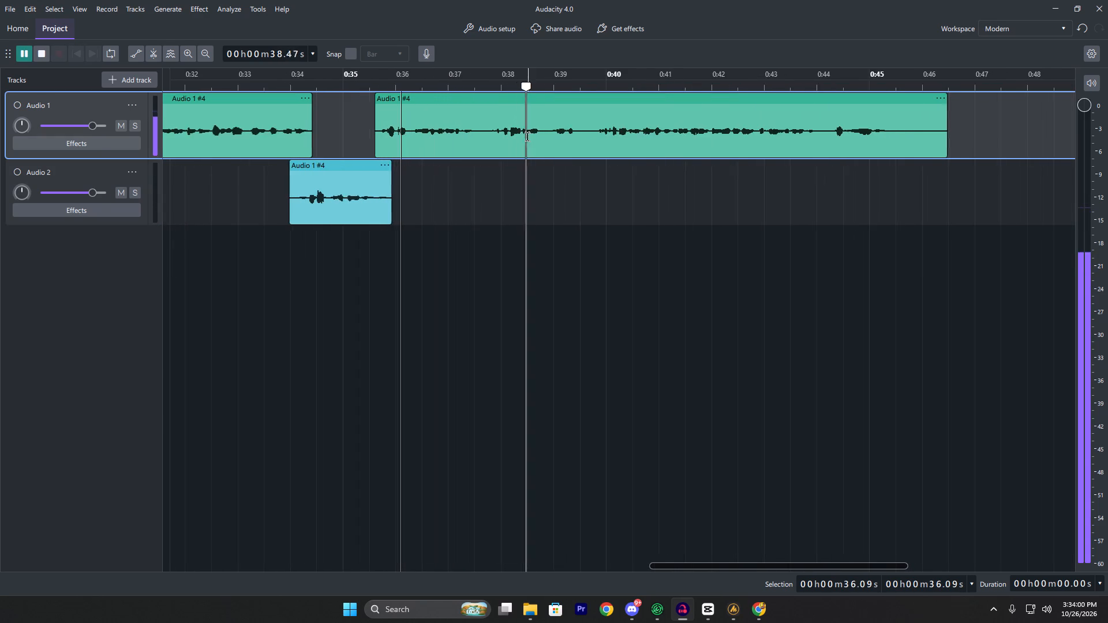
ctrl+scroll(527, 137, up, 3)
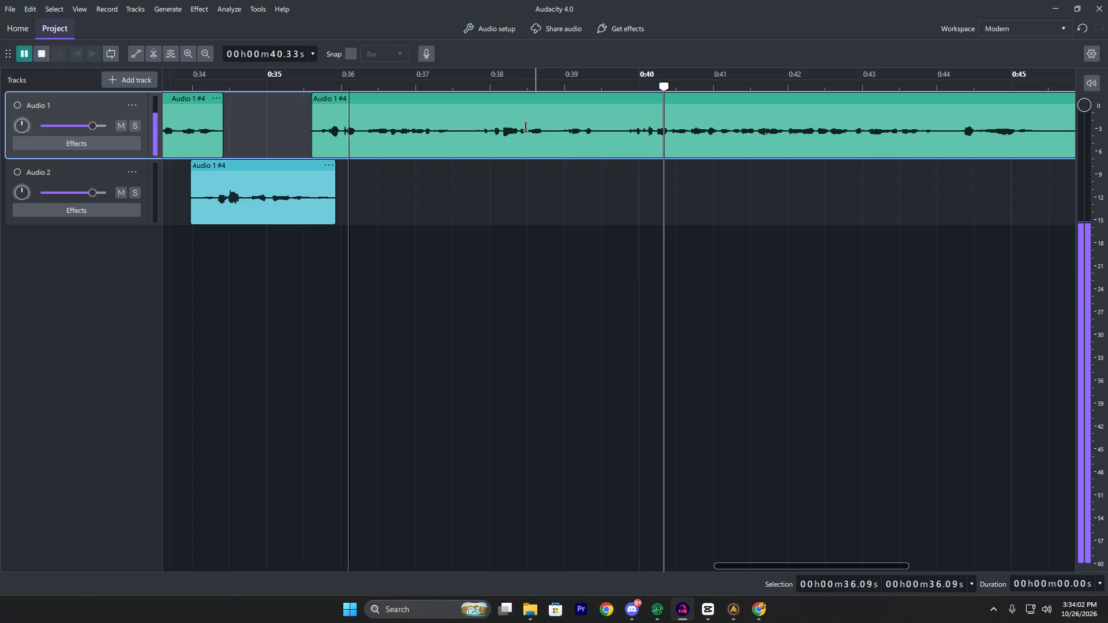
key(space)
click(410, 78)
click(408, 81)
click(411, 89)
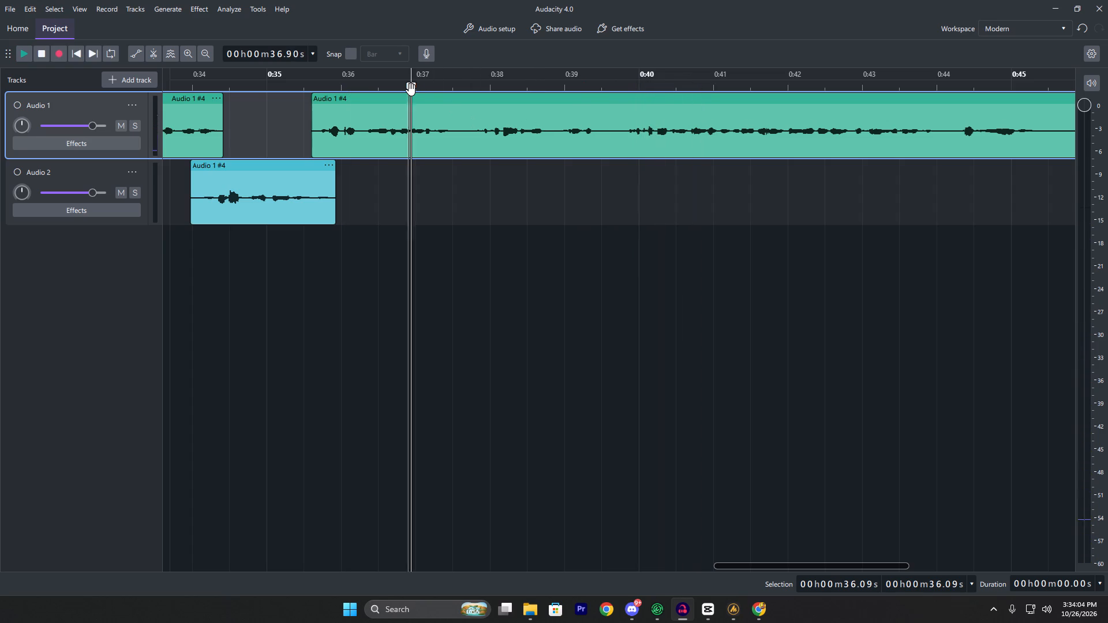
key(space)
key(space)
drag(455, 130, 597, 148)
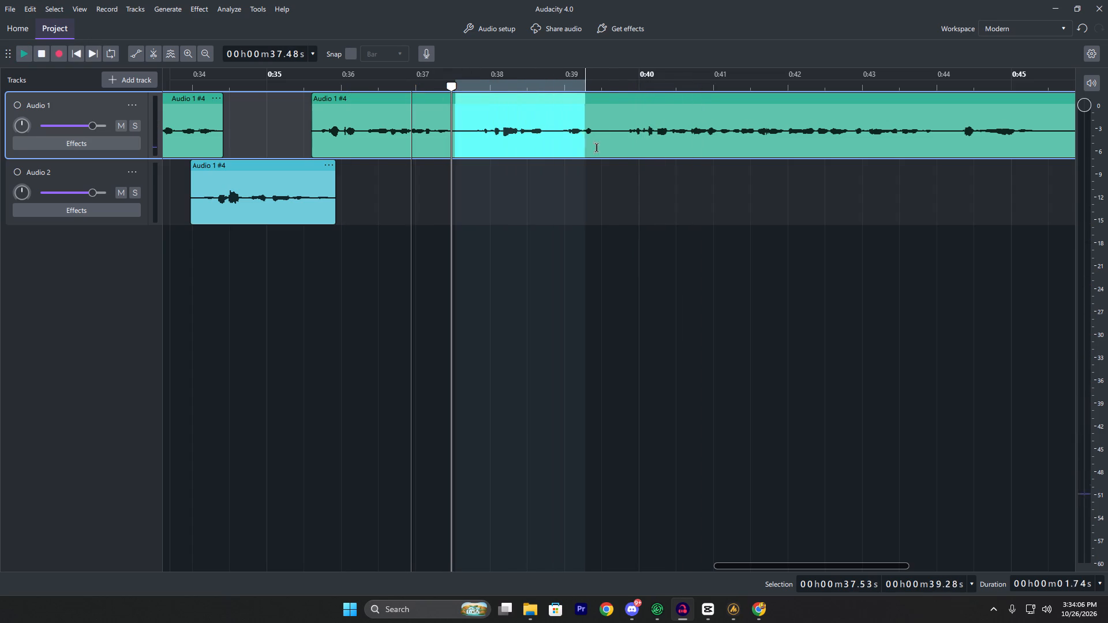
drag(597, 148, 626, 154)
key(BackSpace)
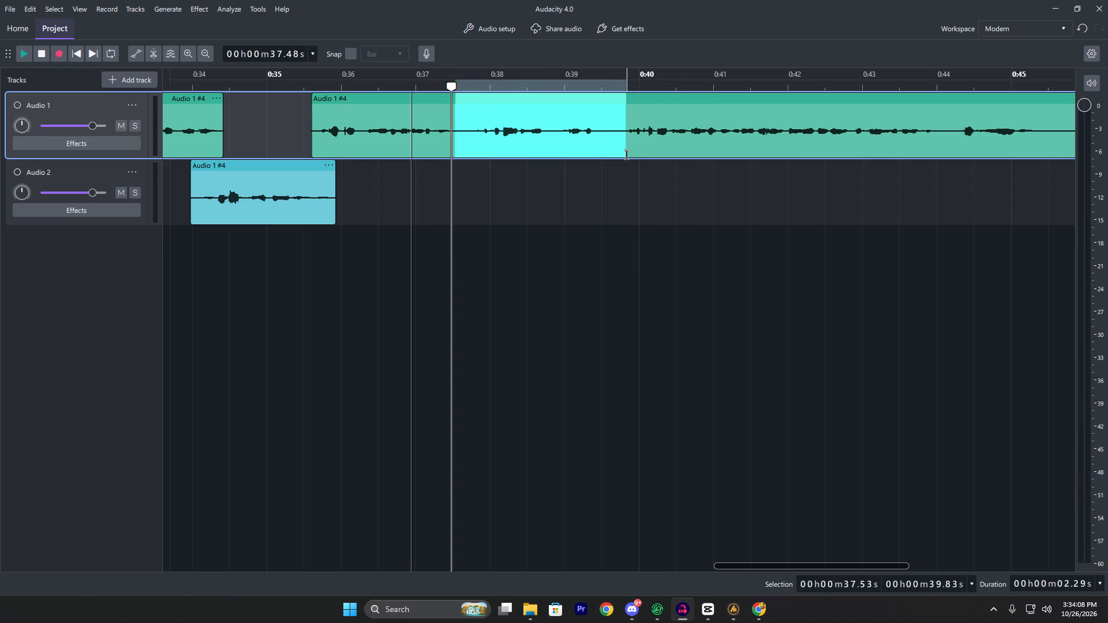
Replay the join from 37.06 s and split the Audio 1 clip at 37.48 s.
double_click(451, 87)
double_click(420, 83)
key(space)
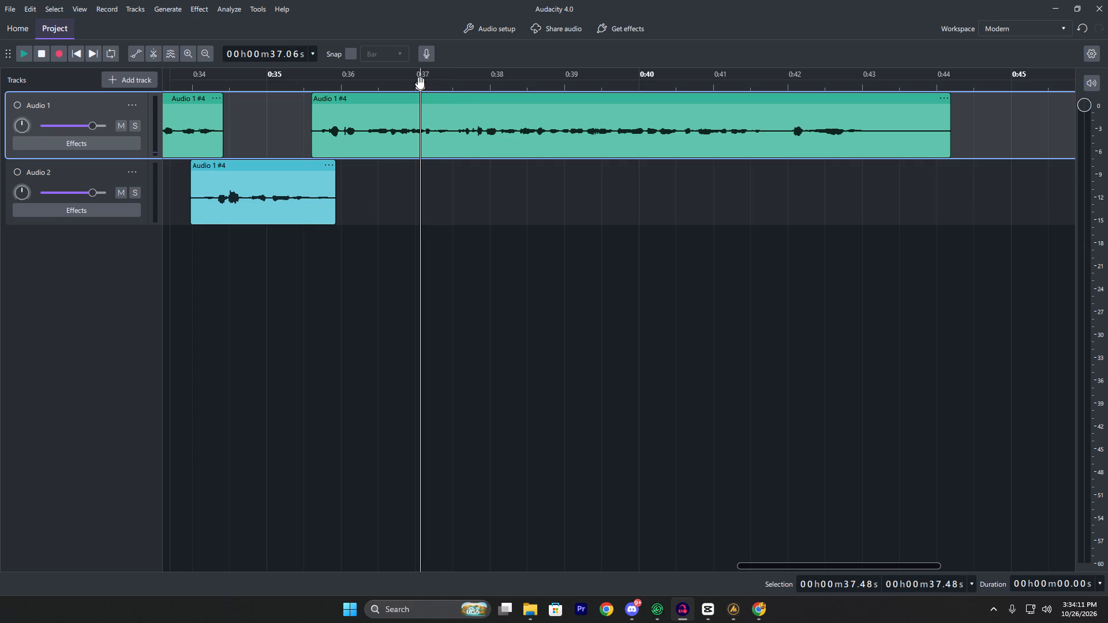
ctrl+scroll(506, 144, up, 8)
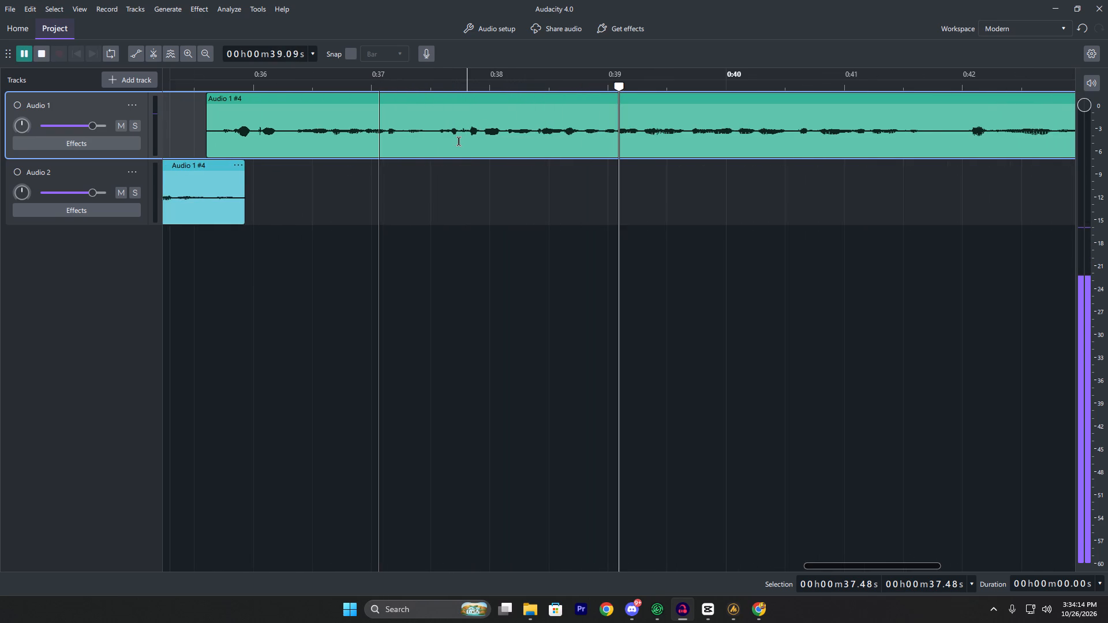
key(space)
double_click(411, 87)
key(ctrl+b)
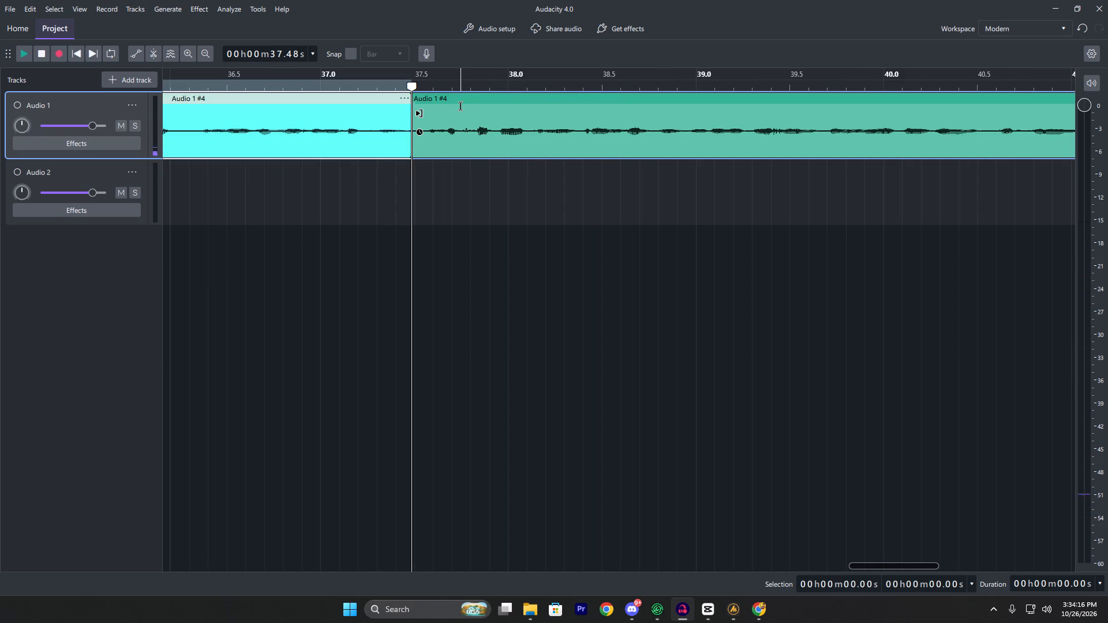
Move the piece after the 37.48 s split onto Audio 2, starting at about 37.2 s, and play it from 37.07 s.
drag(459, 100, 408, 174)
click(334, 87)
key(space)
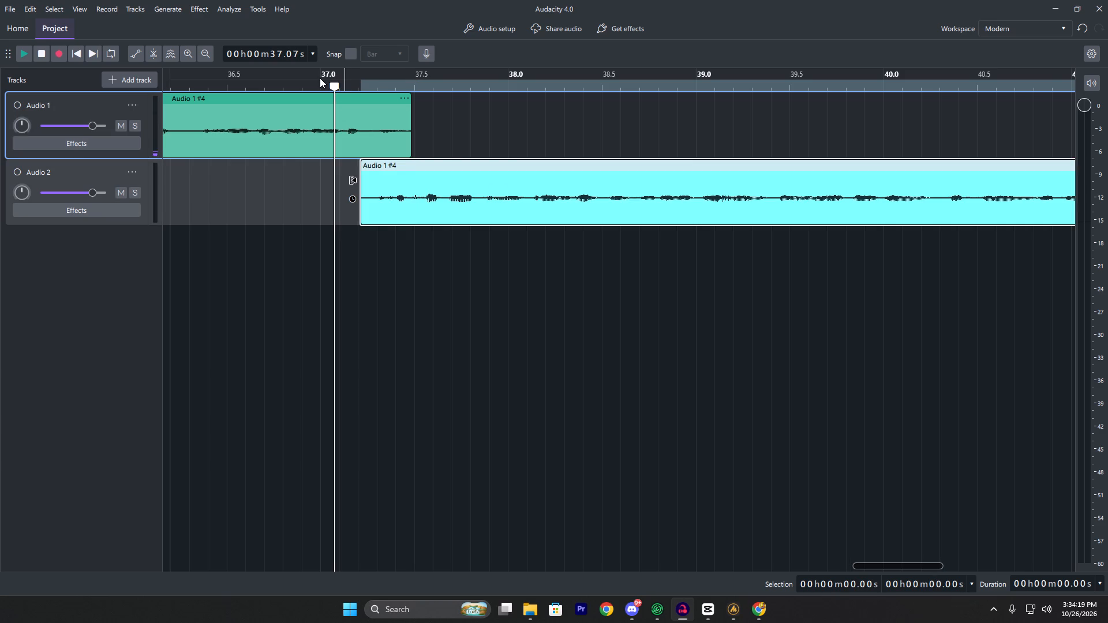
scroll(496, 194, down, 17)
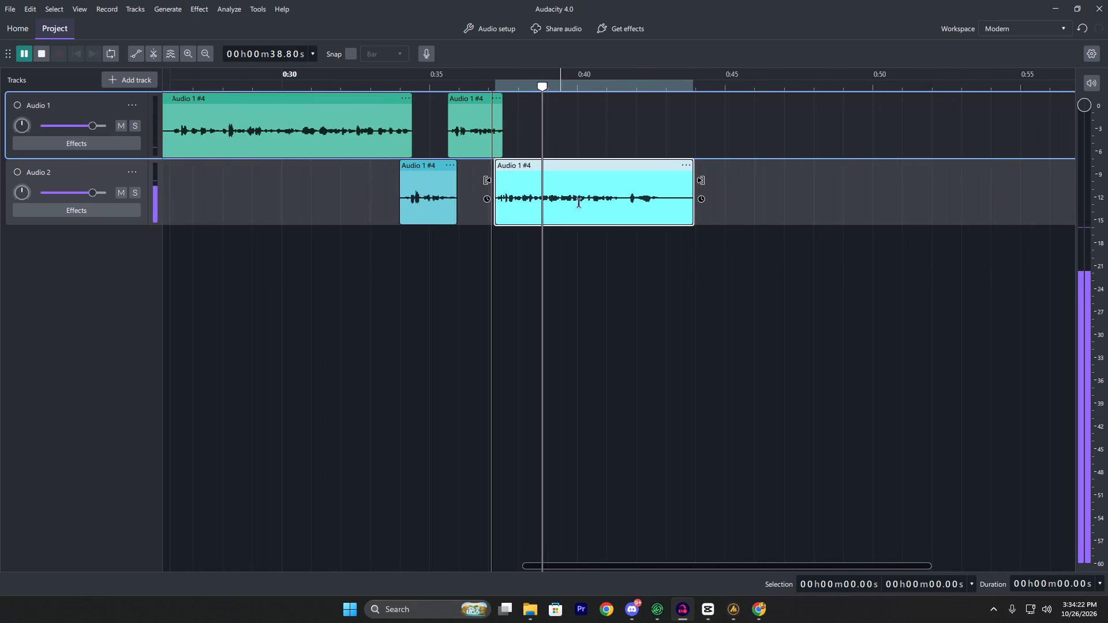
ctrl+scroll(605, 207, down, 4)
ctrl+scroll(717, 228, up, 5)
ctrl+scroll(613, 224, up, 6)
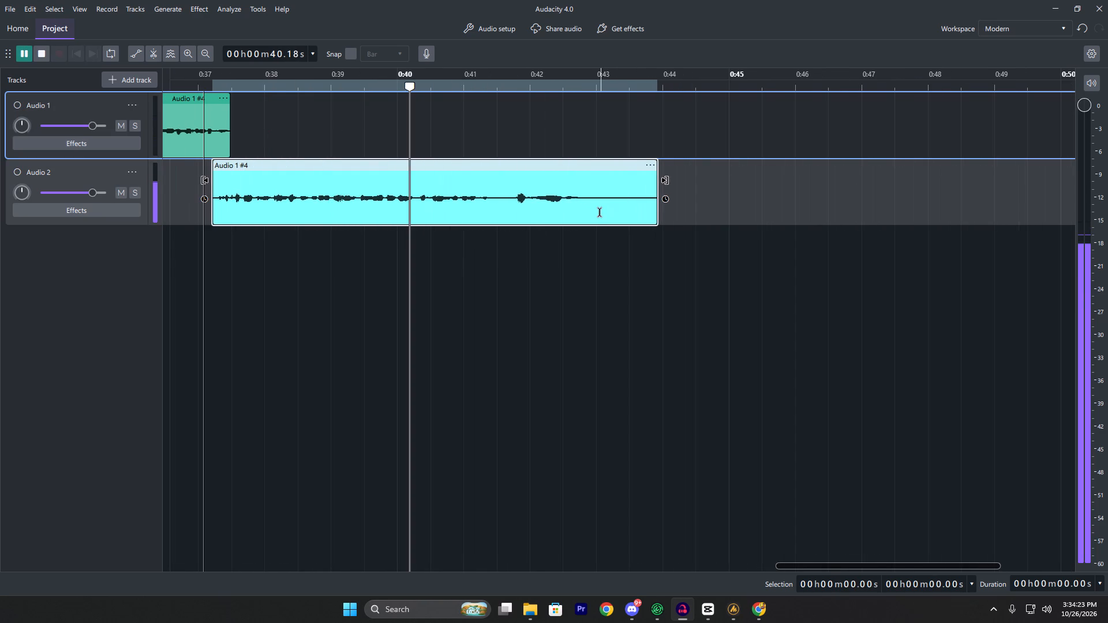
Split the Audio 2 clip at 41.41 s, move its remainder onto Audio 1 starting at about 40.9 s, and play the transition.
key(space)
key(ctrl+b)
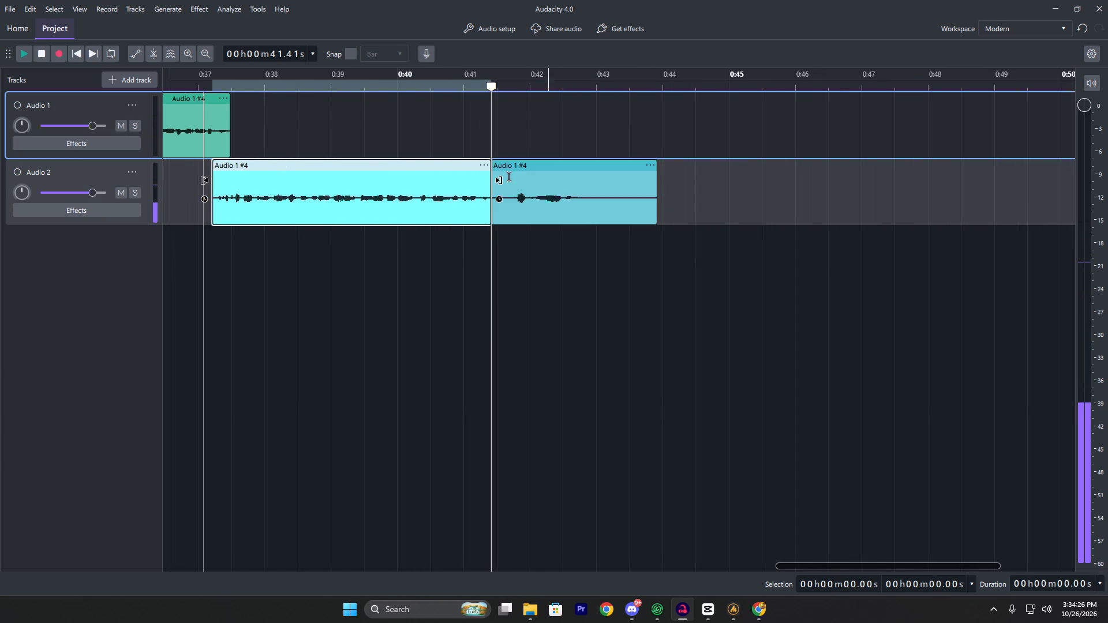
drag(508, 169, 476, 146)
click(465, 91)
double_click(467, 89)
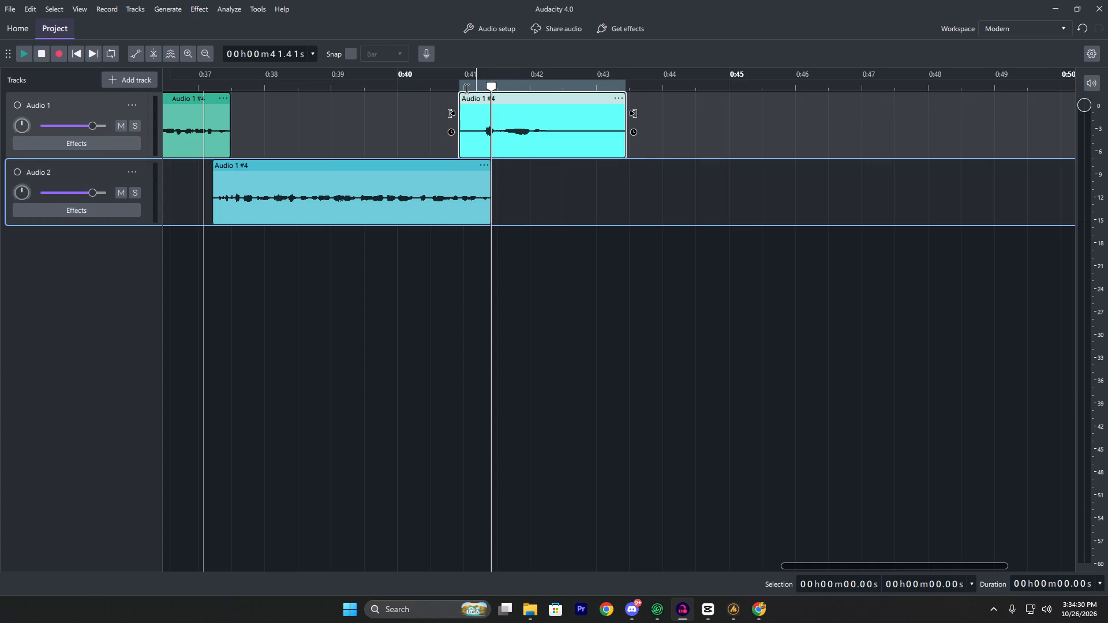
key(space)
key(space)
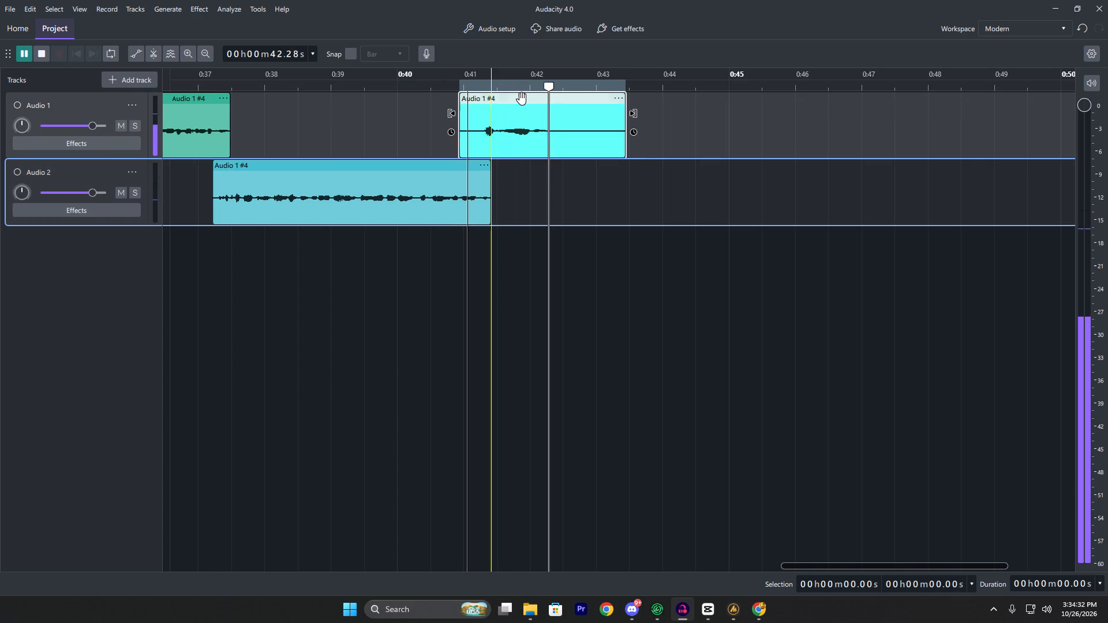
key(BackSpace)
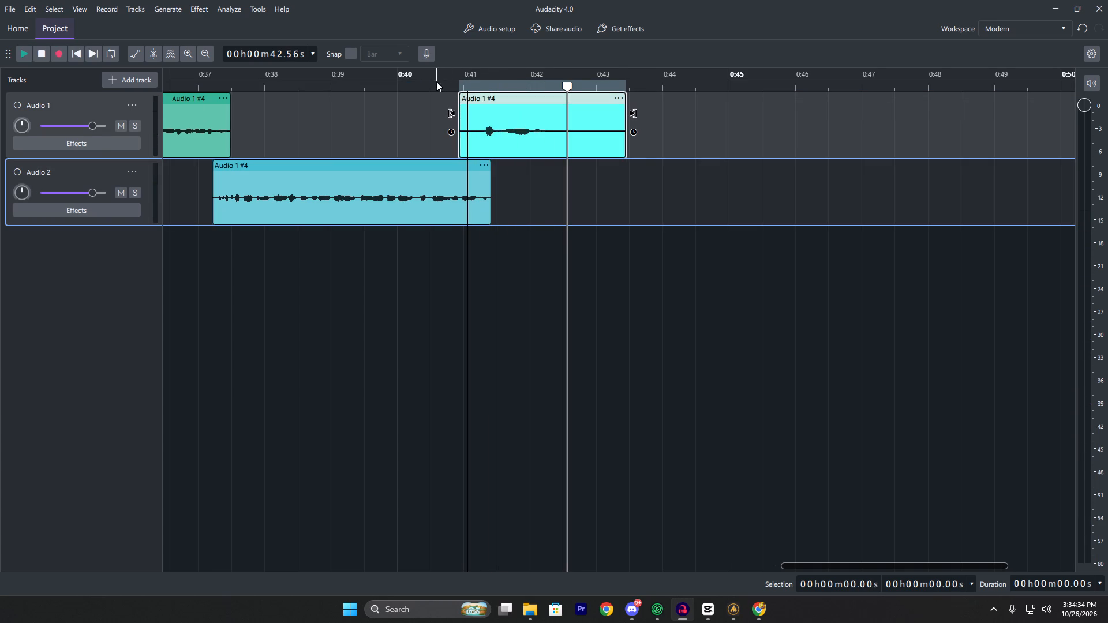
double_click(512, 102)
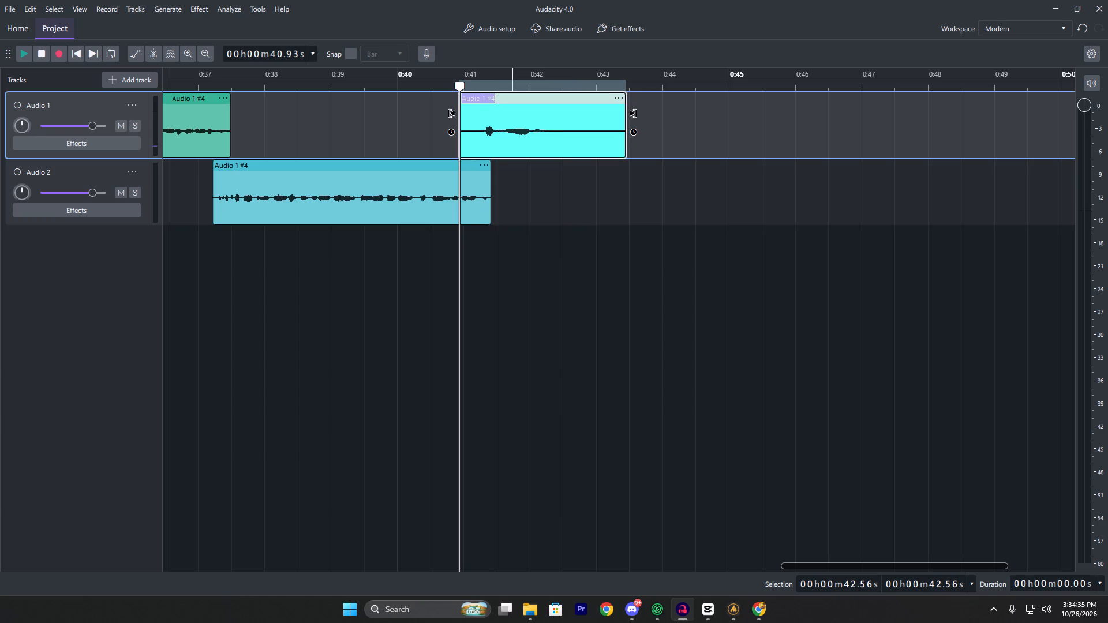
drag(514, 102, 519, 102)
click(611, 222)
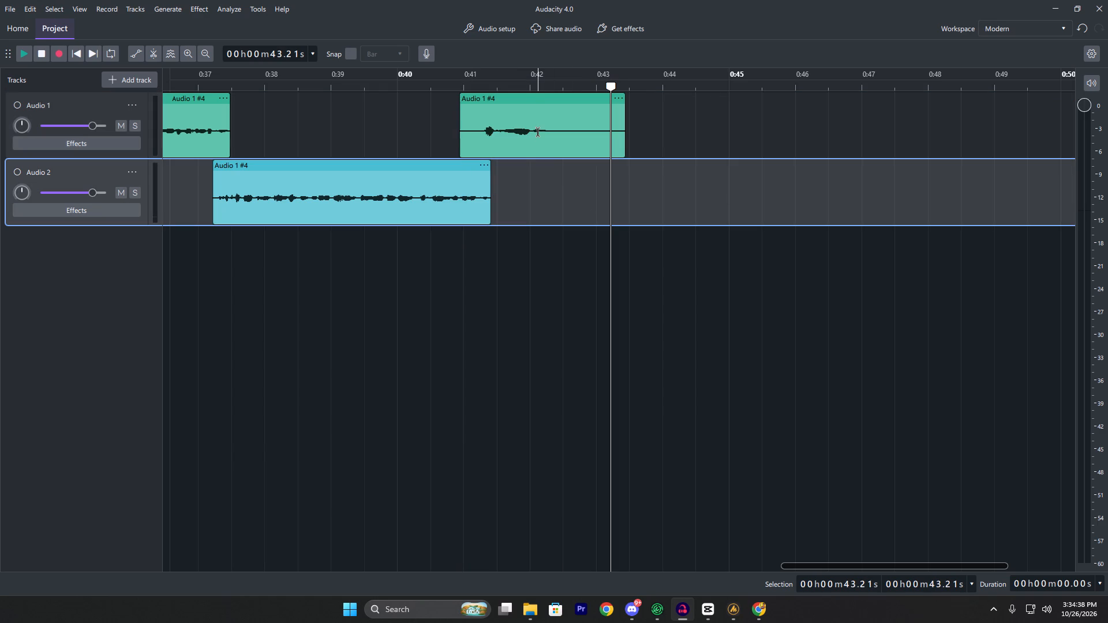
Shift the last Audio 1 clip to start at about 41.2 s and play the transition from 40.77 s.
drag(531, 100, 549, 106)
click(450, 90)
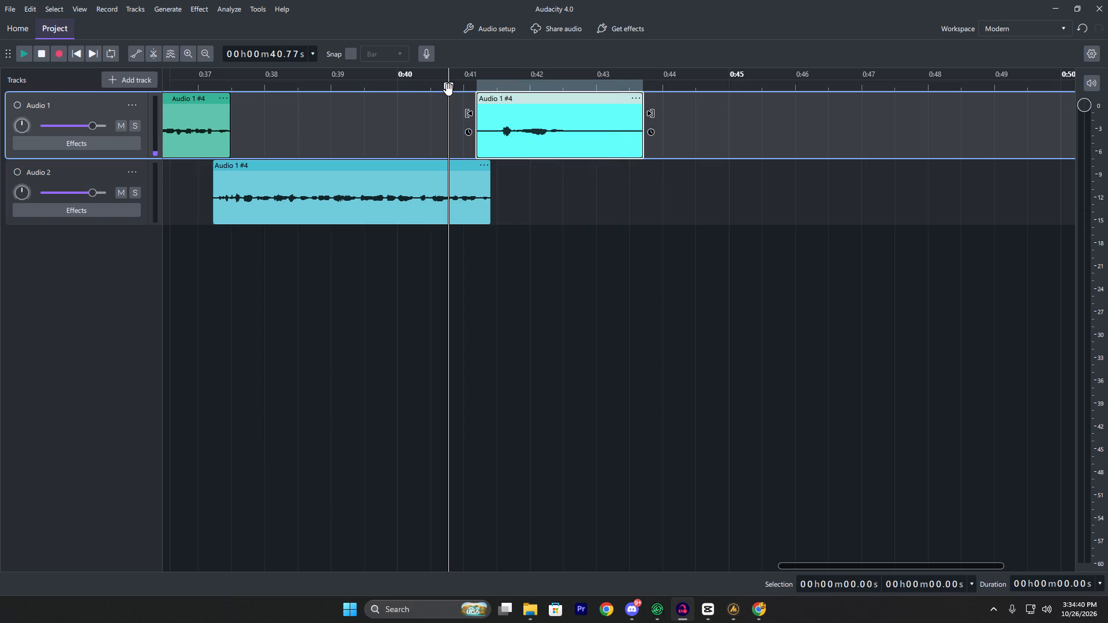
key(space)
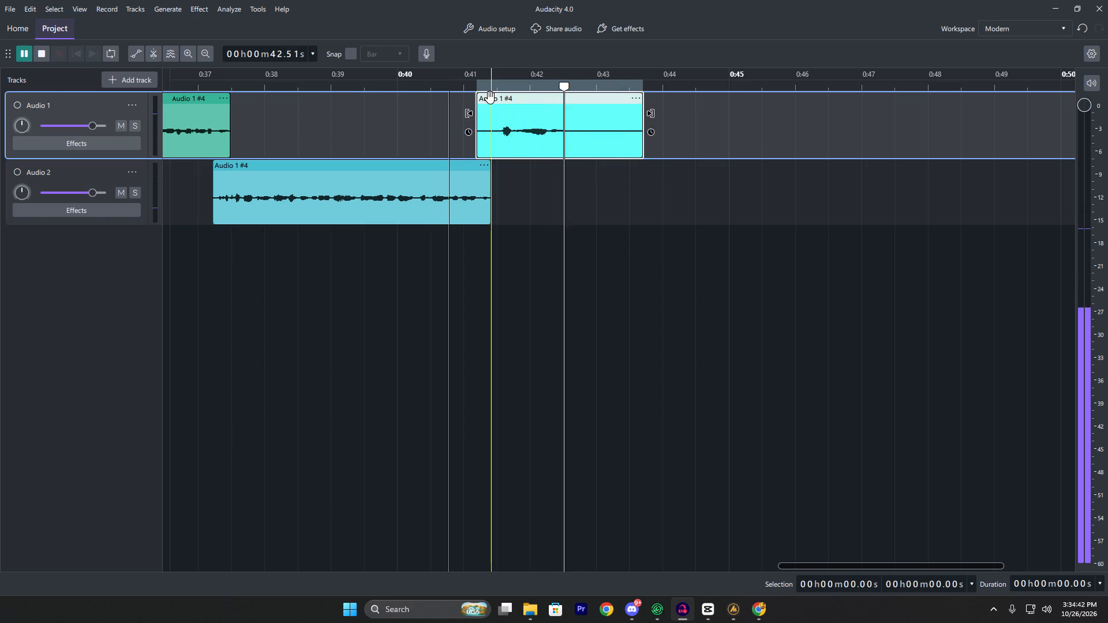
key(space)
Trim the end of the last Audio 1 clip to about 42.7 s.
drag(652, 114, 589, 122)
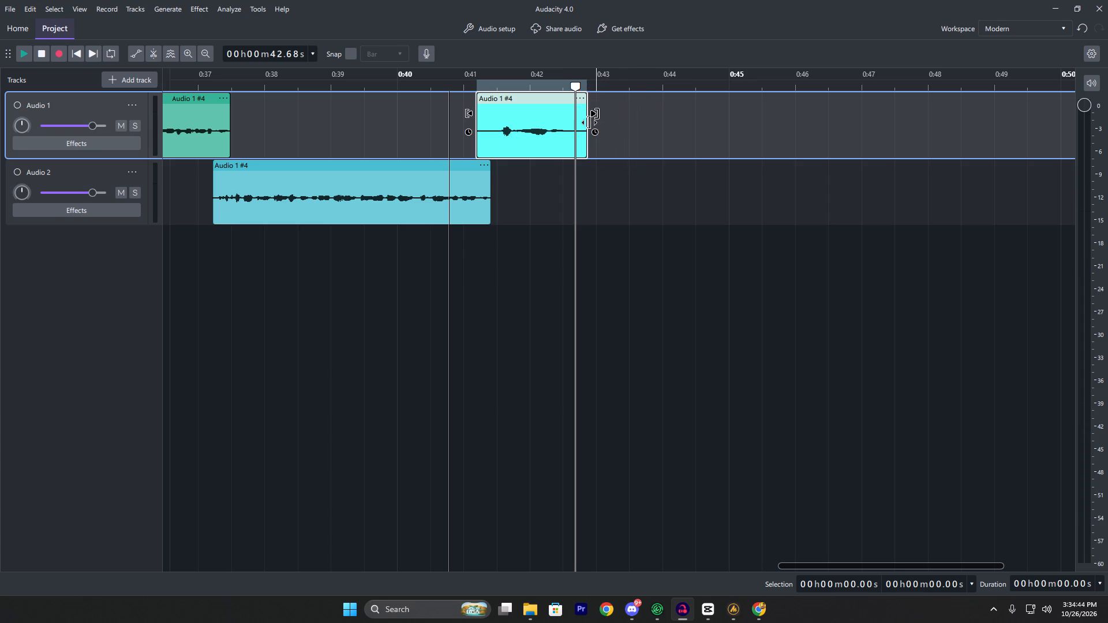
drag(589, 122, 583, 126)
Play back the final lines on both tracks from about 39.5 s to check the timing.
click(591, 93)
click(594, 84)
drag(594, 84, 624, 92)
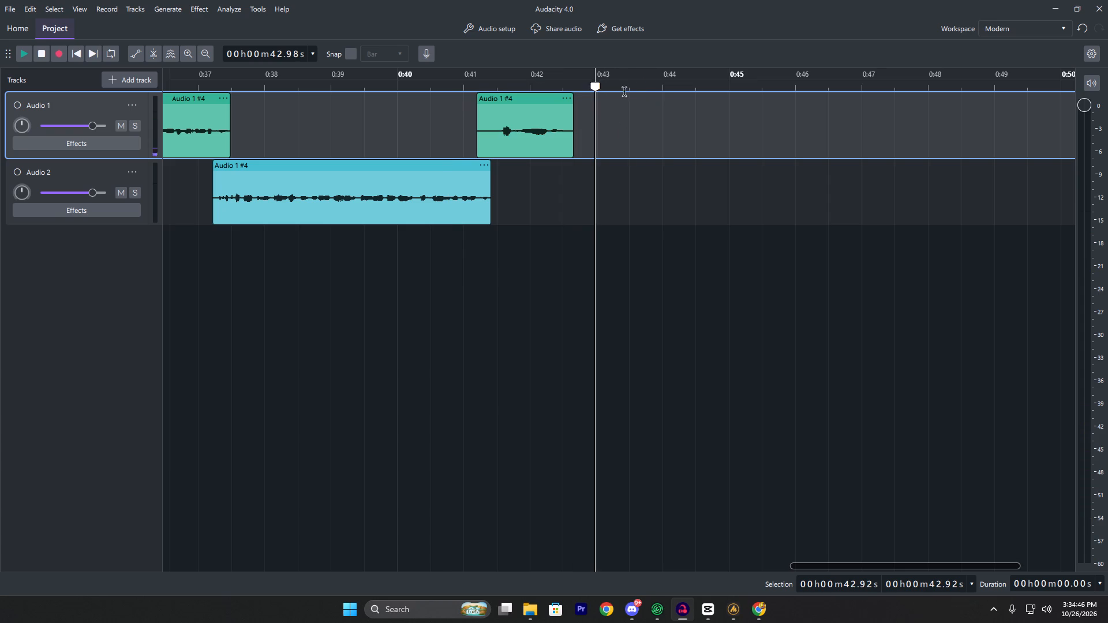
drag(624, 92, 682, 207)
ctrl+scroll(675, 234, down, 20)
ctrl+scroll(675, 234, down, 2)
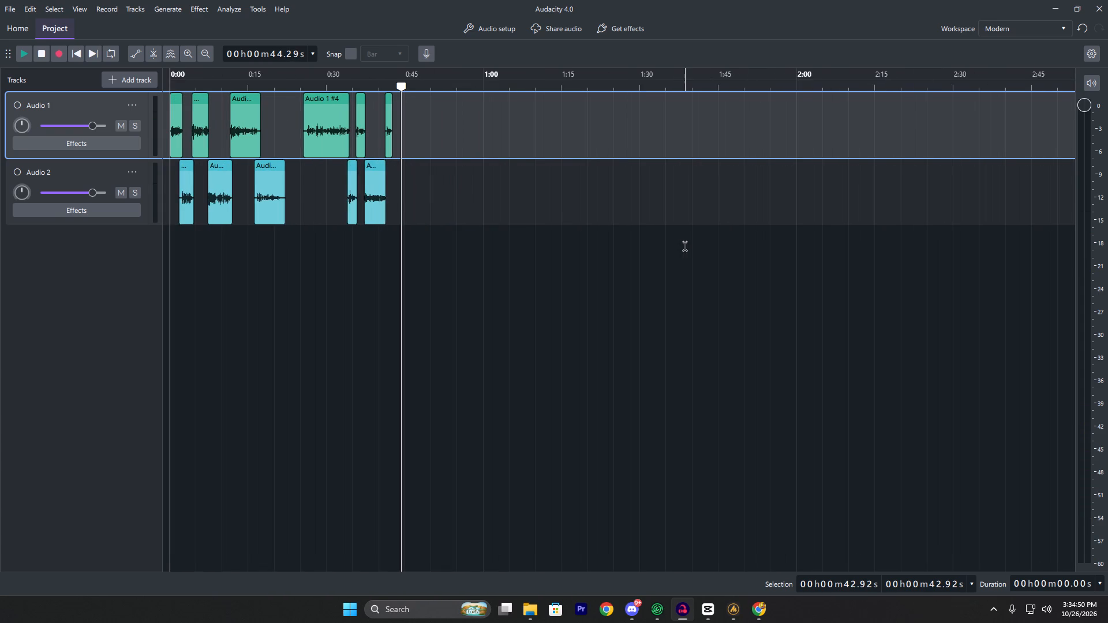
click(404, 91)
ctrl+scroll(405, 92, up, 2)
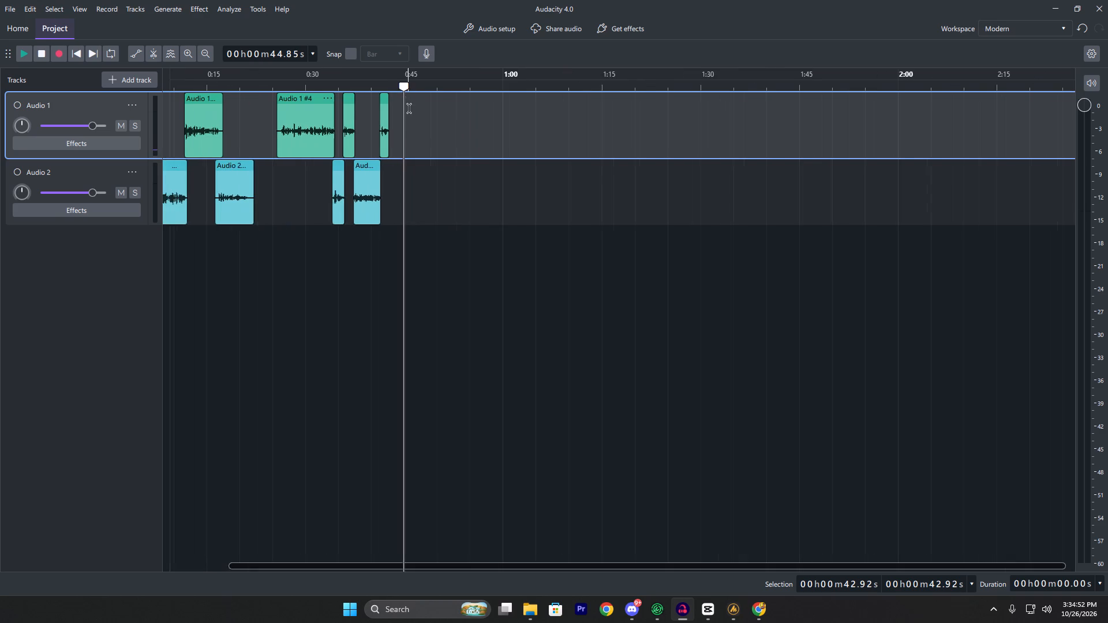
ctrl+scroll(409, 108, up, 19)
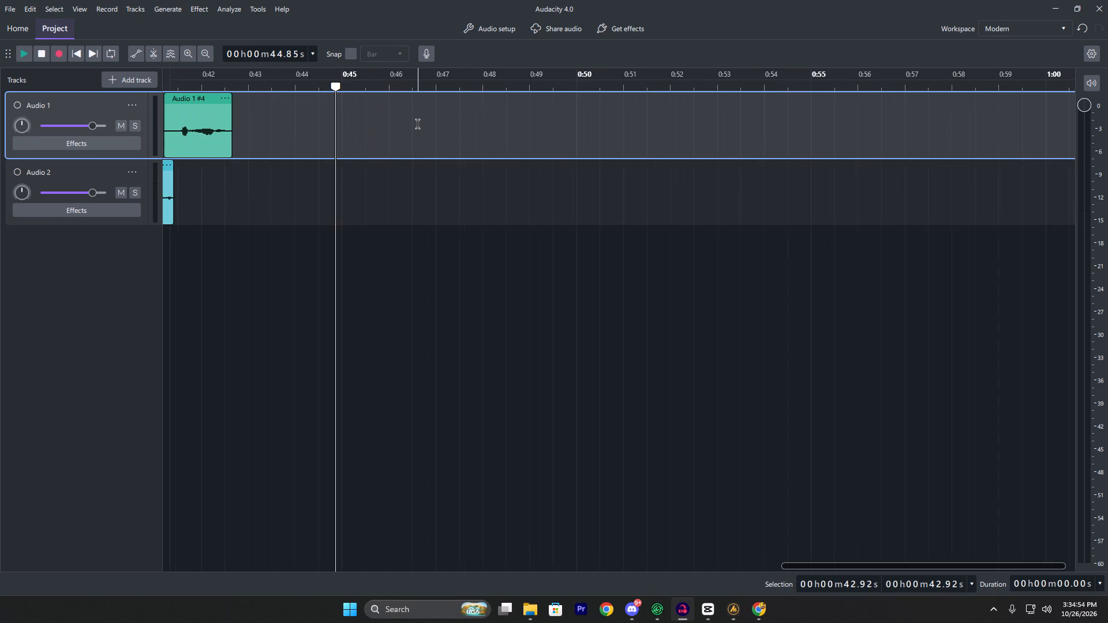
ctrl+scroll(418, 124, up, 1)
drag(301, 83, 735, 145)
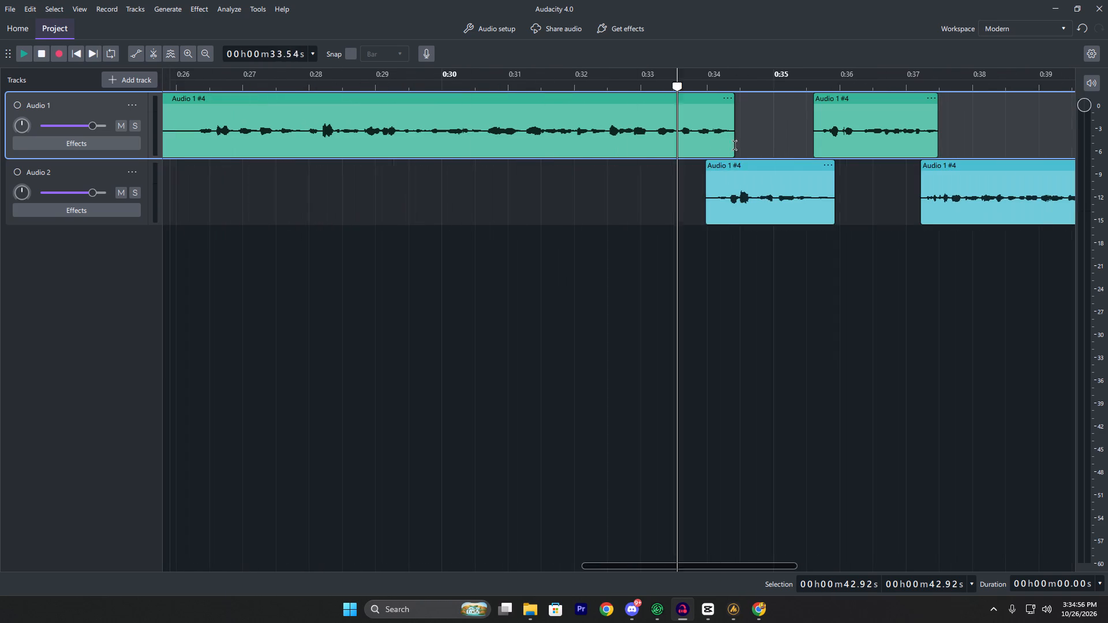
drag(735, 145, 1073, 246)
ctrl+scroll(989, 238, down, 9)
key(space)
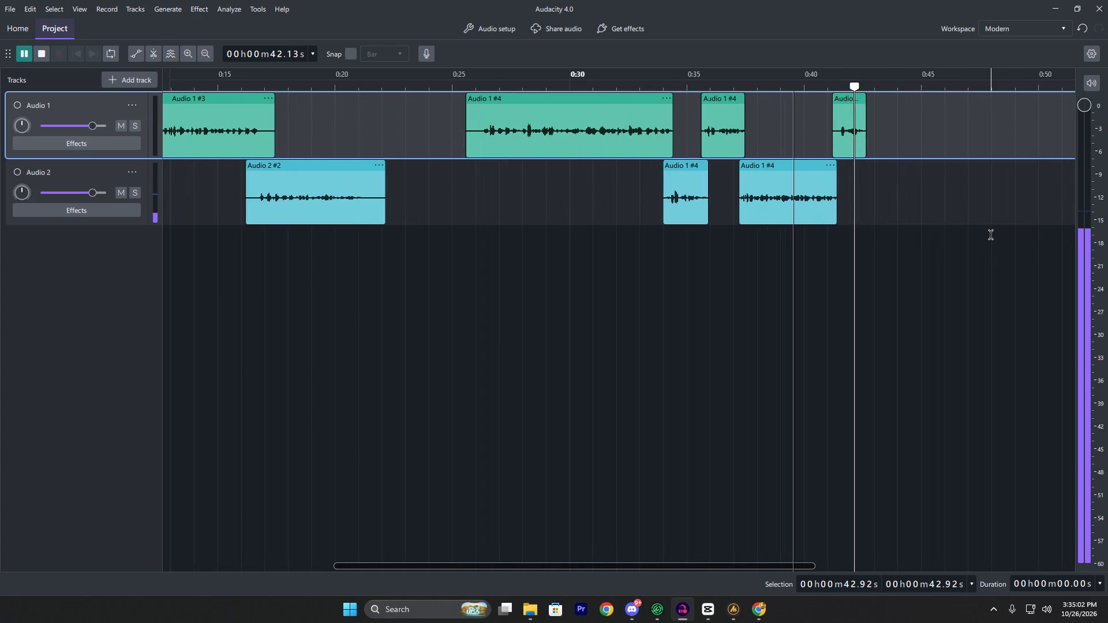
Place the playhead at 44.12 s, after the last Audio 1 clip.
drag(867, 91, 882, 91)
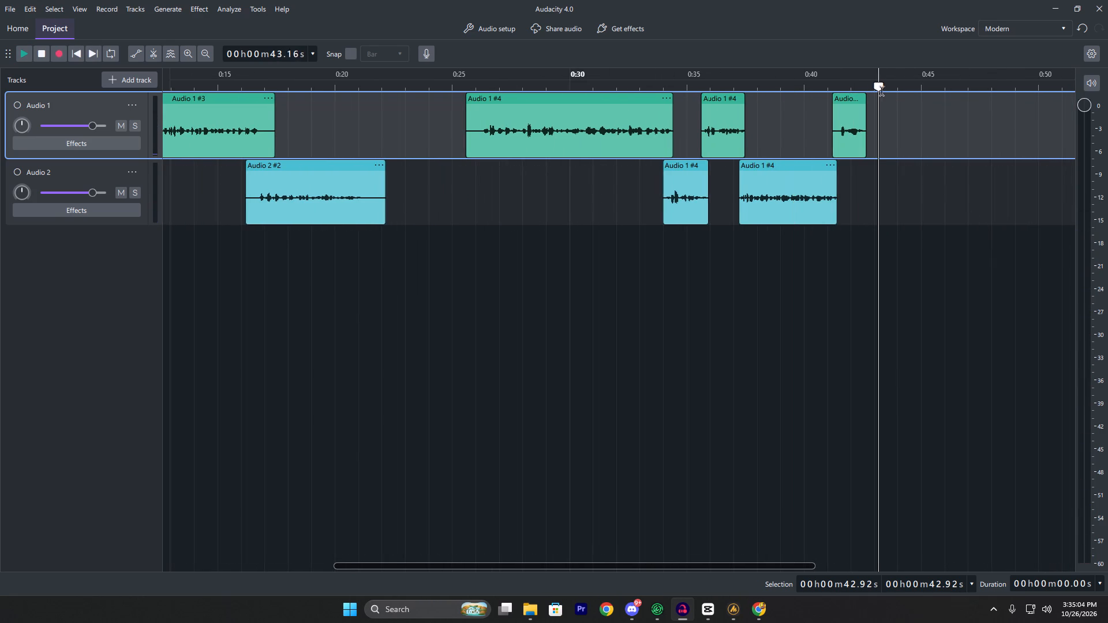
drag(882, 91, 901, 104)
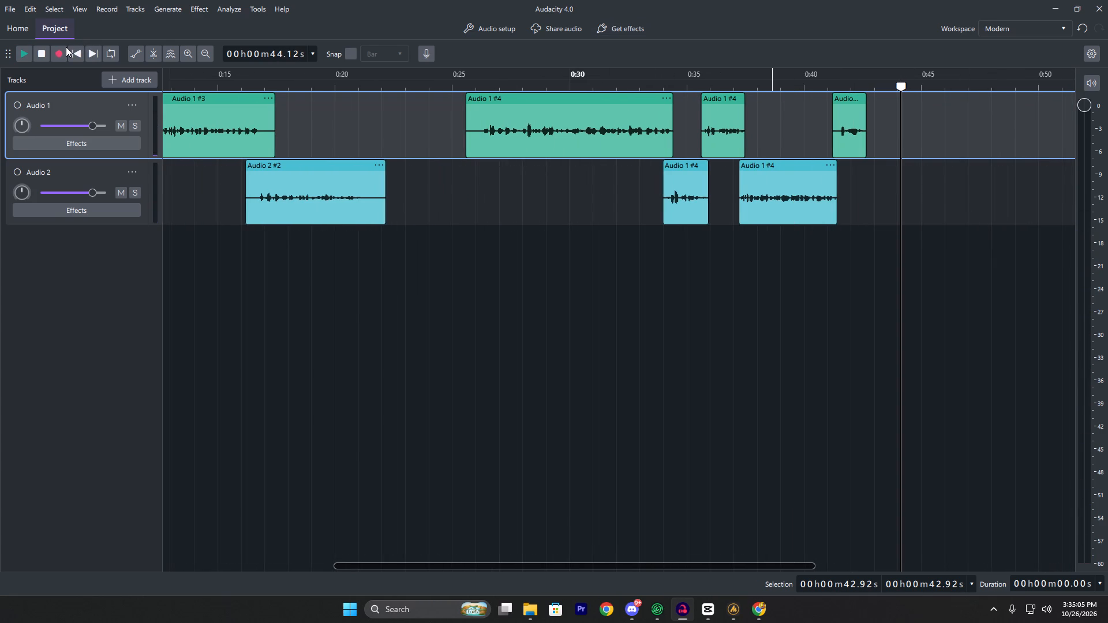
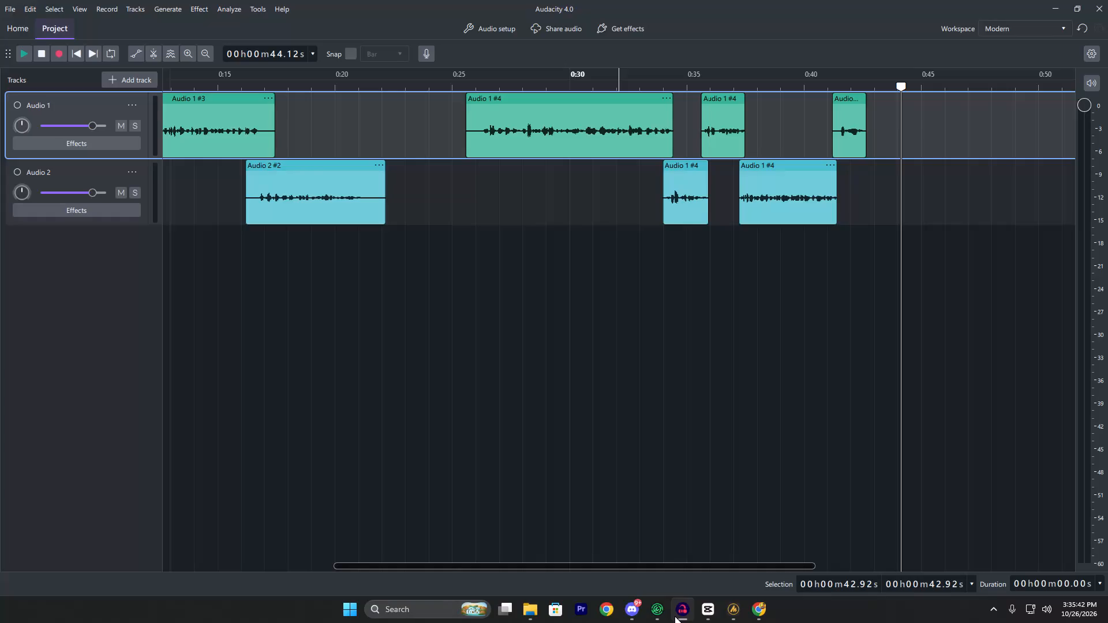
Play back the closing lines on both tracks from 40.28 s to check the timing.
click(811, 82)
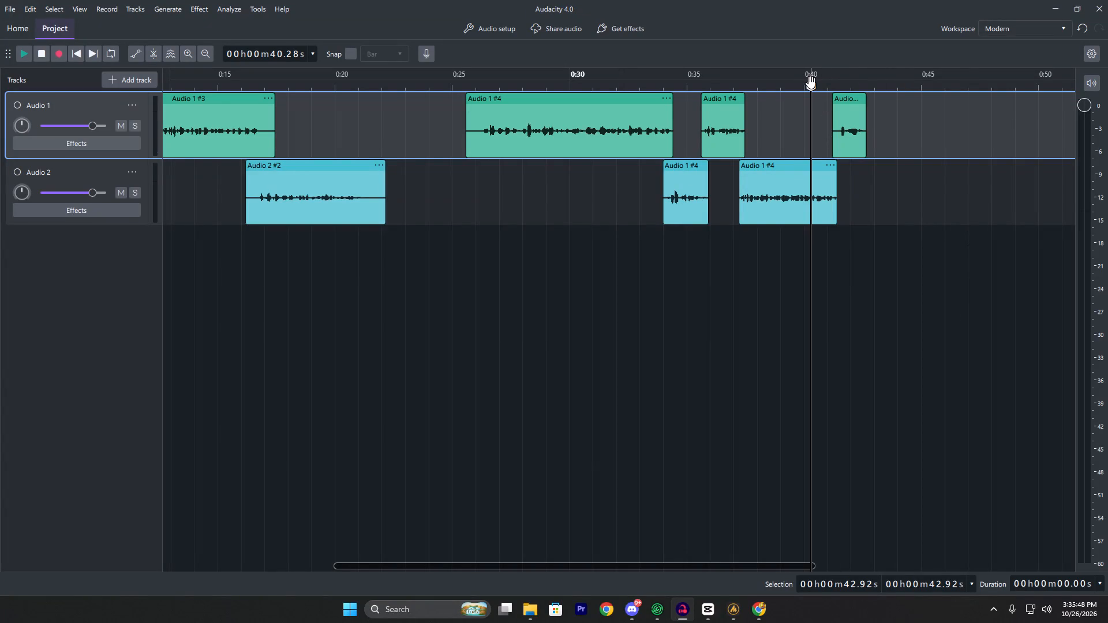
key(space)
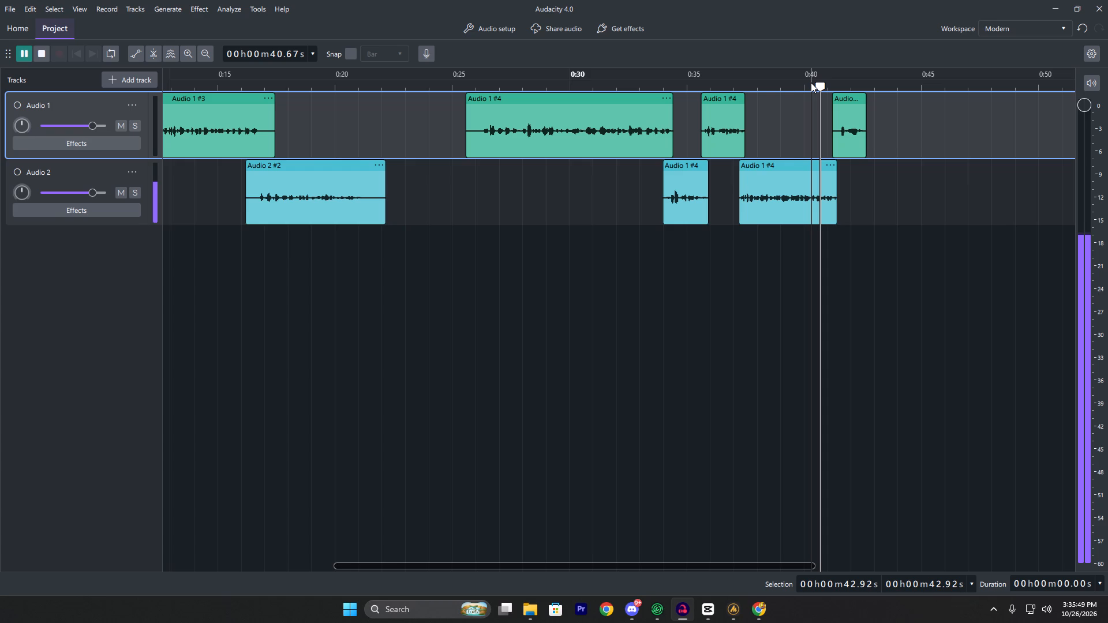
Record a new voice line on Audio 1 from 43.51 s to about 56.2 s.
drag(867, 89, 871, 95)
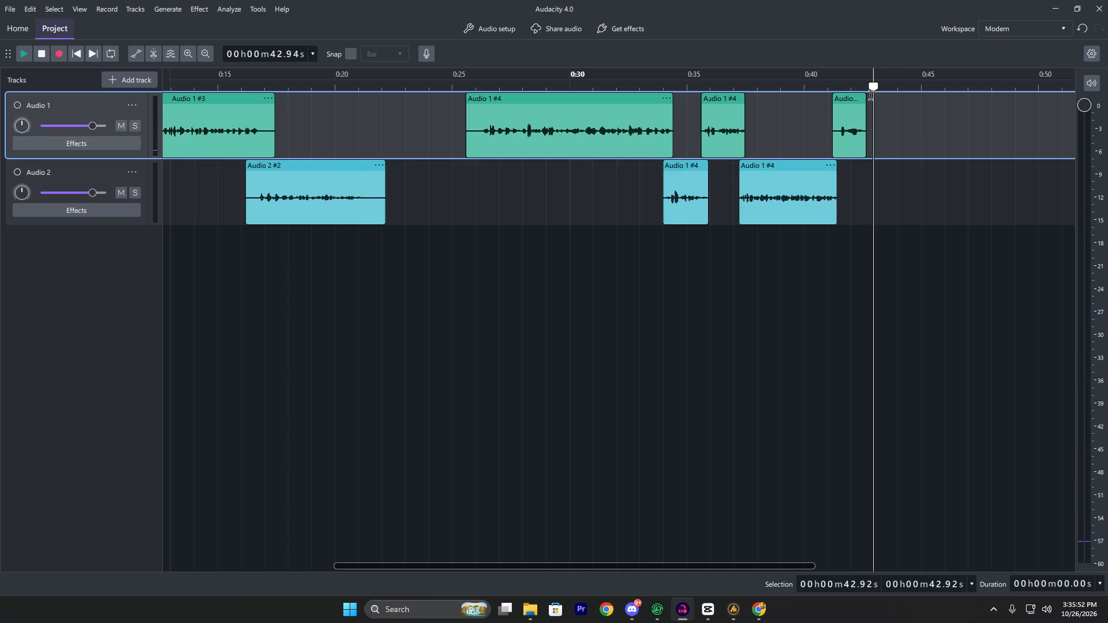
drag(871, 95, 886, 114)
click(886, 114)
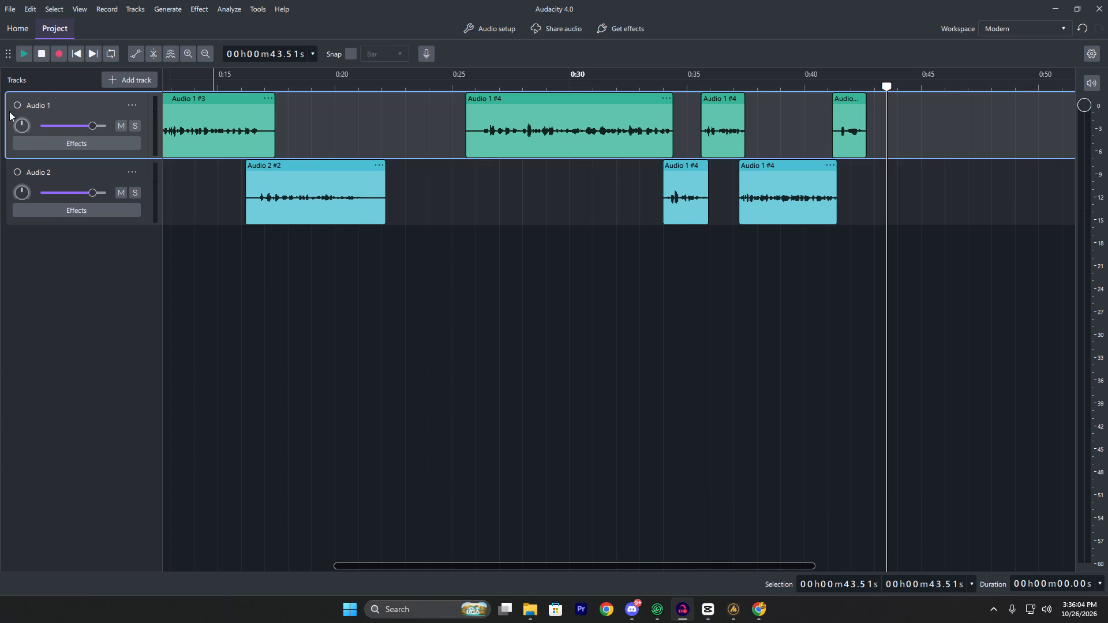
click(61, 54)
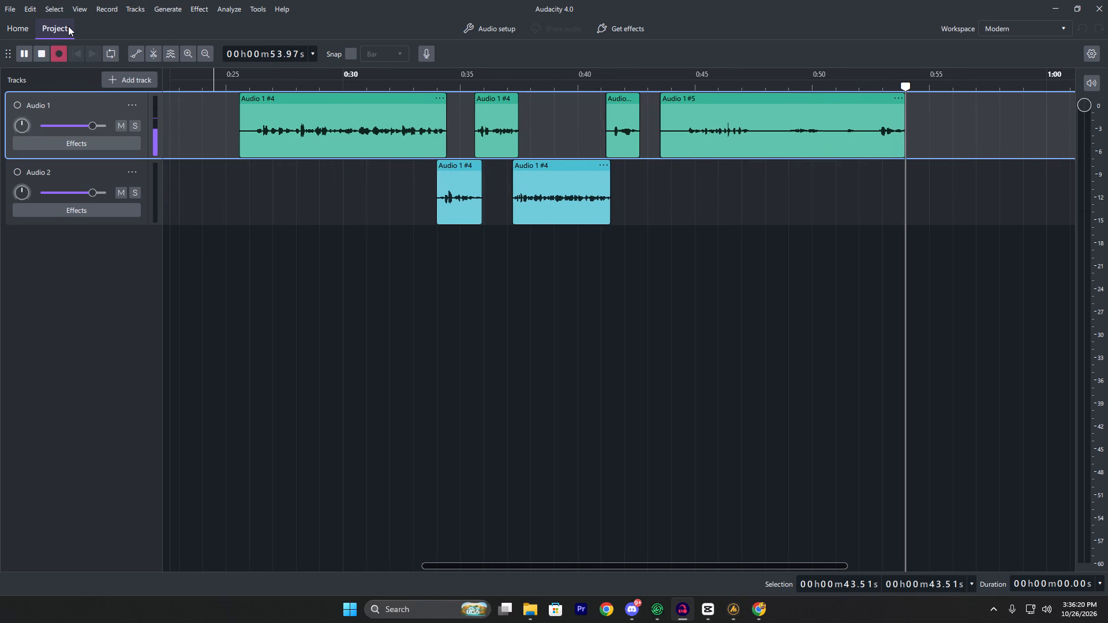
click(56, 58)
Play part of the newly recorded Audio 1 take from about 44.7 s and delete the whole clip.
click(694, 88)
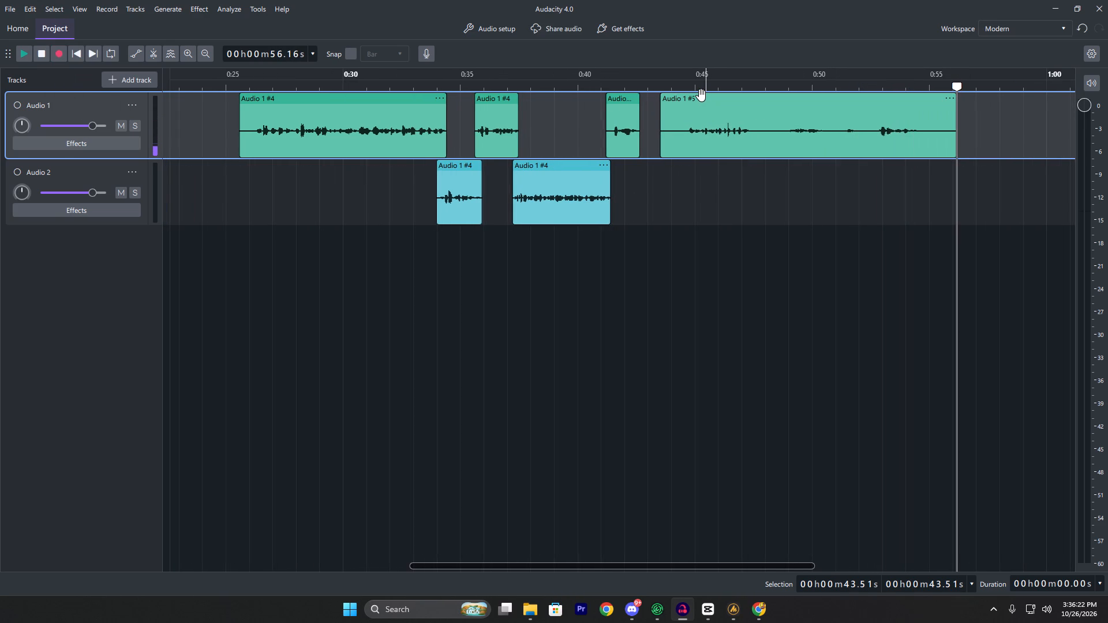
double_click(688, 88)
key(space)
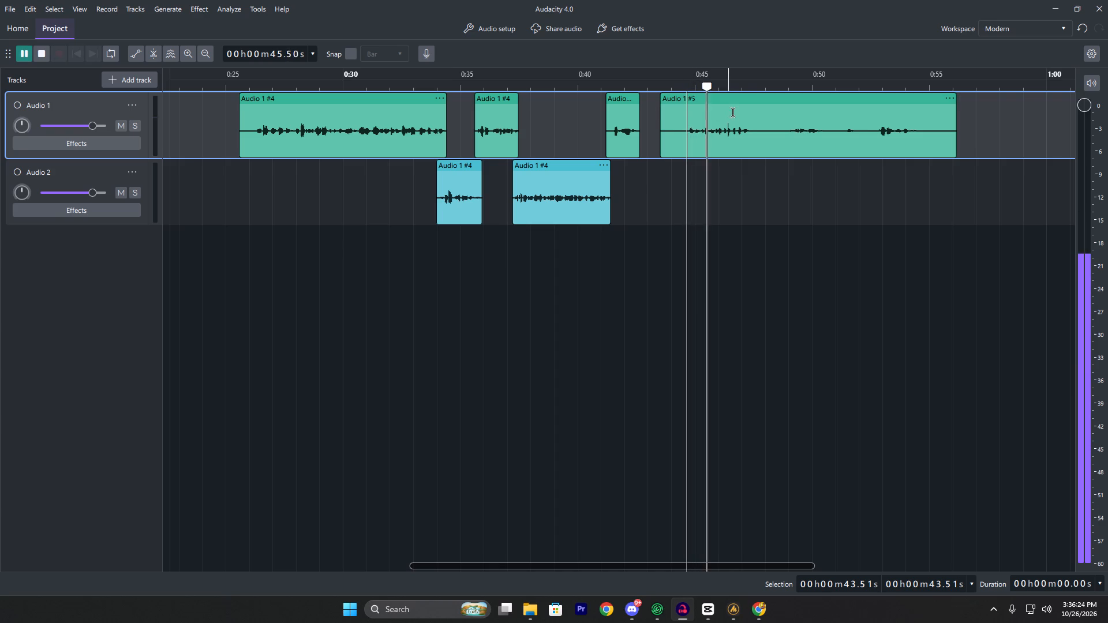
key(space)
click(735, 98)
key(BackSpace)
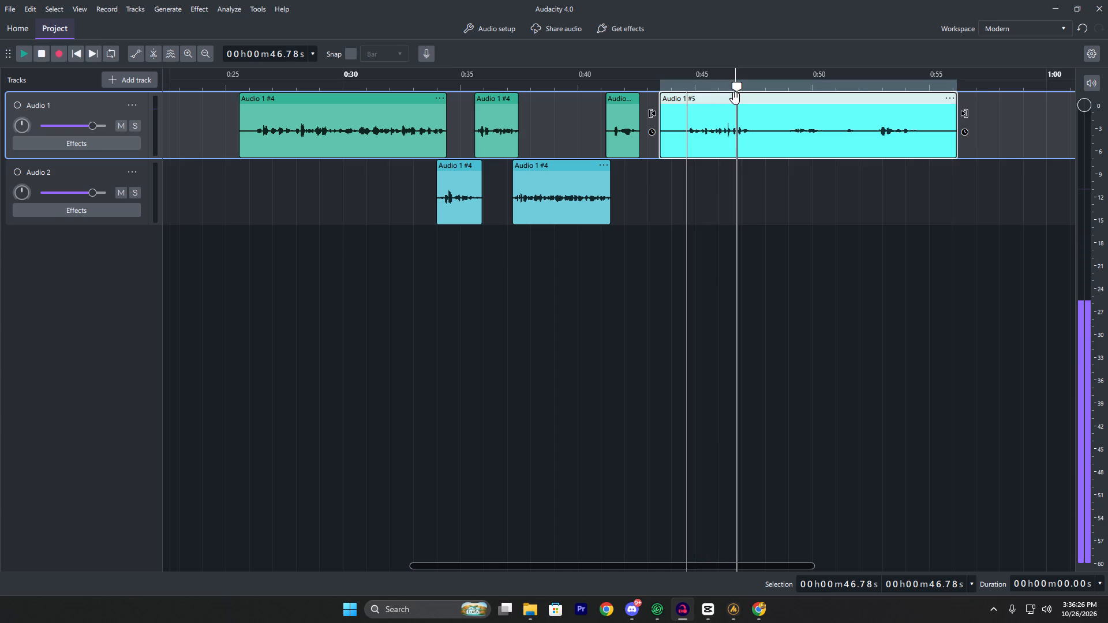
Record the voice line again on Audio 1 from 43.74 s to about 50.8 s.
click(687, 87)
drag(687, 87, 671, 92)
click(676, 83)
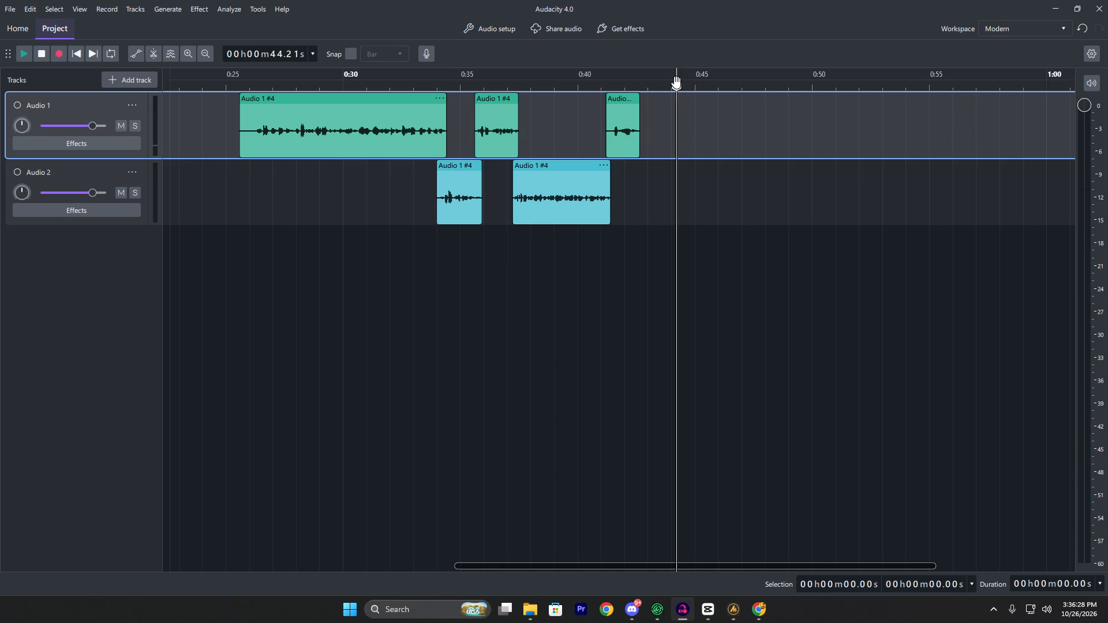
drag(676, 82, 665, 87)
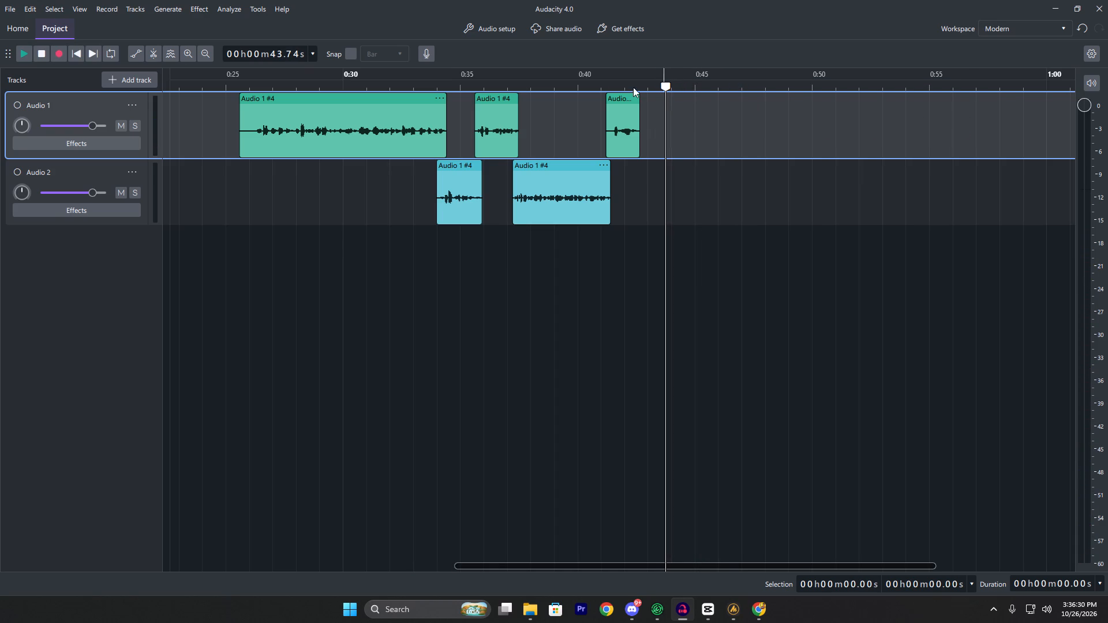
click(60, 57)
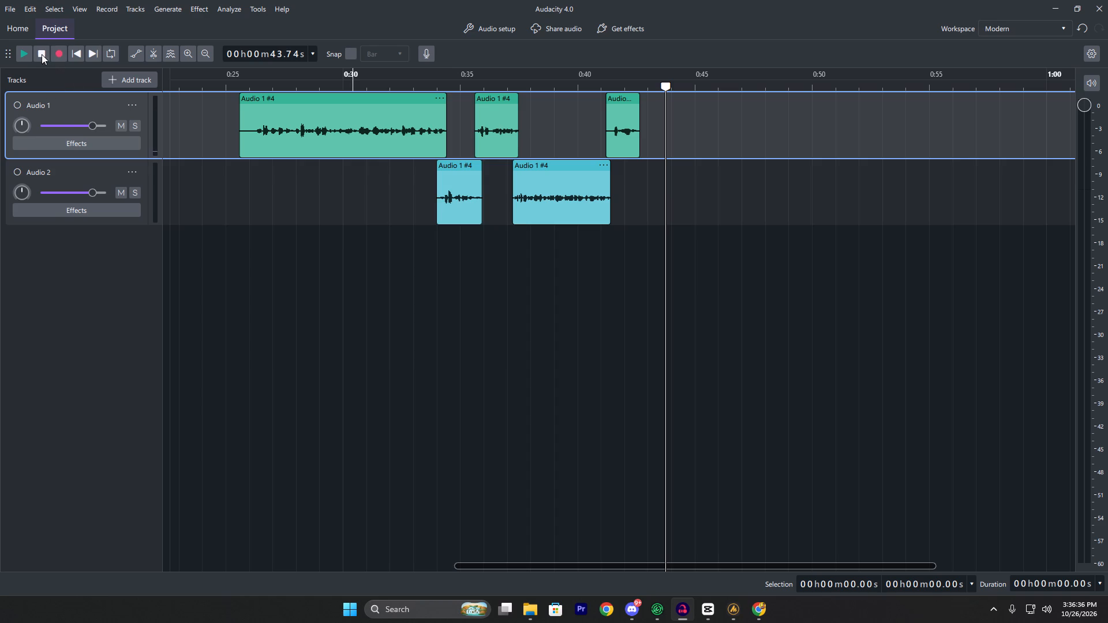
click(55, 58)
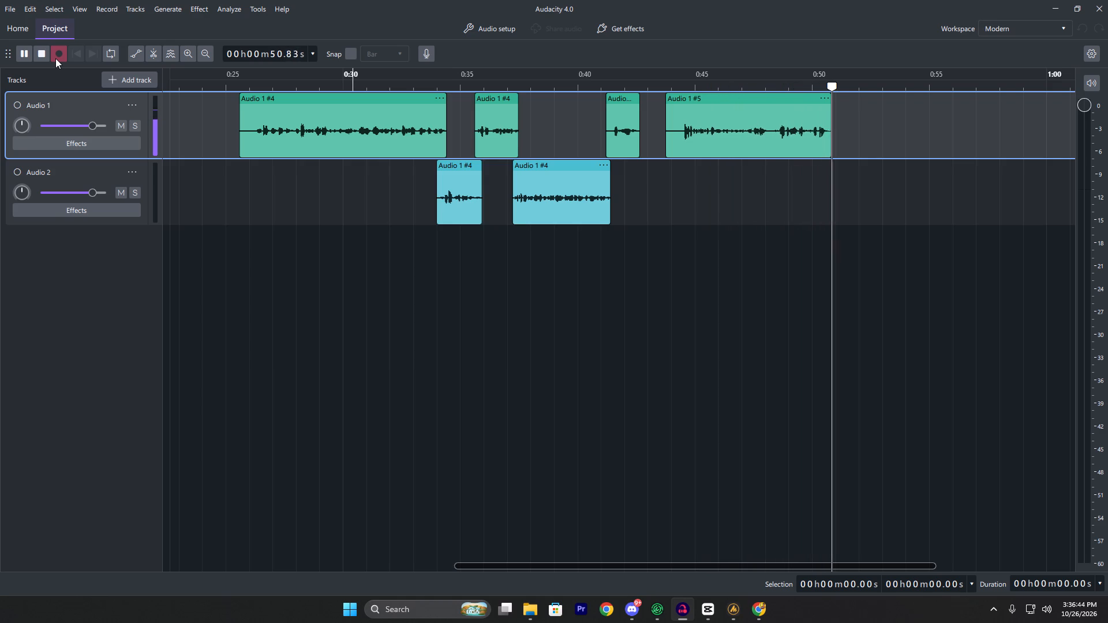
key(space)
Play back the new Audio 1 take, first from about 48.3 s and again from about 44.2 s.
click(773, 82)
key(space)
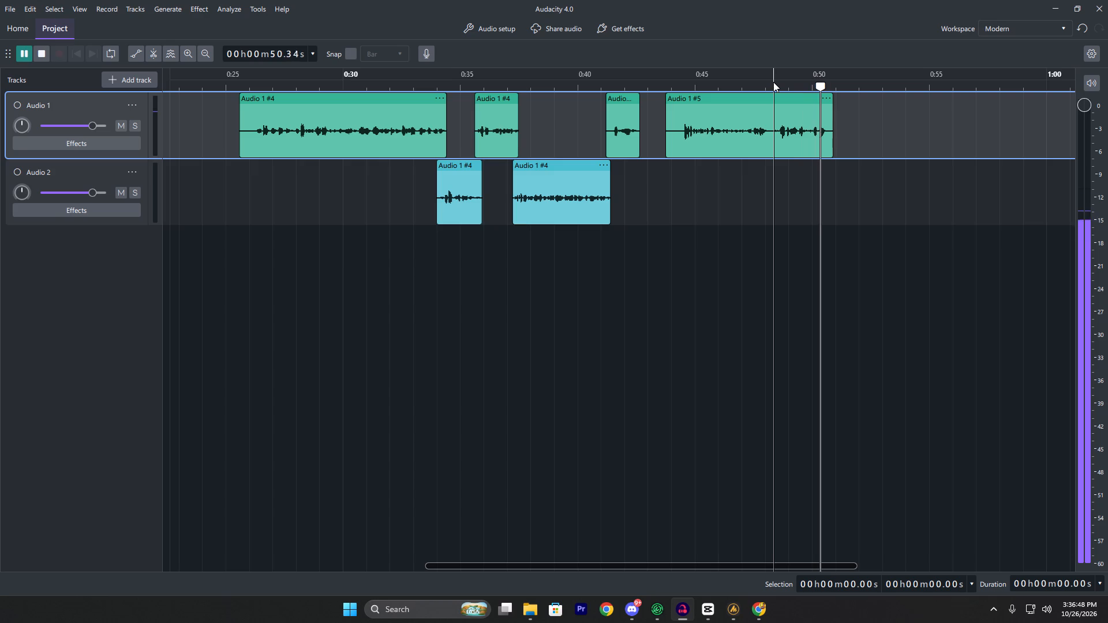
key(space)
click(677, 86)
key(space)
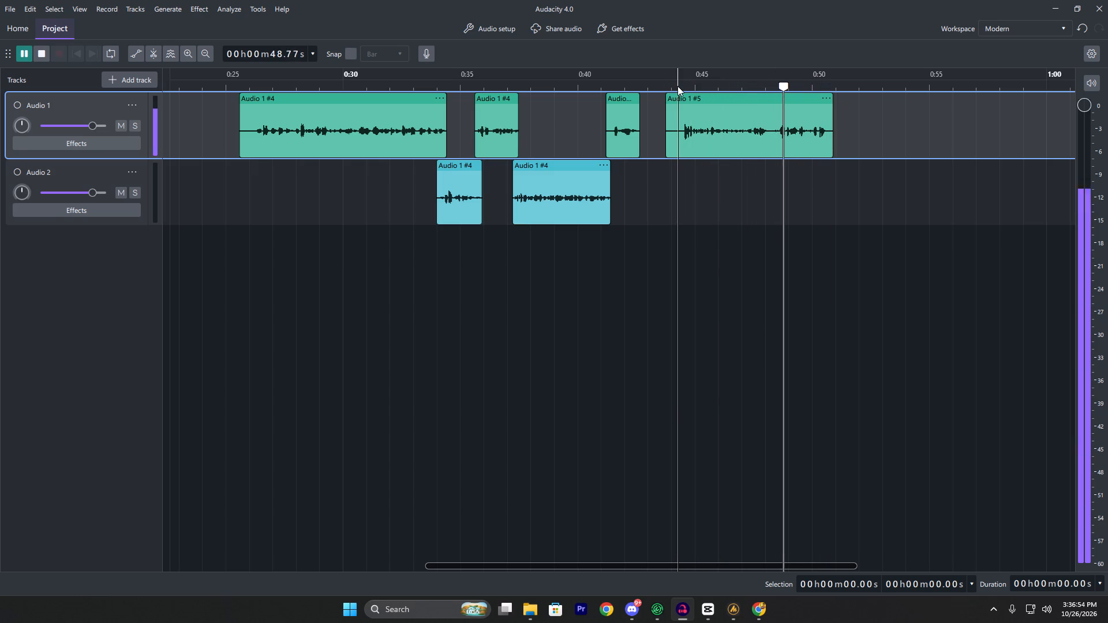
key(space)
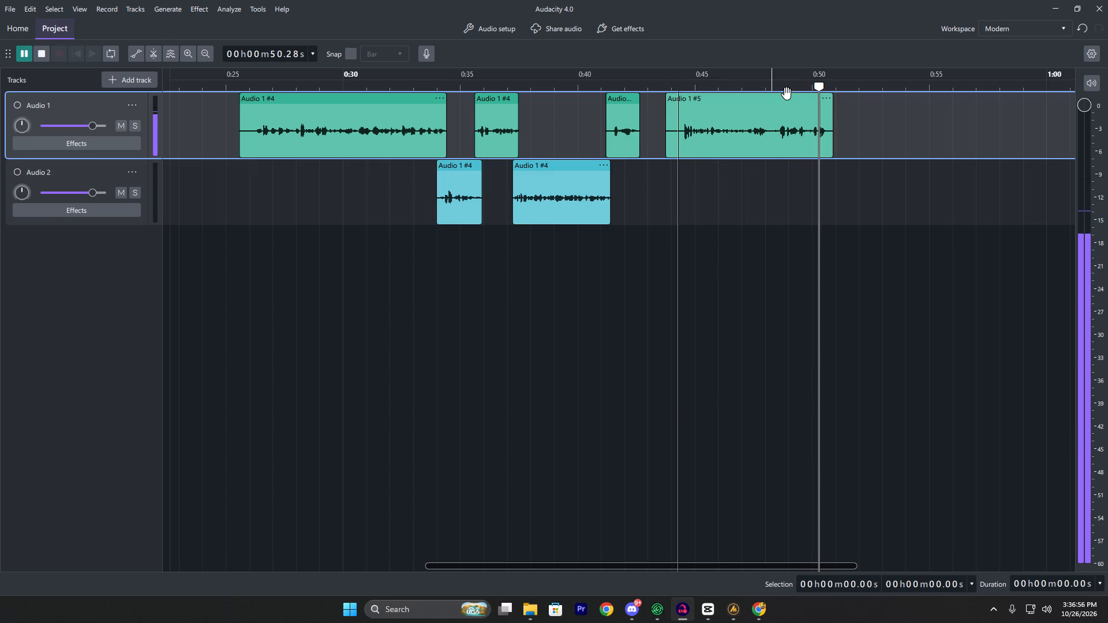
Focus the Audio 2 track and place the playhead at 50.75 s, near the end of the new Audio 1 clip.
click(828, 176)
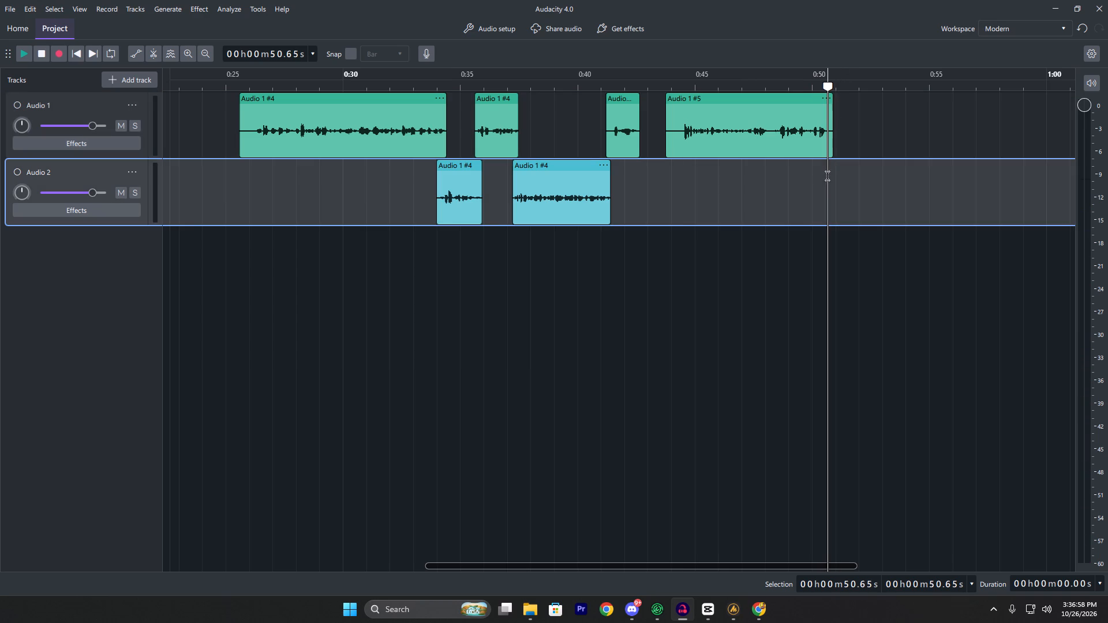
click(830, 85)
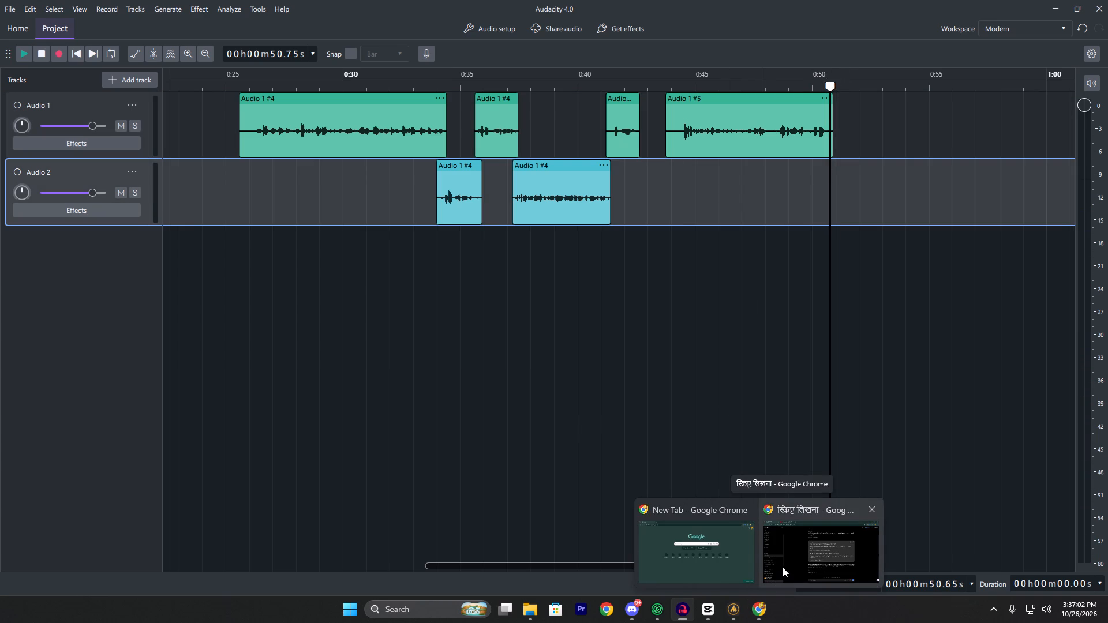
Switch to the Chrome window with the script, open a new tab, and close the YouTube Studio and script tabs.
click(783, 567)
click(274, 0)
click(306, 2)
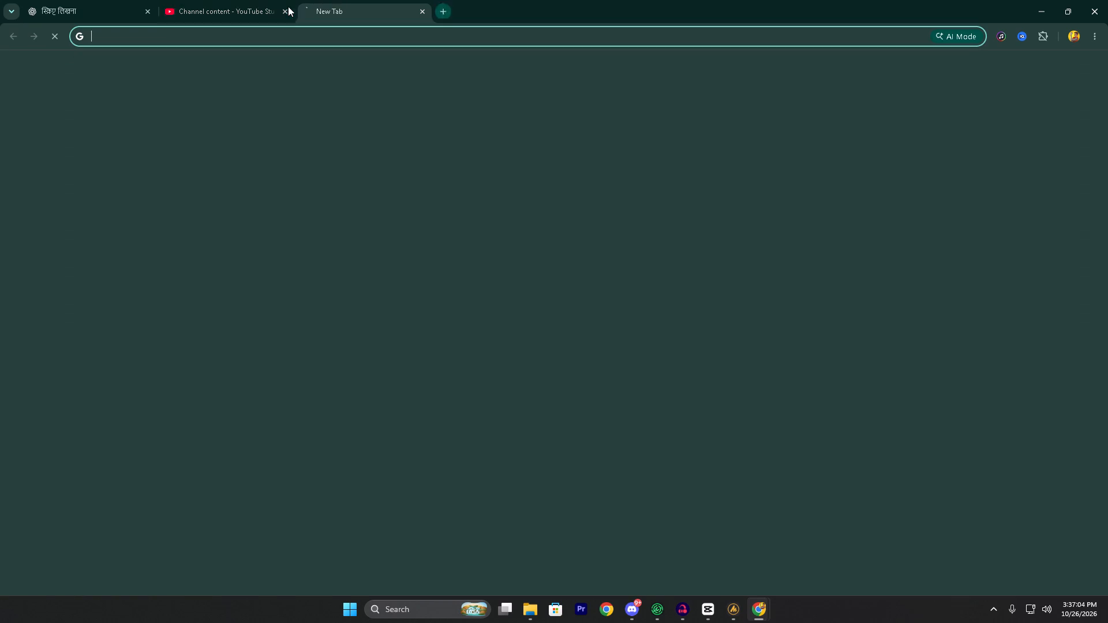
click(287, 9)
click(152, 13)
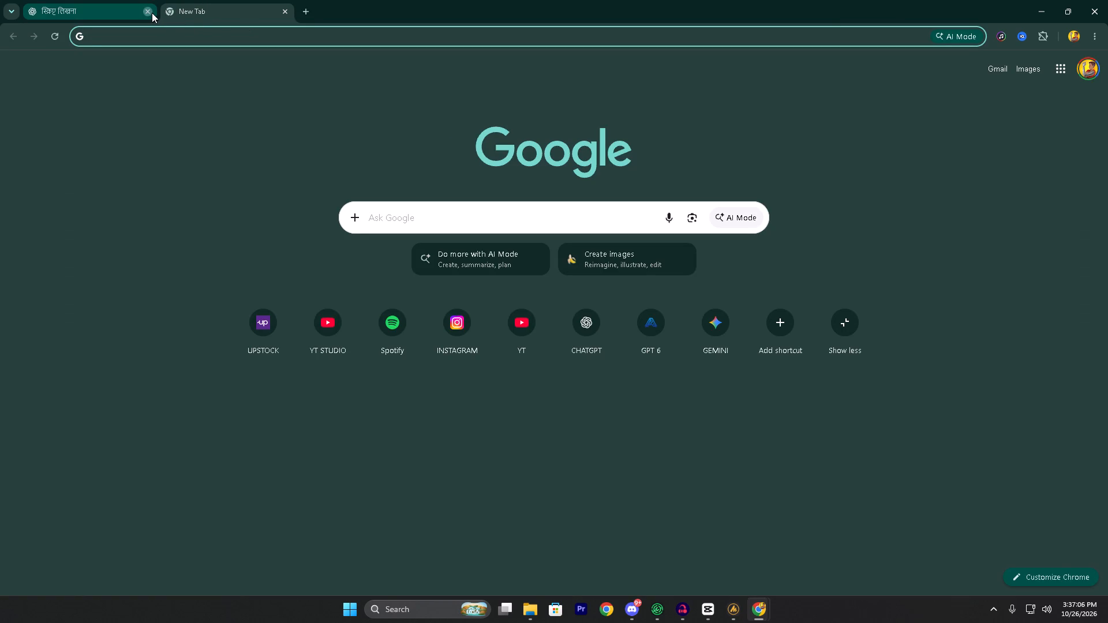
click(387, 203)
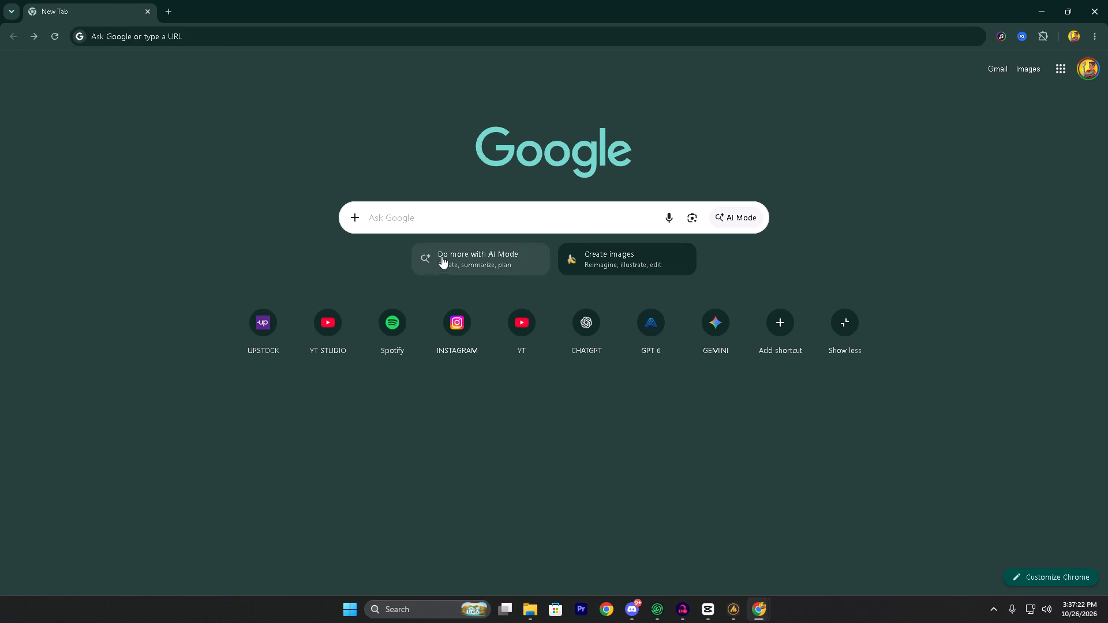
Search Google for "youtube hype feature" and expand the full AI Overview to read it.
click(457, 209)
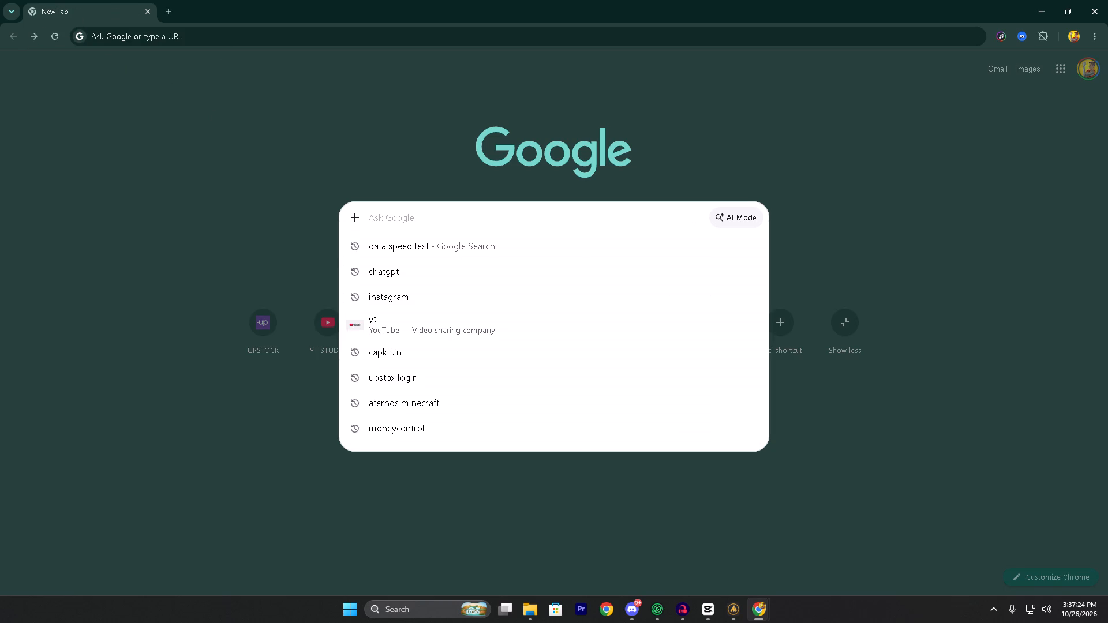
key(h)
key(BackSpace)
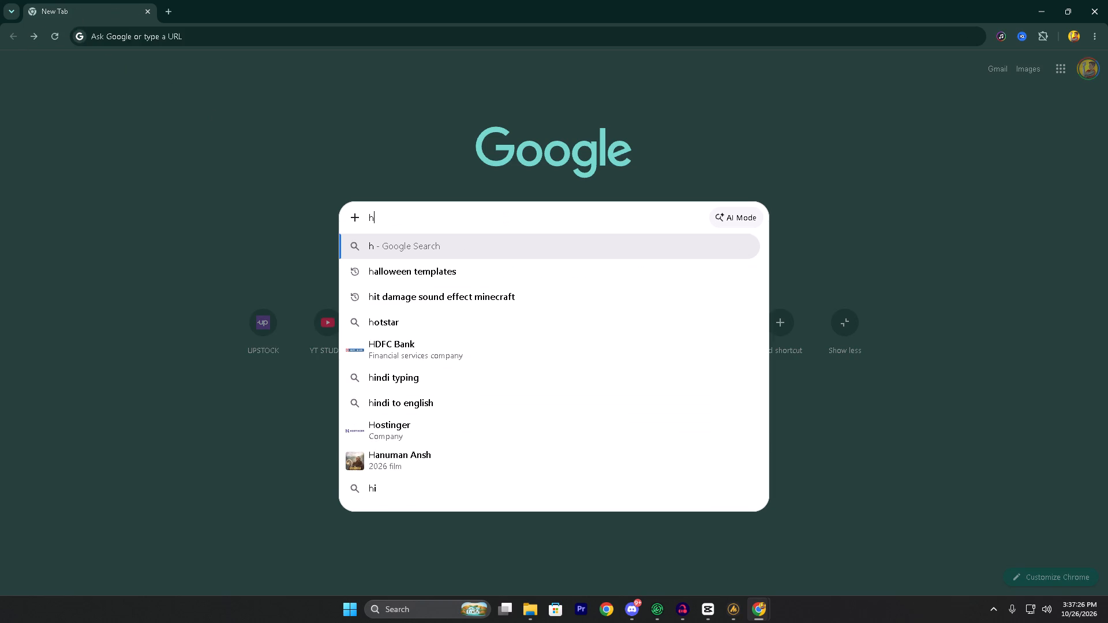
key(y)
key(BackSpace)
key(BackSpace)
text(yt)
key(space)
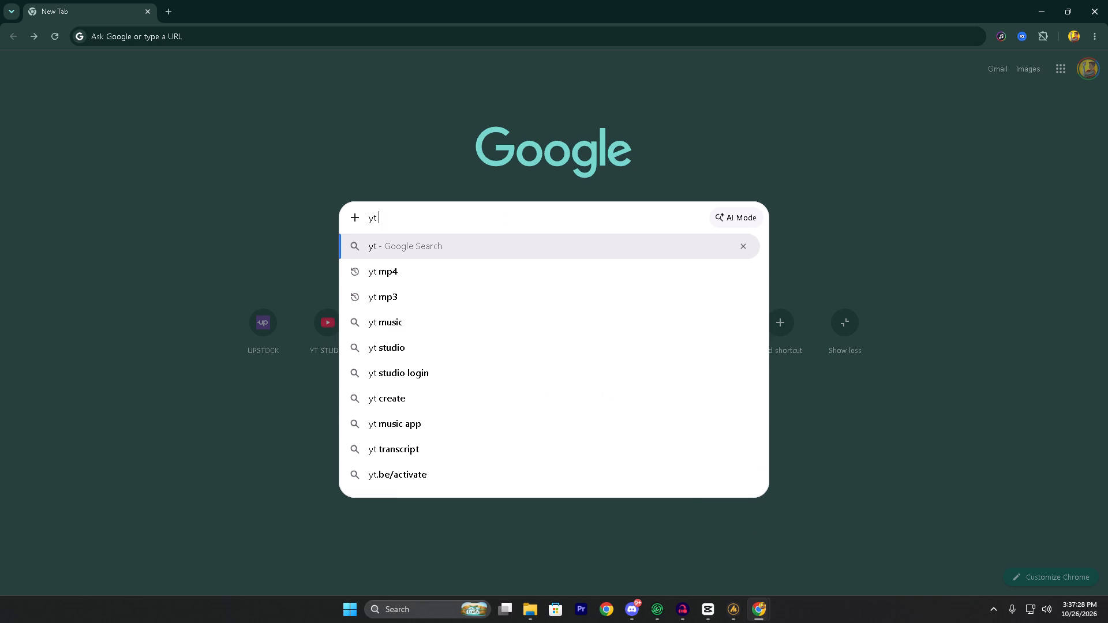
text(hype)
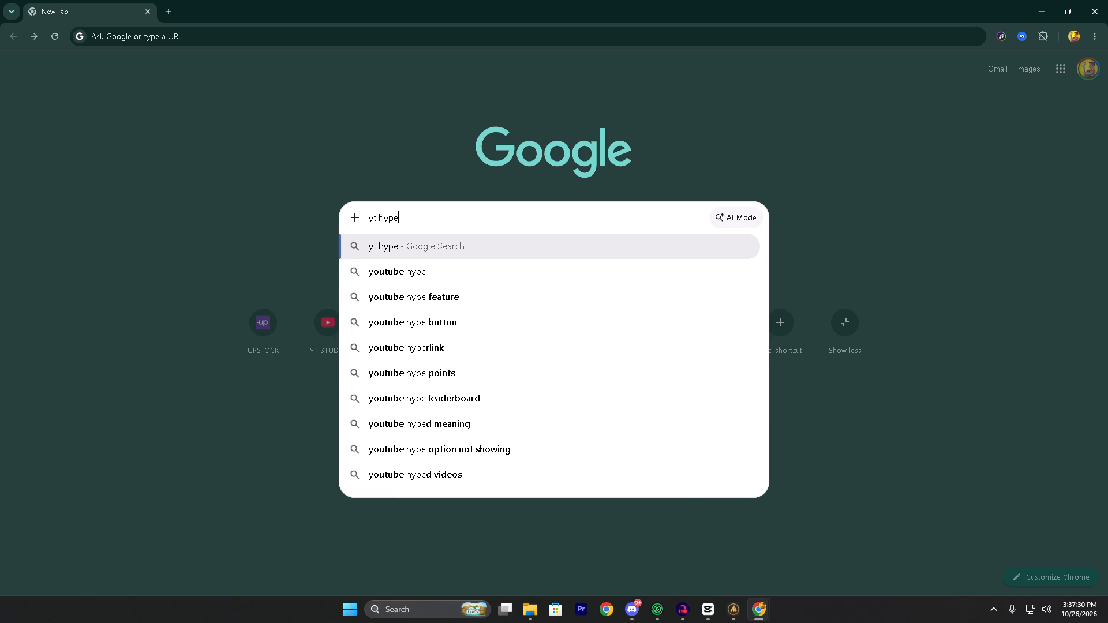
click(426, 293)
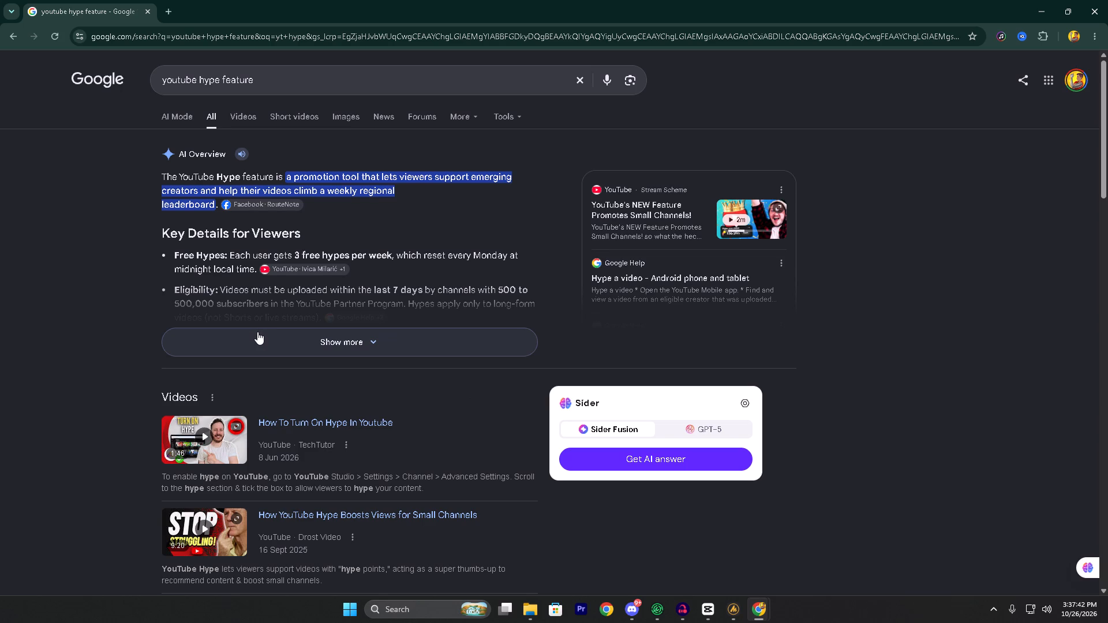
click(257, 332)
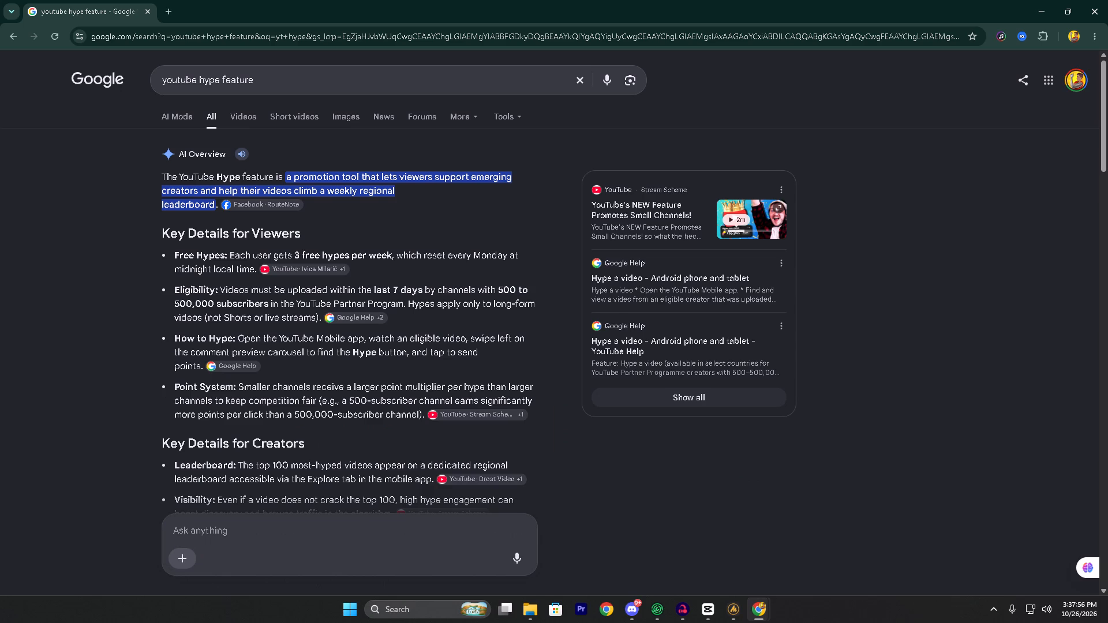
Search Google for the suggested query "is hype on youtube free".
click(272, 87)
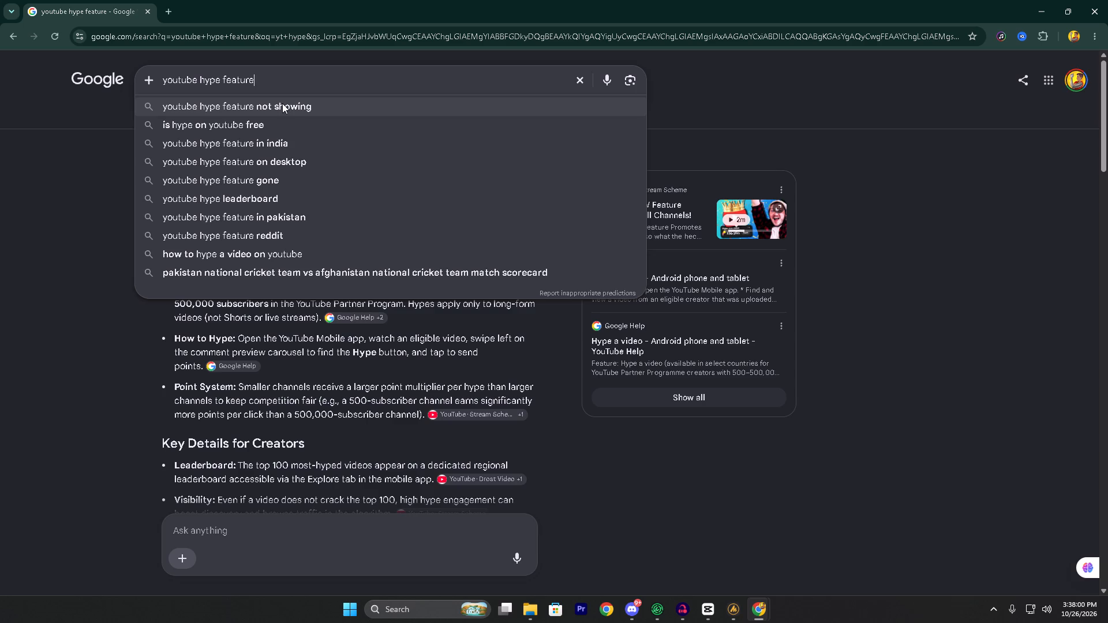
click(279, 119)
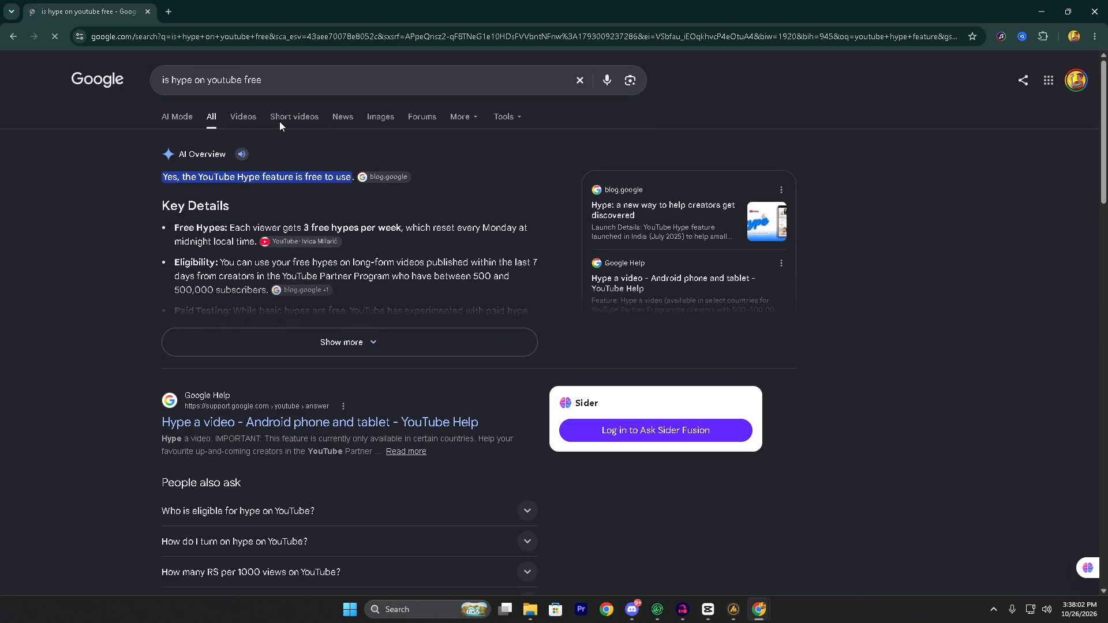
Search Google for "is hype on youtube work if channel is not monetized" and read the AI Overview.
click(296, 73)
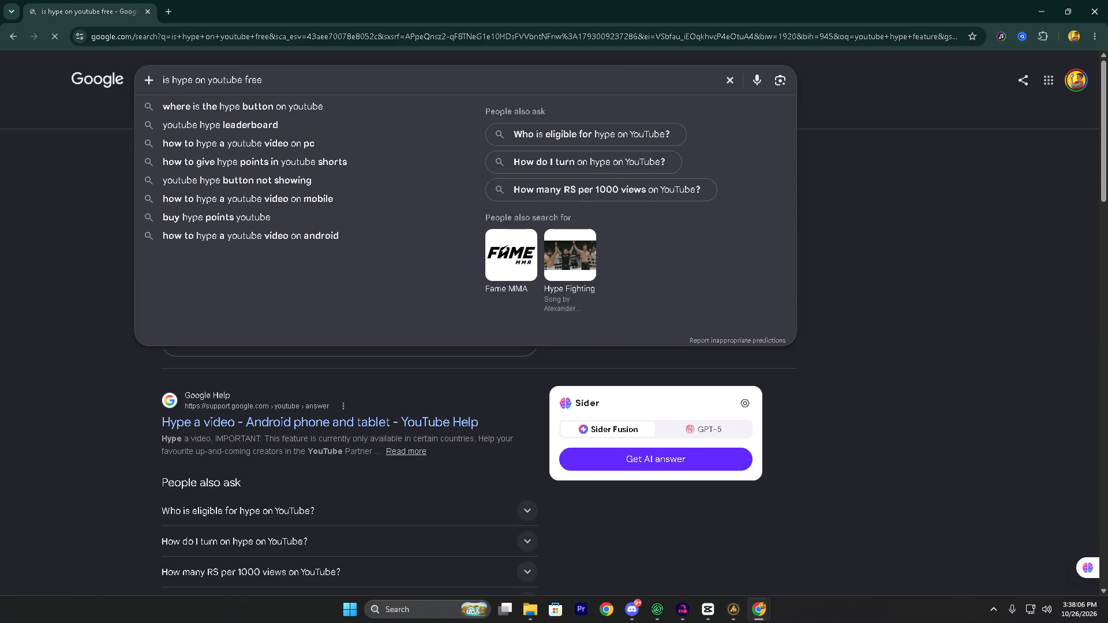
key(BackSpace)
key(BackSpace)
key(BackSpace)
key(BackSpace)
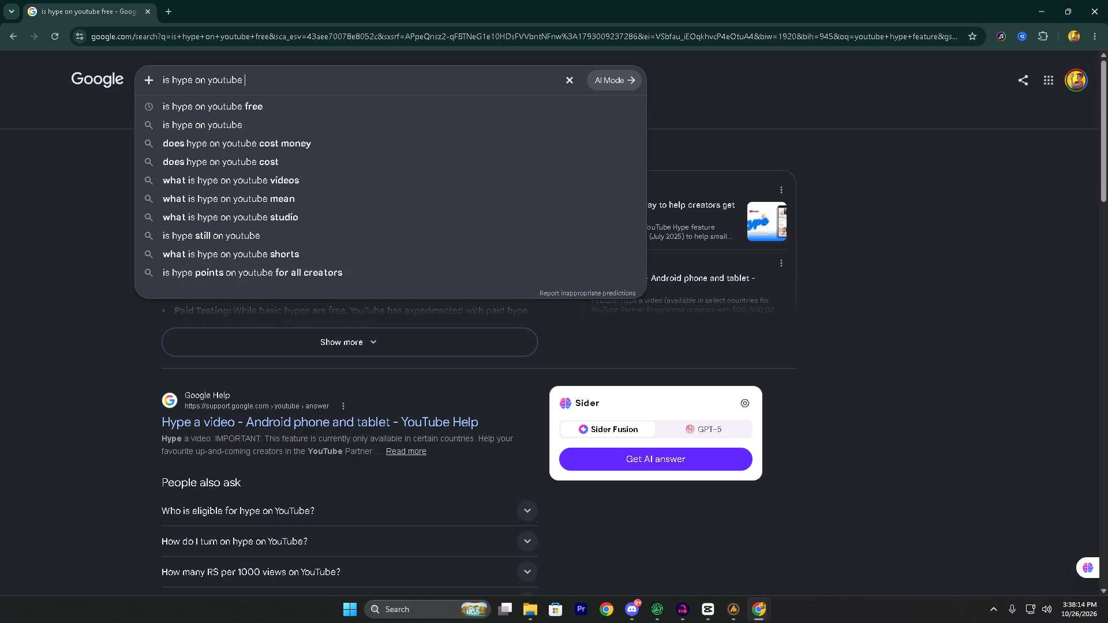
text(work i)
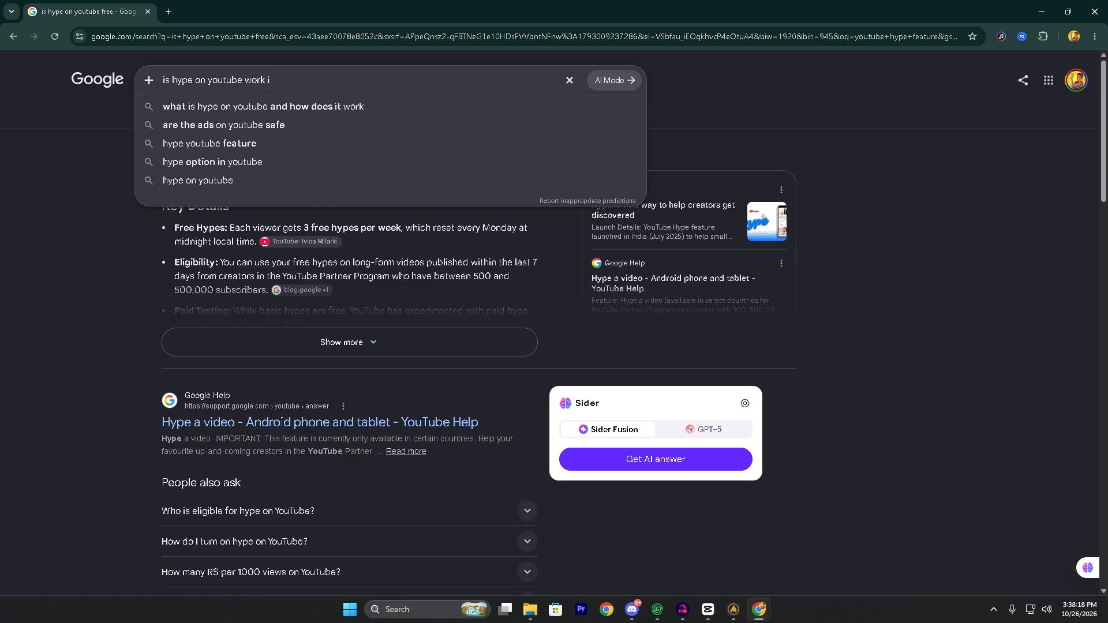
text(f)
key(space)
text(channel isd)
key(space)
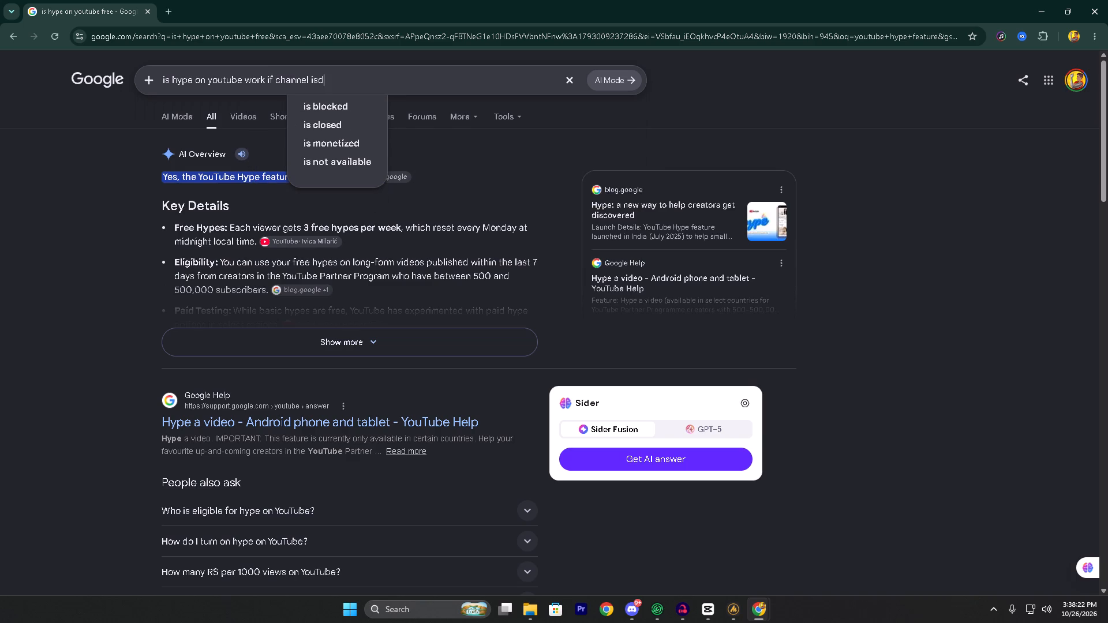
key(BackSpace)
key(BackSpace)
key(space)
key(space)
text(not)
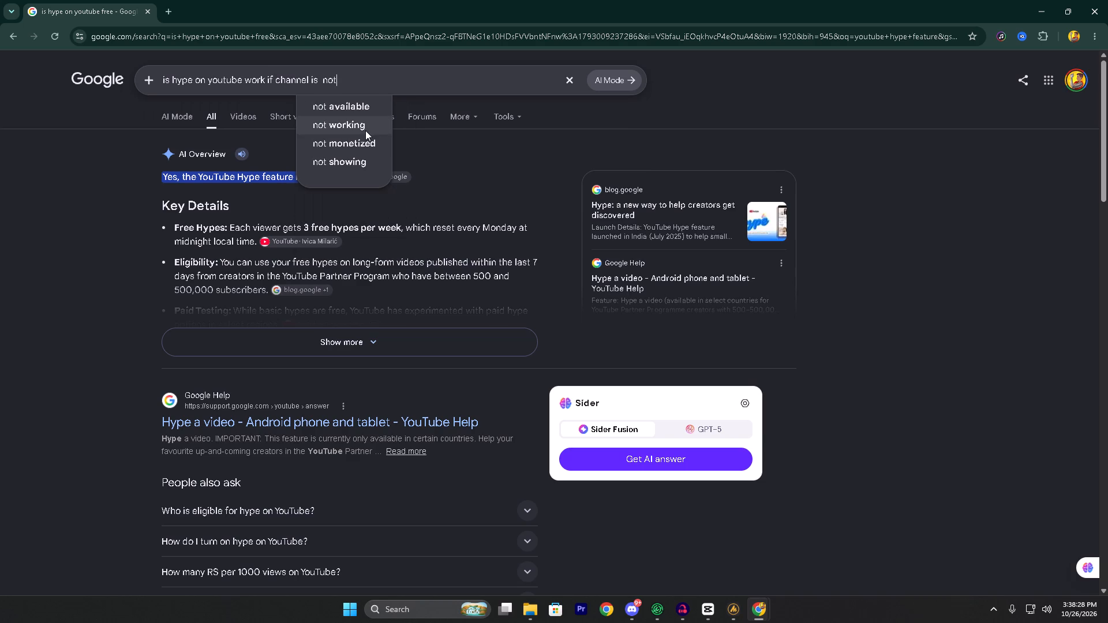
click(364, 148)
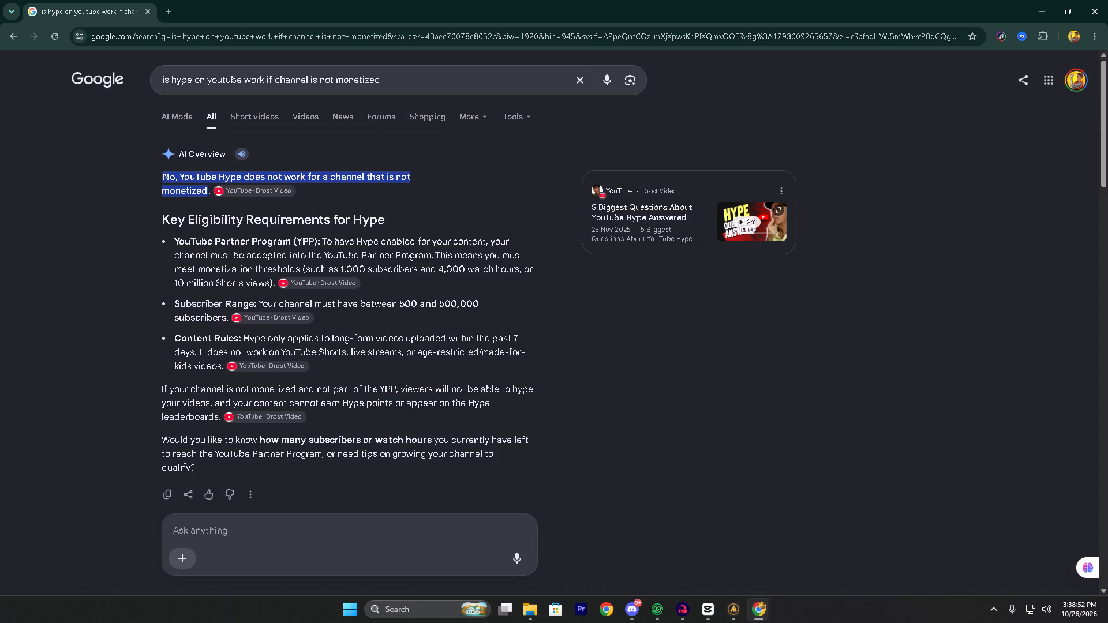
Change the search query's ending to ask about half monetization, searching "is hype on youtube work ifhalf monitixed".
drag(391, 86, 309, 72)
drag(309, 72, 274, 82)
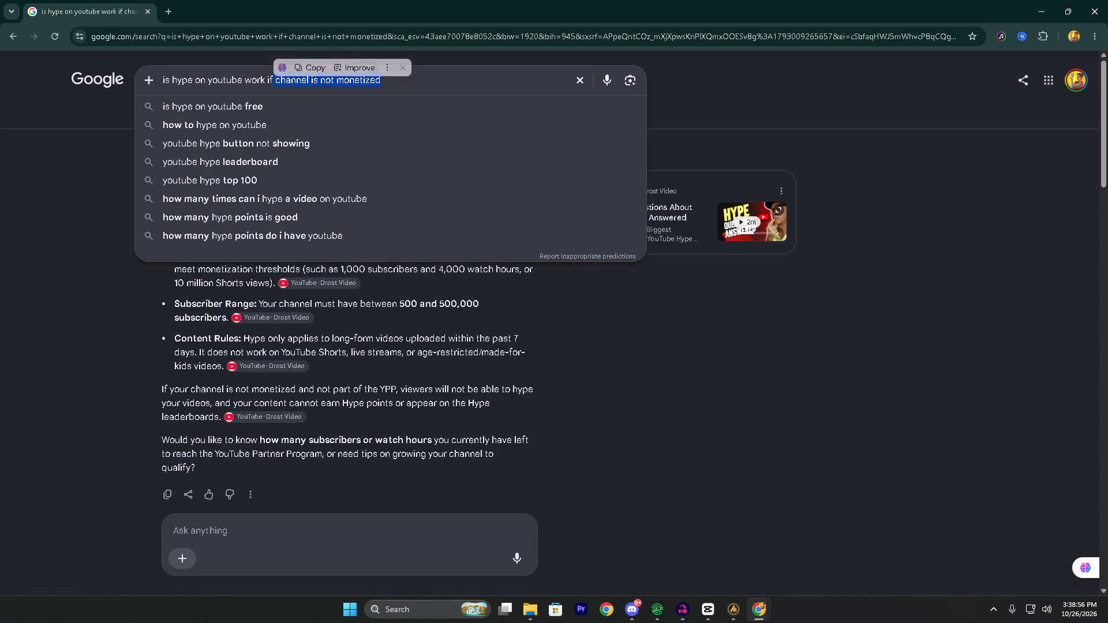
key(BackSpace)
text(half)
key(space)
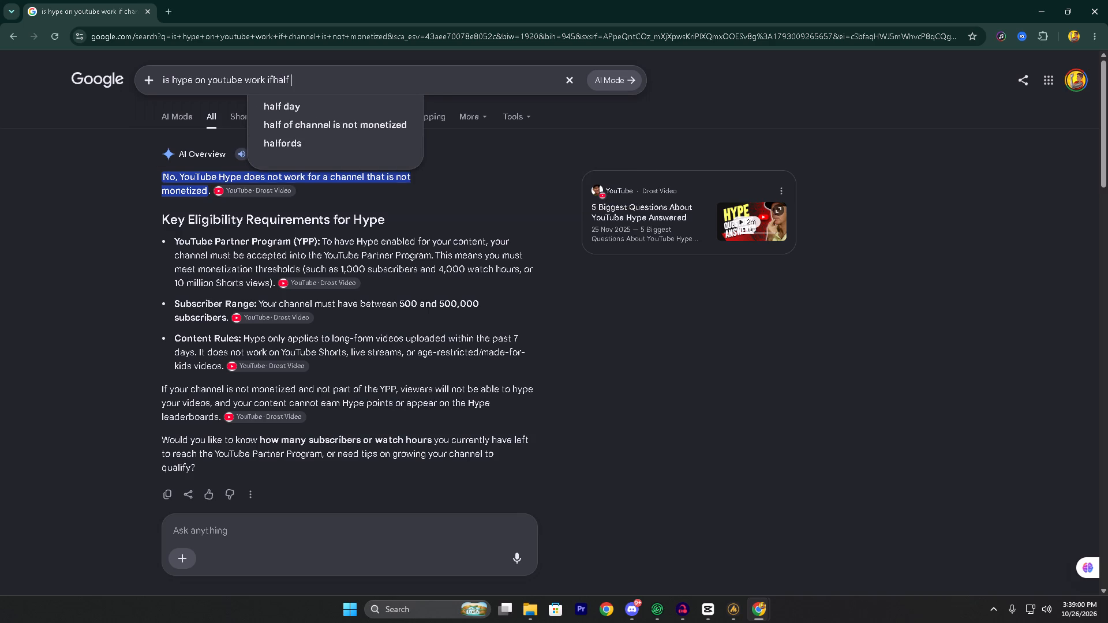
key(m)
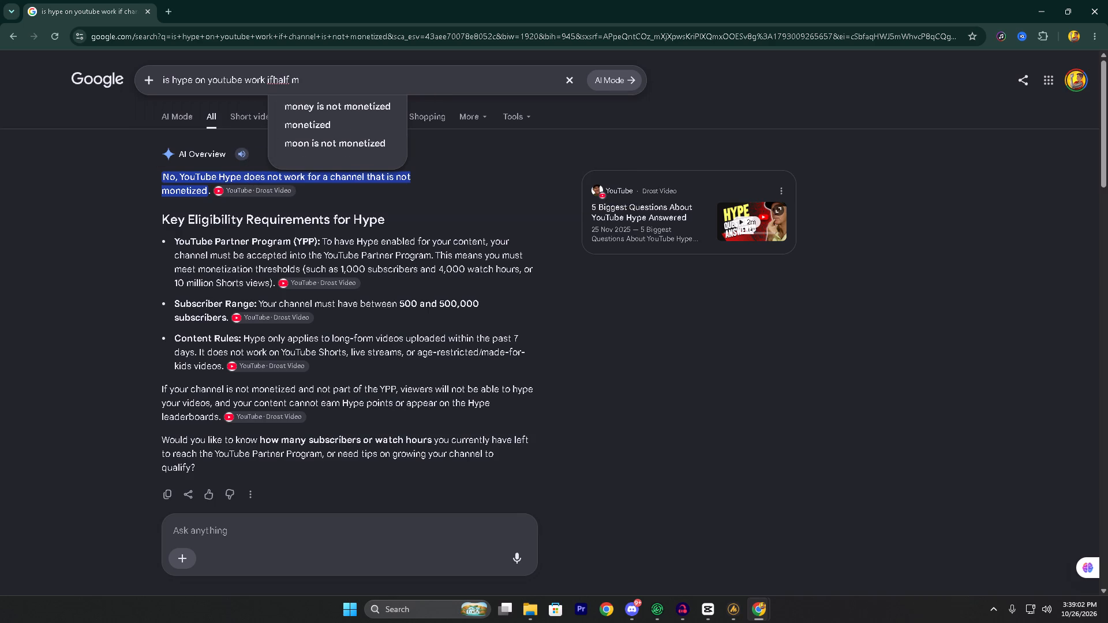
text(onitixed)
key(Return)
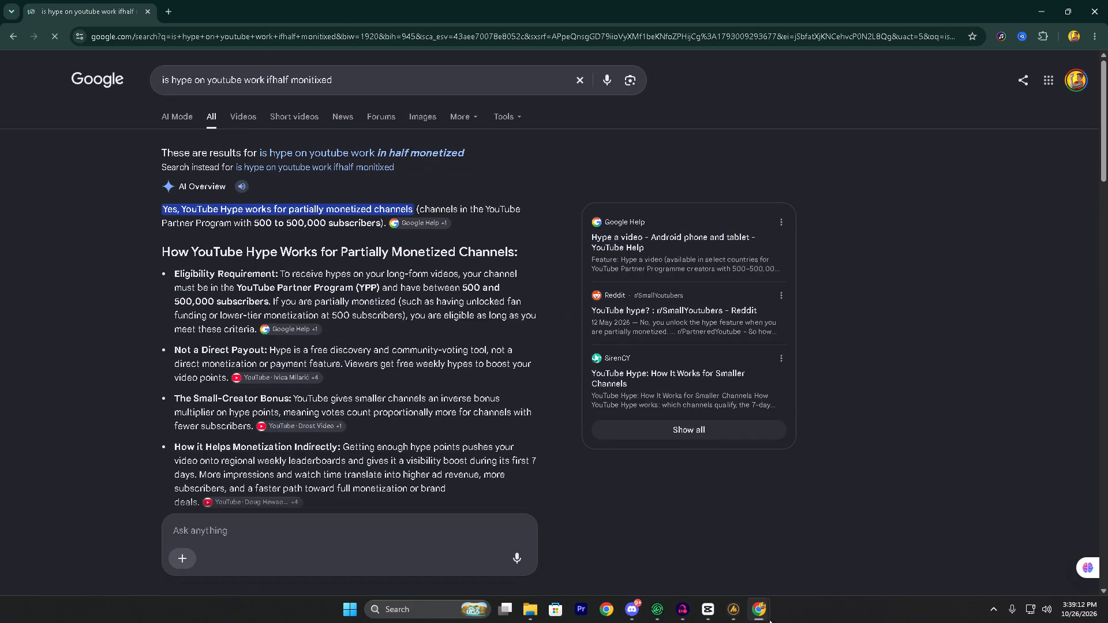
Close the separate empty New Tab Chrome window.
click(748, 508)
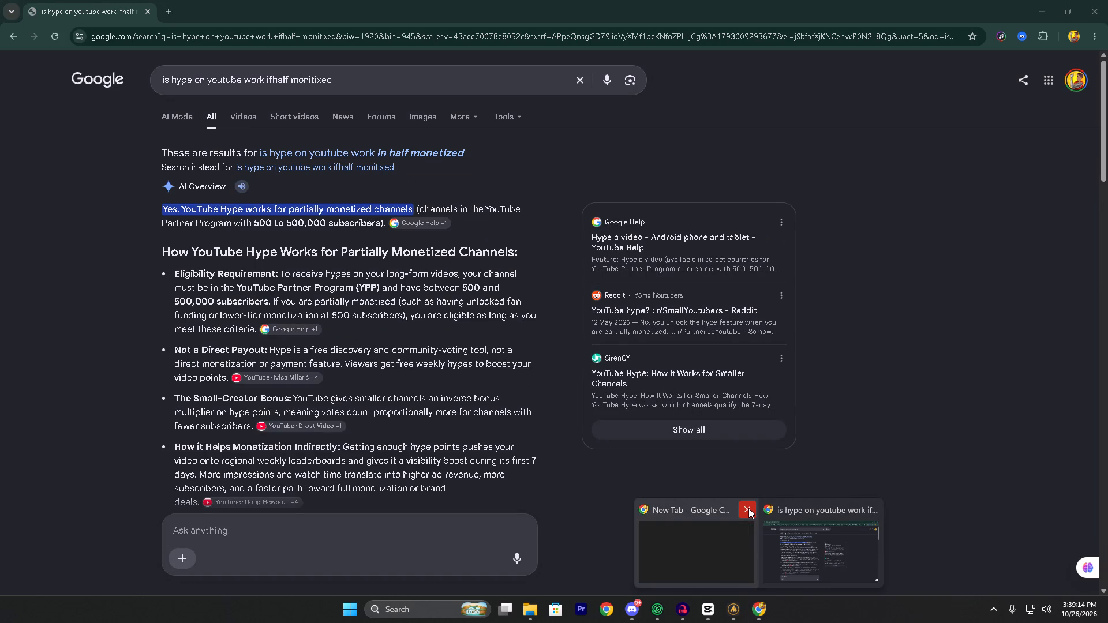
Switch to Audacity and play back the last Audio 1 clip from about 44.6 s to its end.
double_click(694, 606)
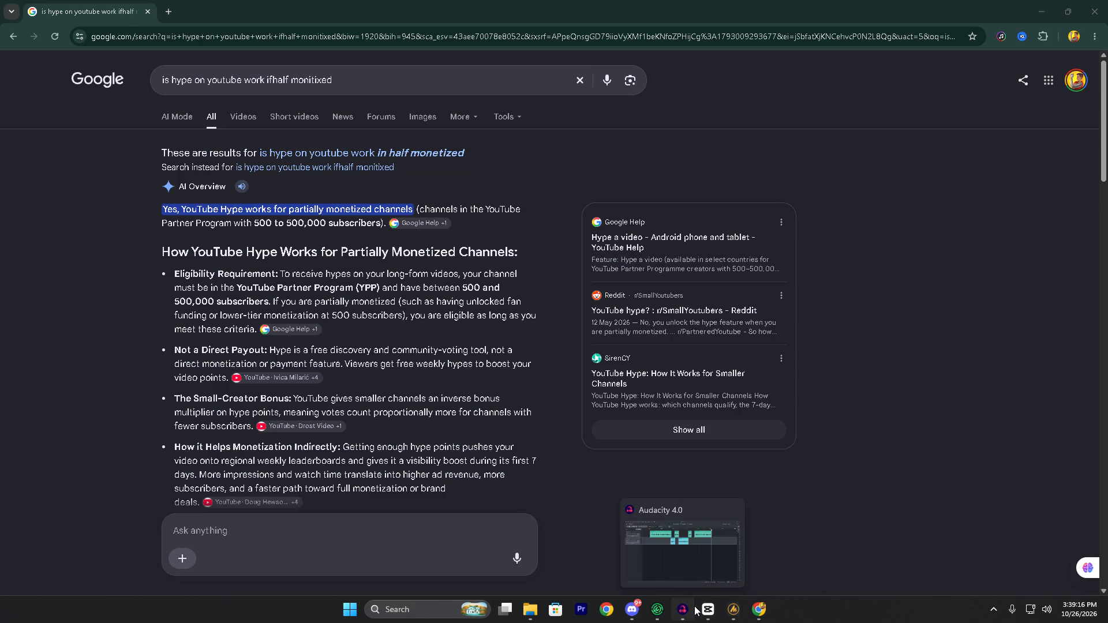
click(685, 89)
key(space)
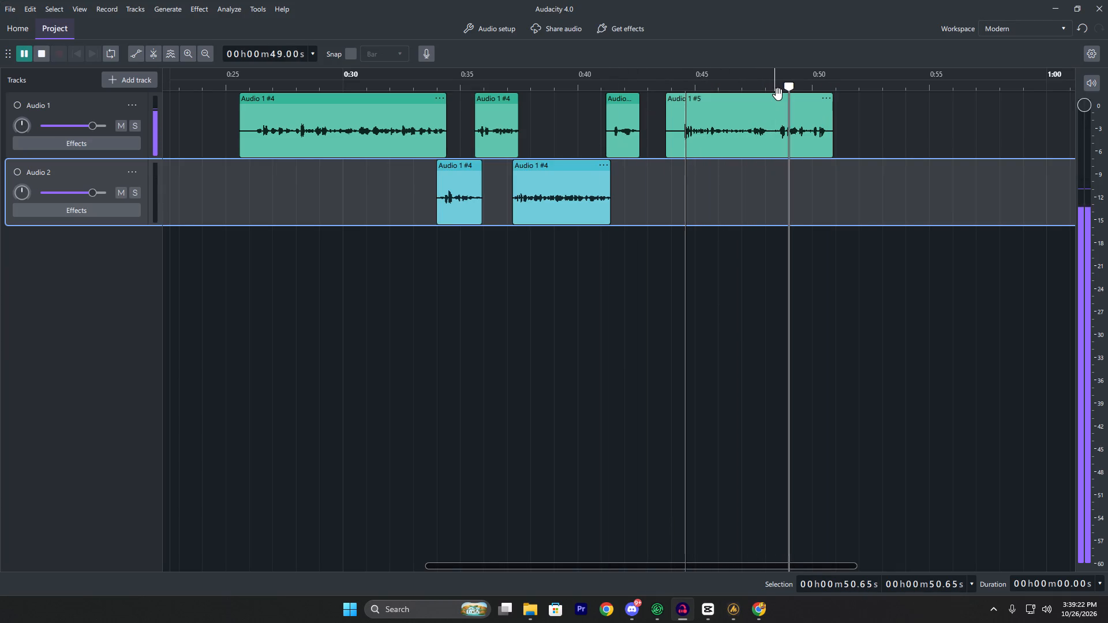
key(space)
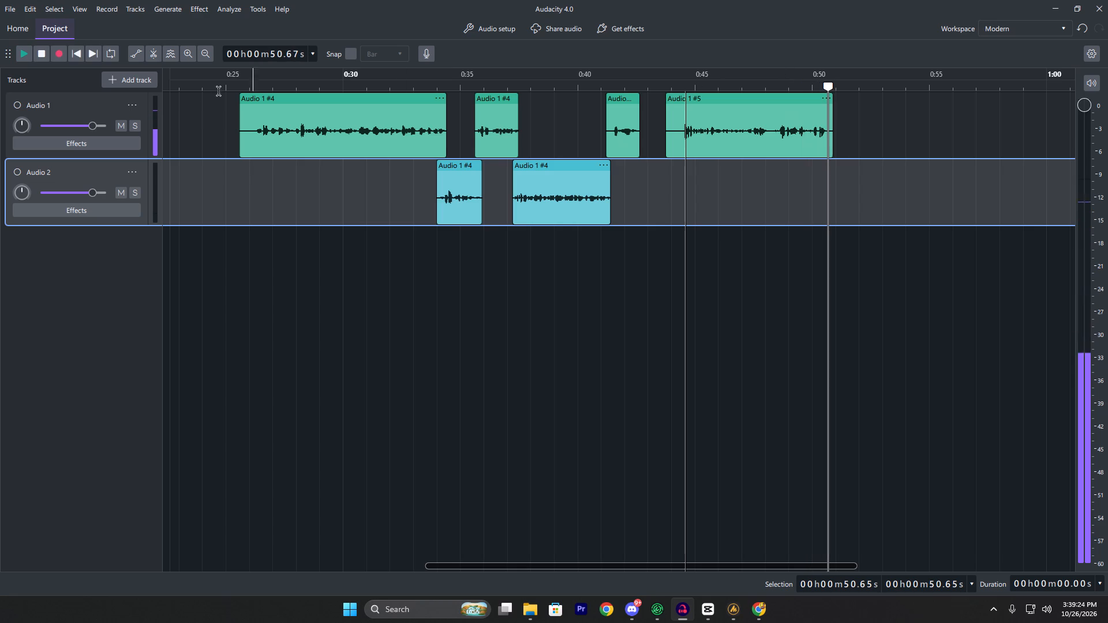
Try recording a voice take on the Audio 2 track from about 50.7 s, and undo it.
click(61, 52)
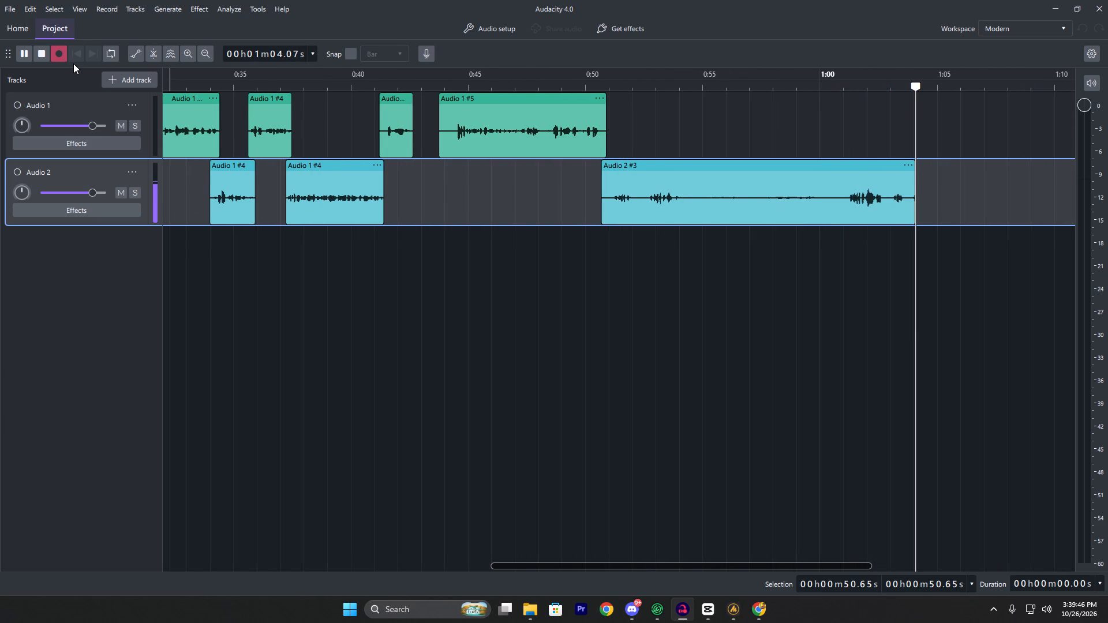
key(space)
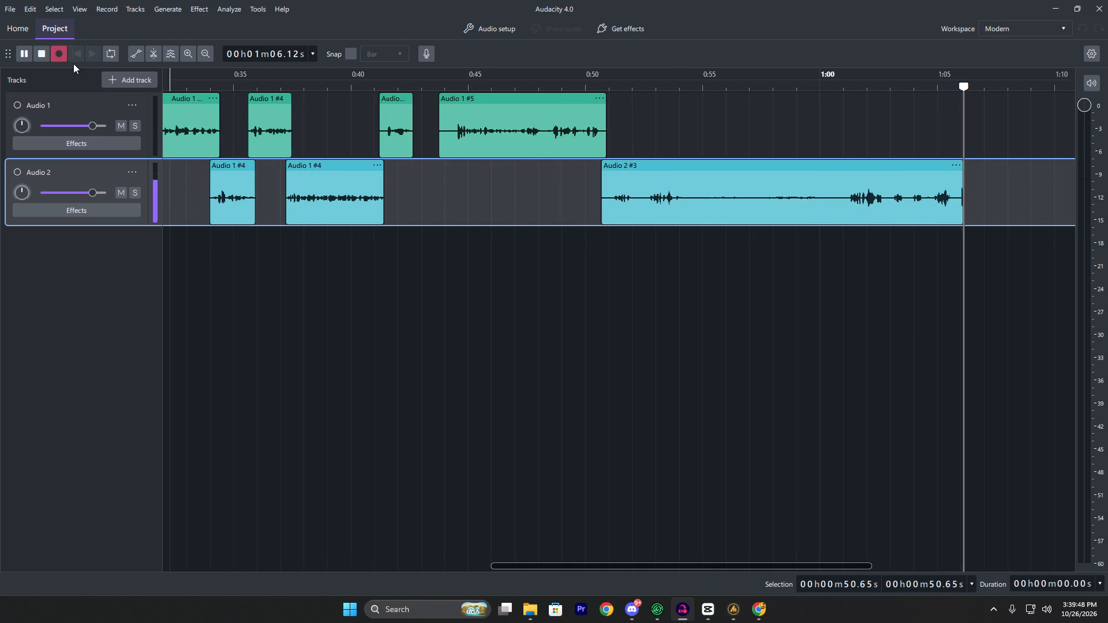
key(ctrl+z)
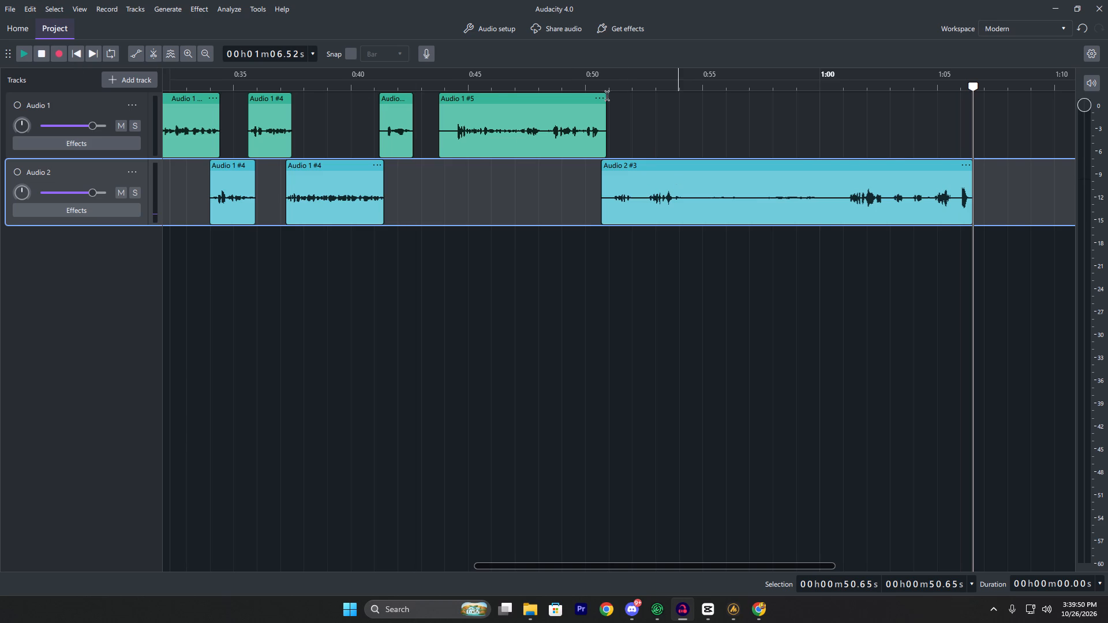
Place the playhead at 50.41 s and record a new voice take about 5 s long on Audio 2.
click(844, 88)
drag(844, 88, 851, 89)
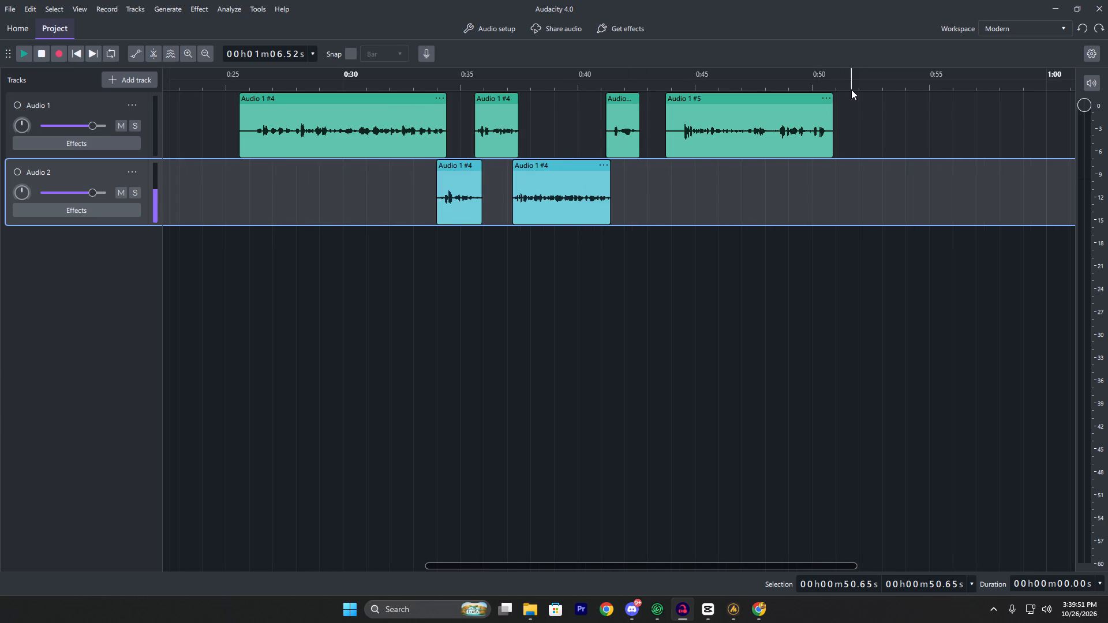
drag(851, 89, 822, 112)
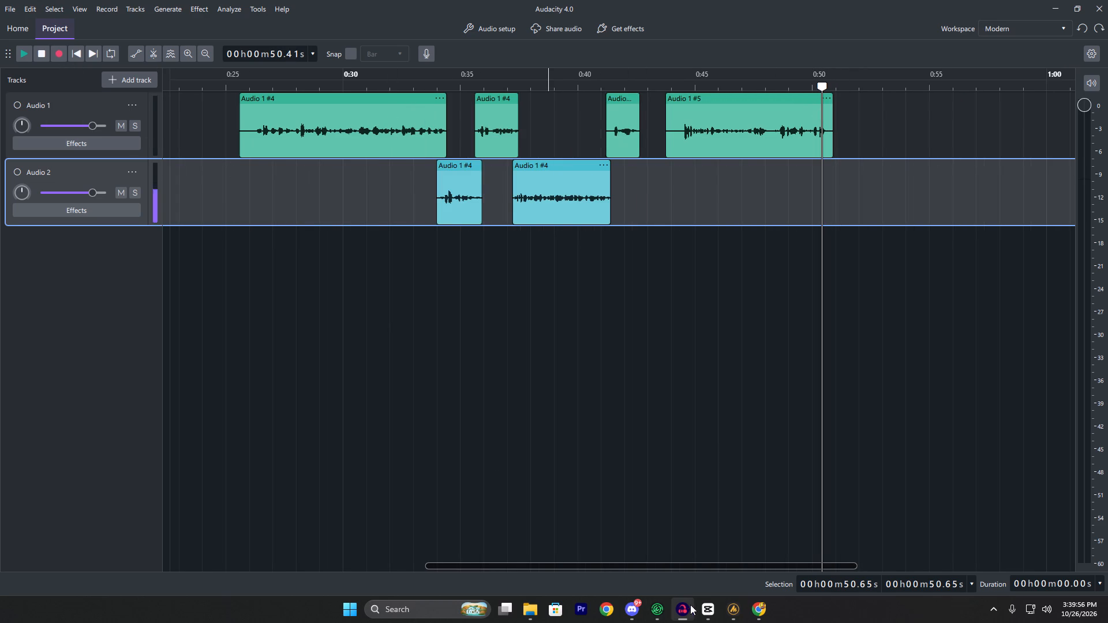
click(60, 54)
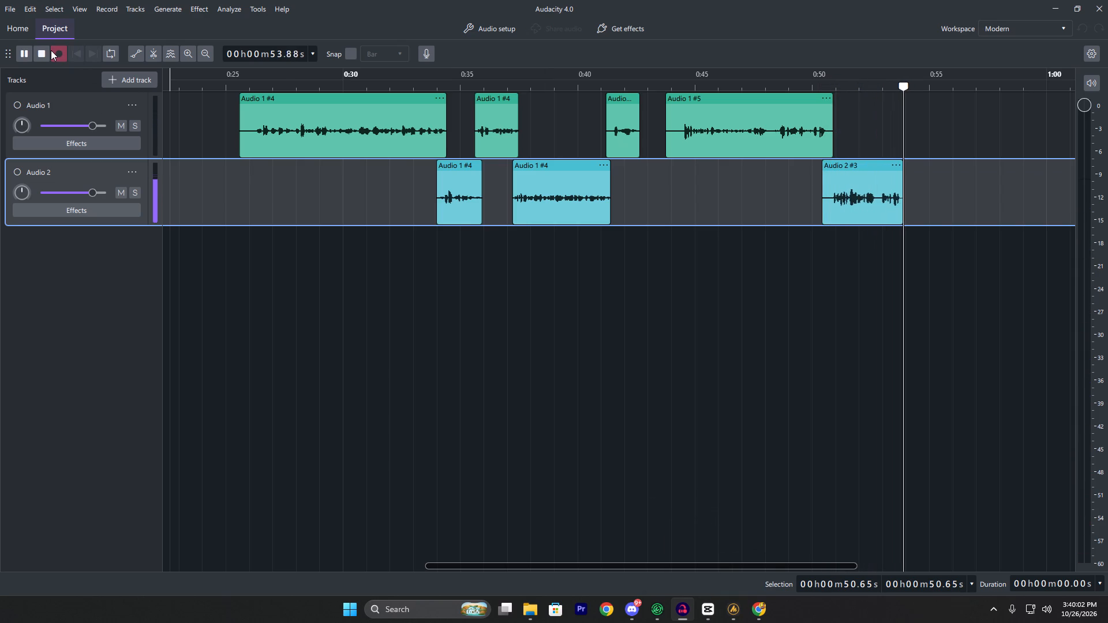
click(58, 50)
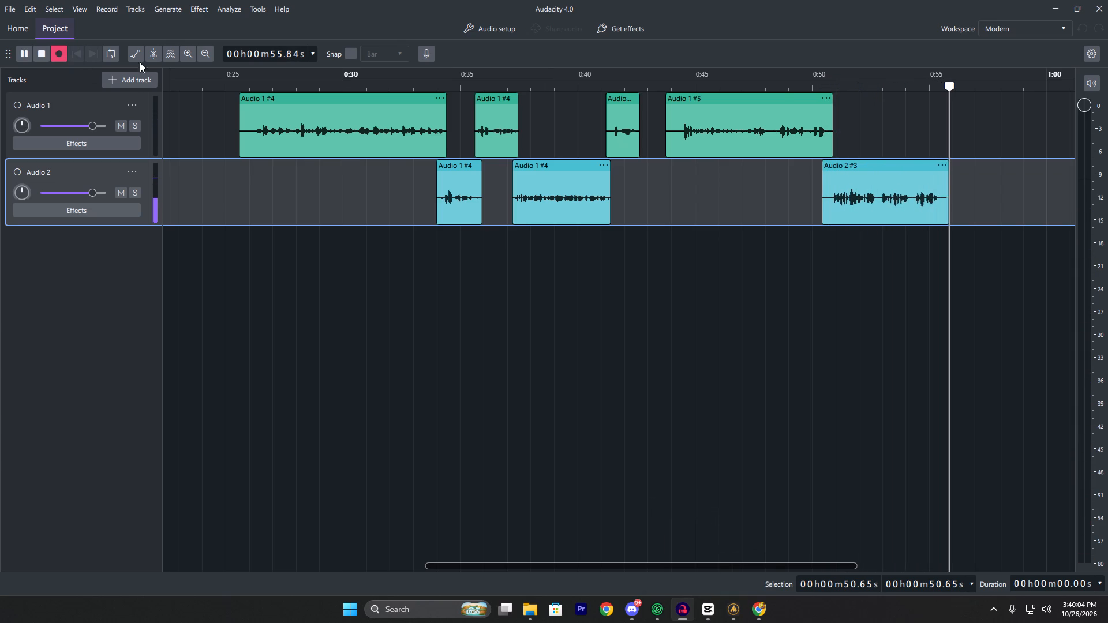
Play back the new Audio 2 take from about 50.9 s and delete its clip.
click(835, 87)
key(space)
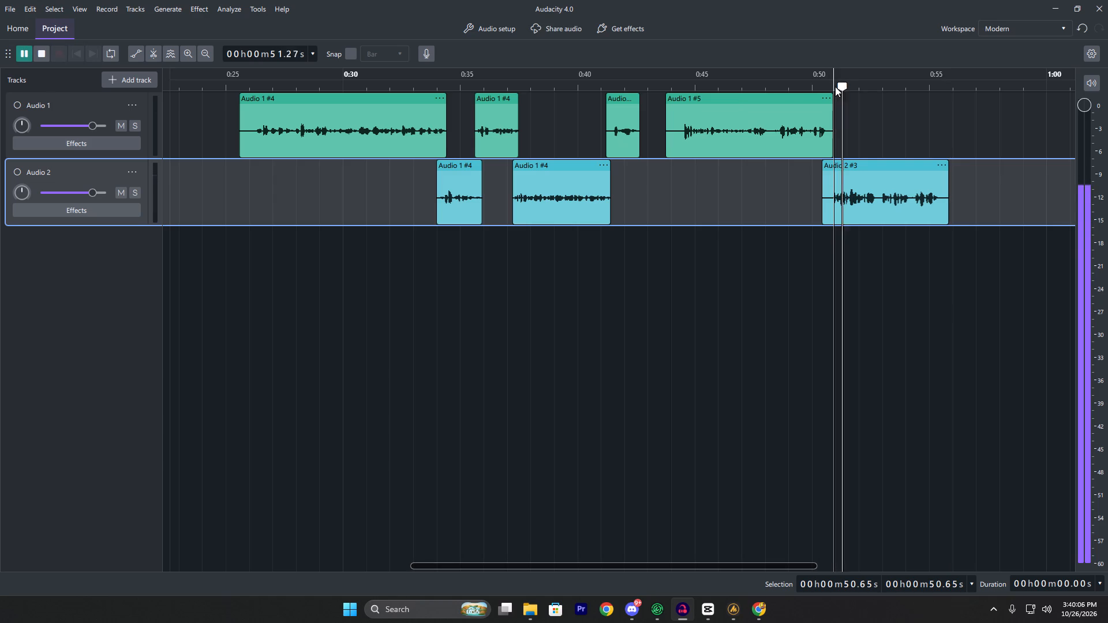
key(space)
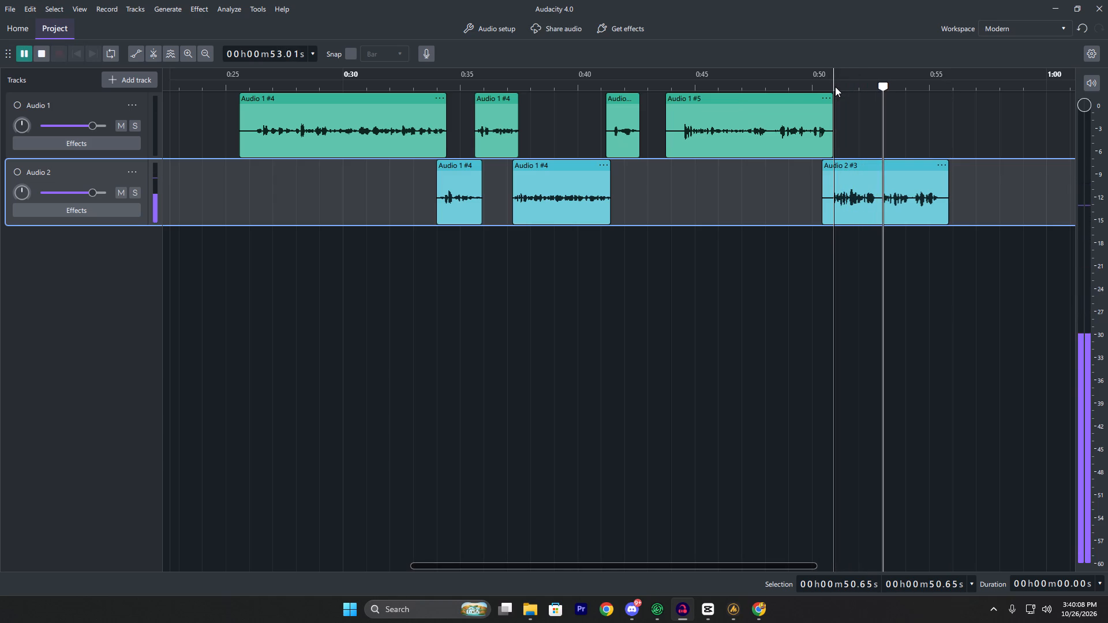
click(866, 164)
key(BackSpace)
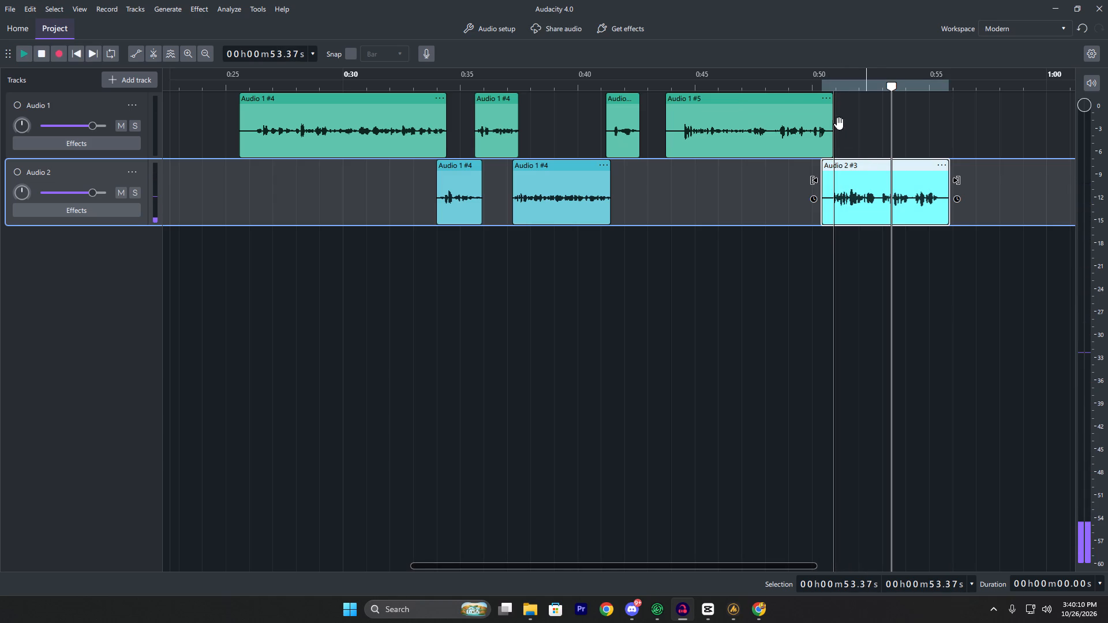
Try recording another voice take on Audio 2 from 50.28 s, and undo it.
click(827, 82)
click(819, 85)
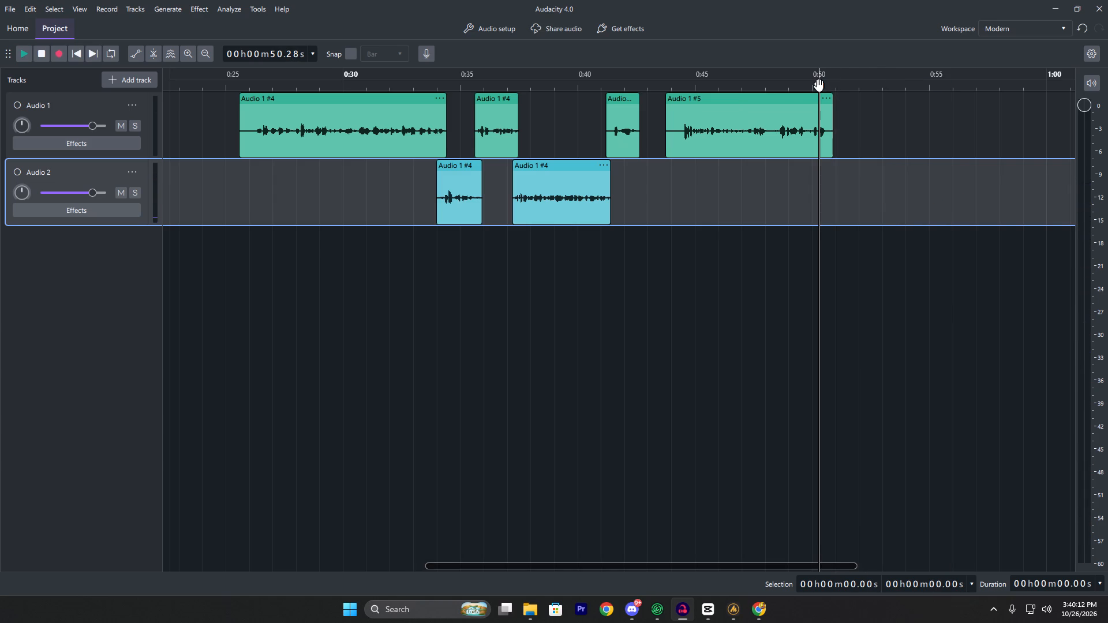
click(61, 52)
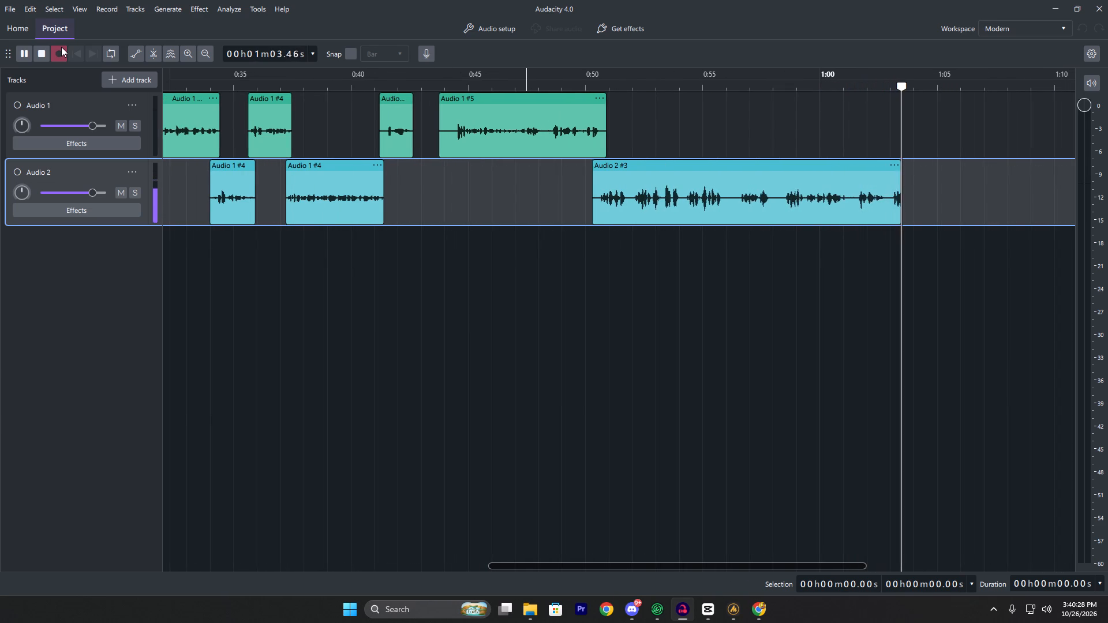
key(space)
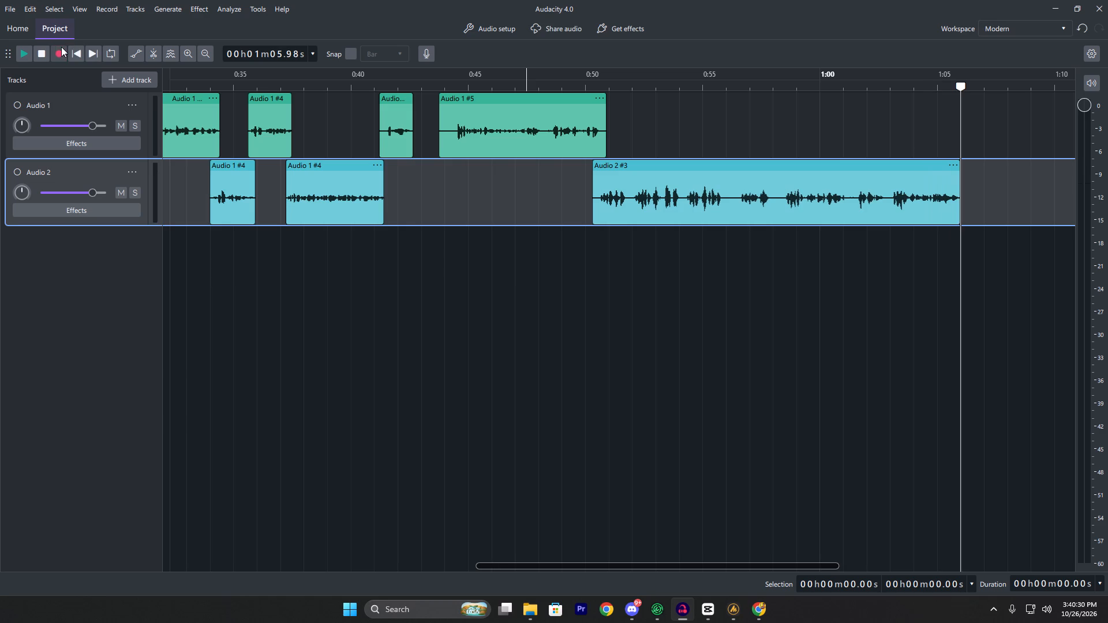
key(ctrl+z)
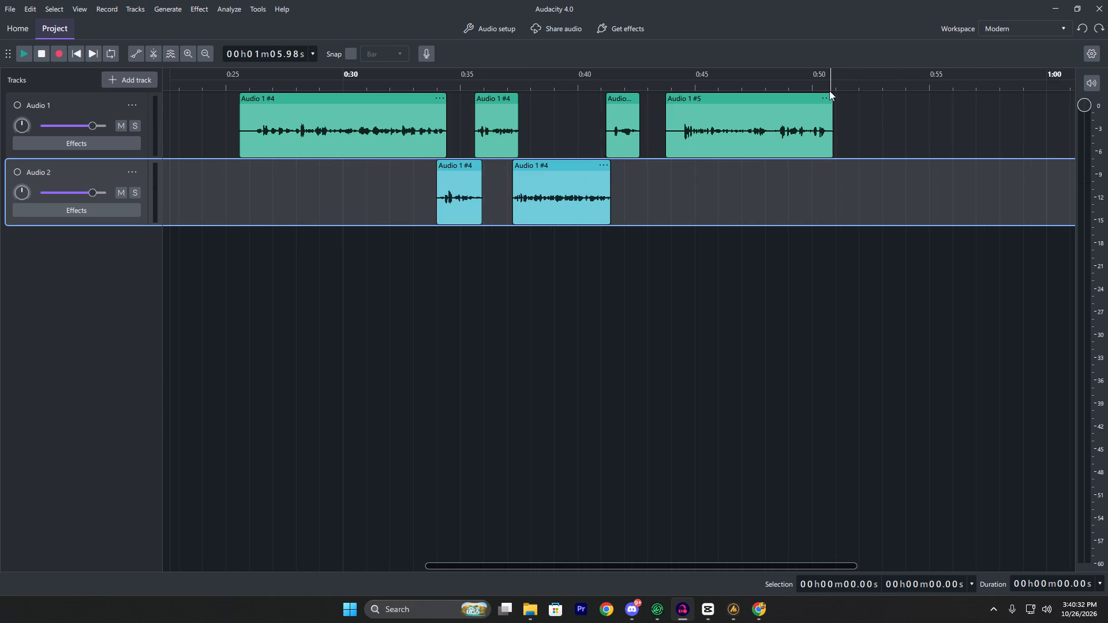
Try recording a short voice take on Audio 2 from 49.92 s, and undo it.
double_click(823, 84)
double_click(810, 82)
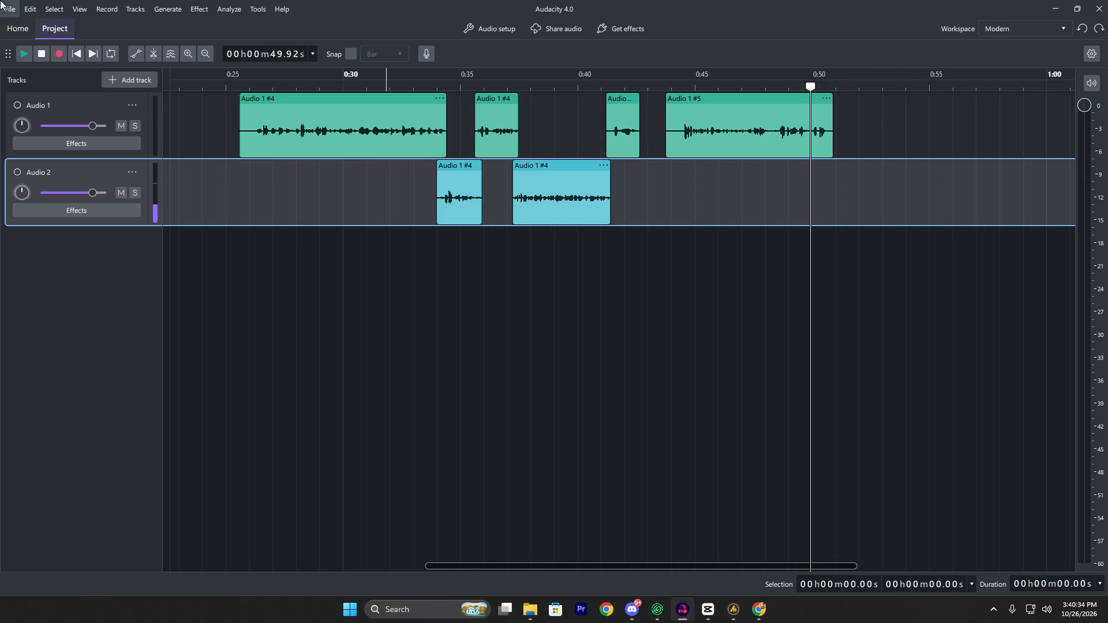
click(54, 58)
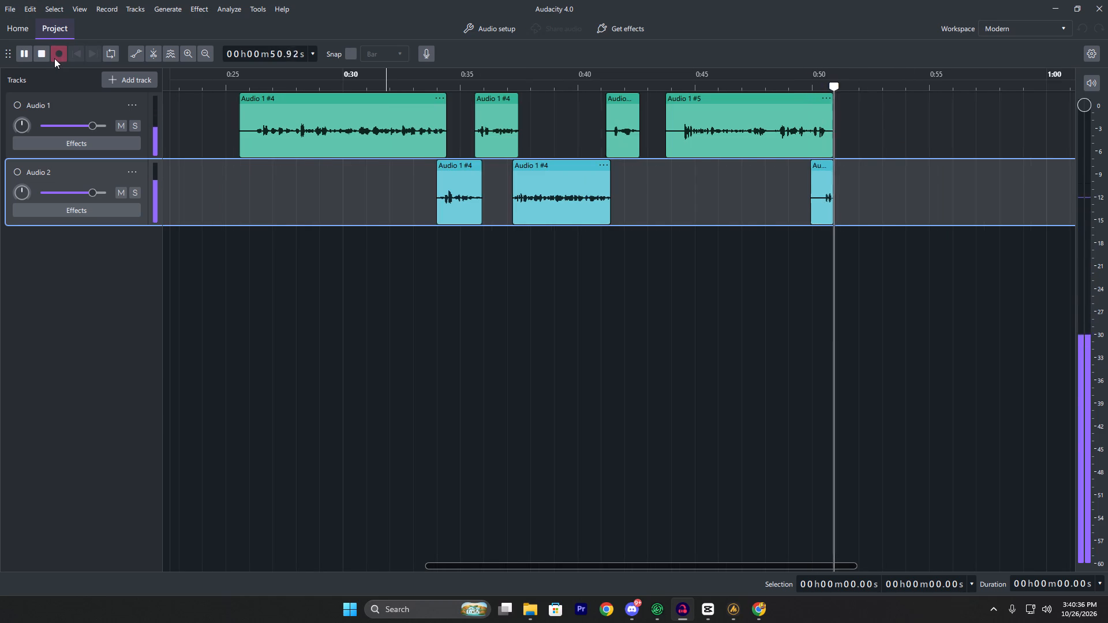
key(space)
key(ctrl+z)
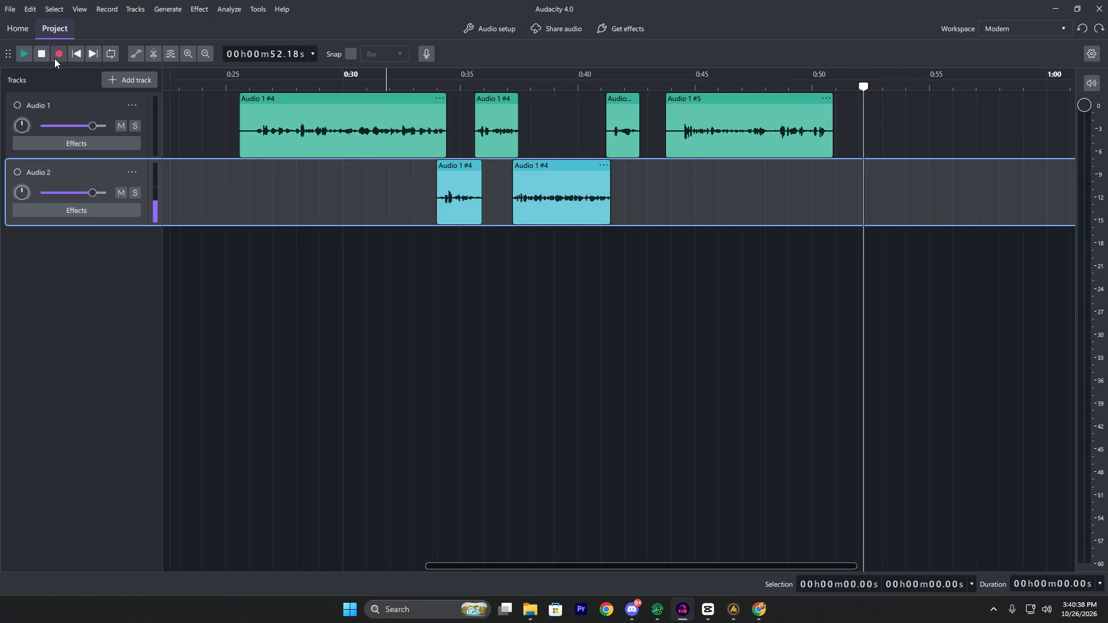
Place the playhead at 50.28 s, near the end of the last Audio 1 clip.
click(804, 90)
drag(806, 90, 819, 91)
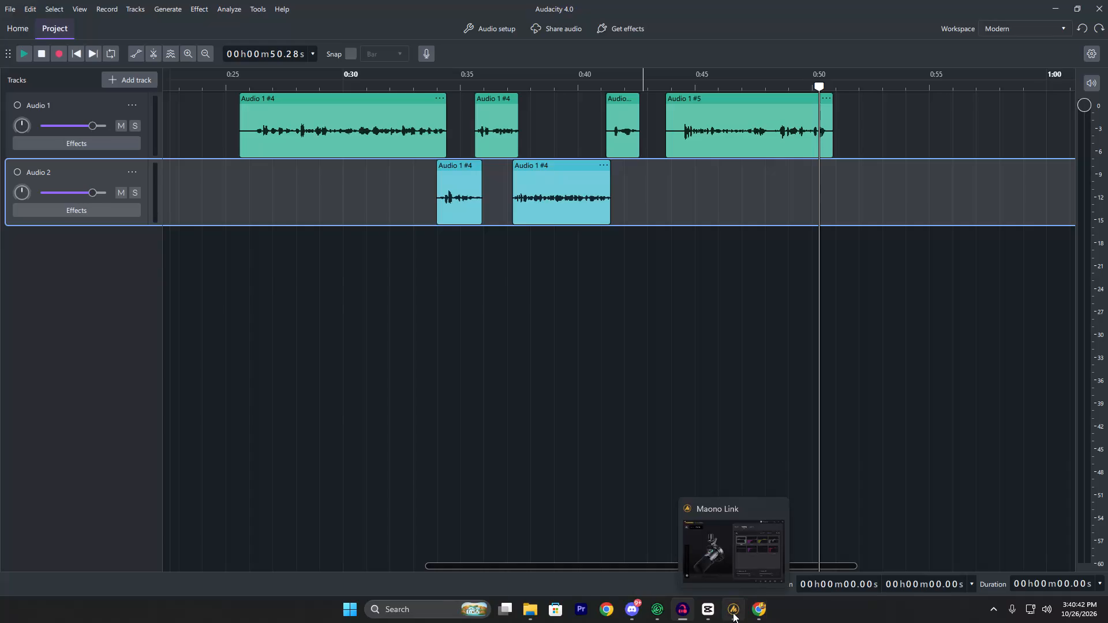
Switch to Chrome, replacing the YouTube Hype search tab with a new blank tab.
click(748, 611)
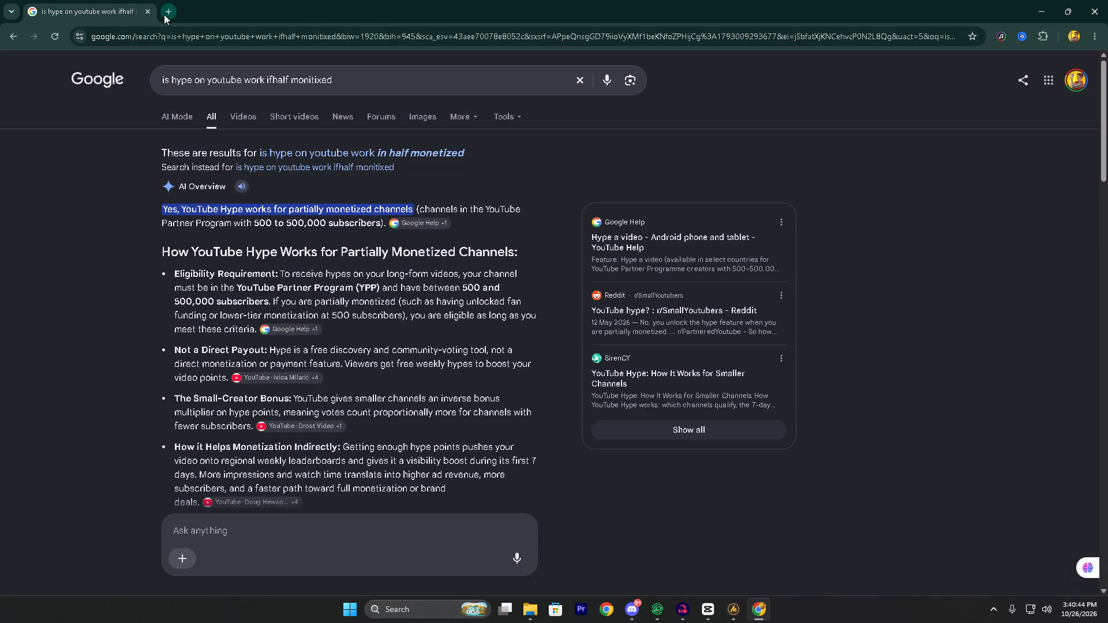
click(164, 14)
click(149, 14)
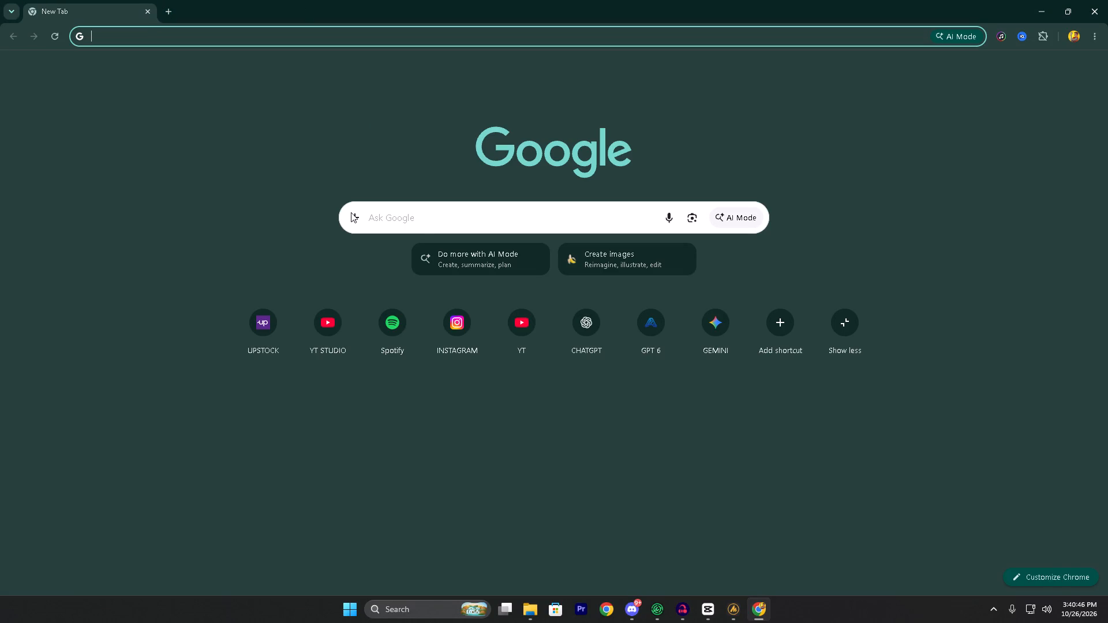
Check the Minecraft video timeline in CapCut and return to Audacity.
click(704, 614)
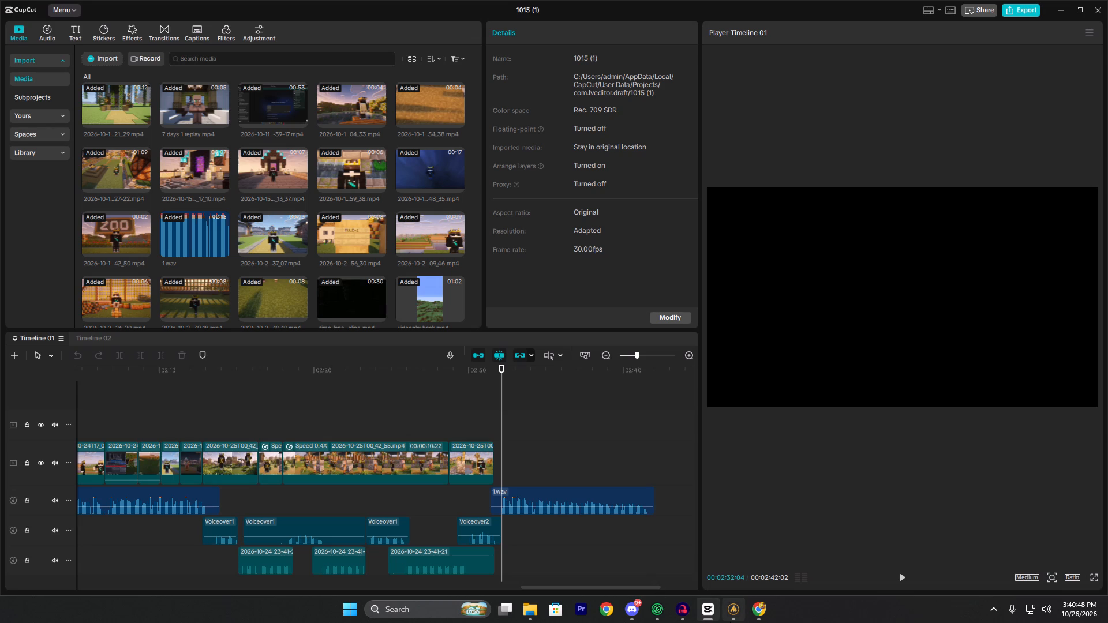
click(687, 614)
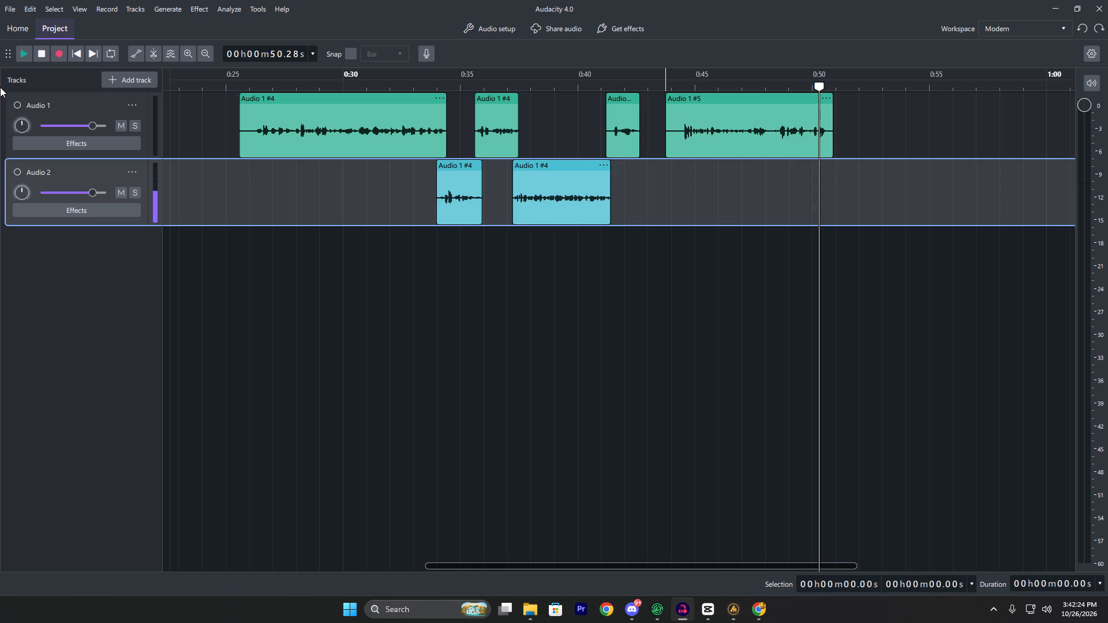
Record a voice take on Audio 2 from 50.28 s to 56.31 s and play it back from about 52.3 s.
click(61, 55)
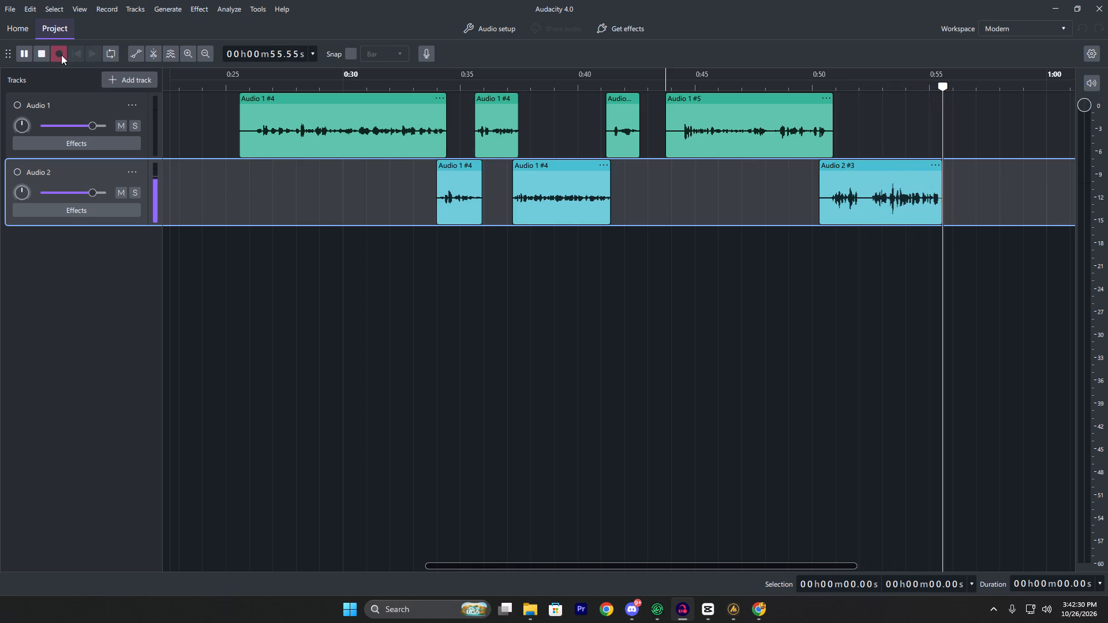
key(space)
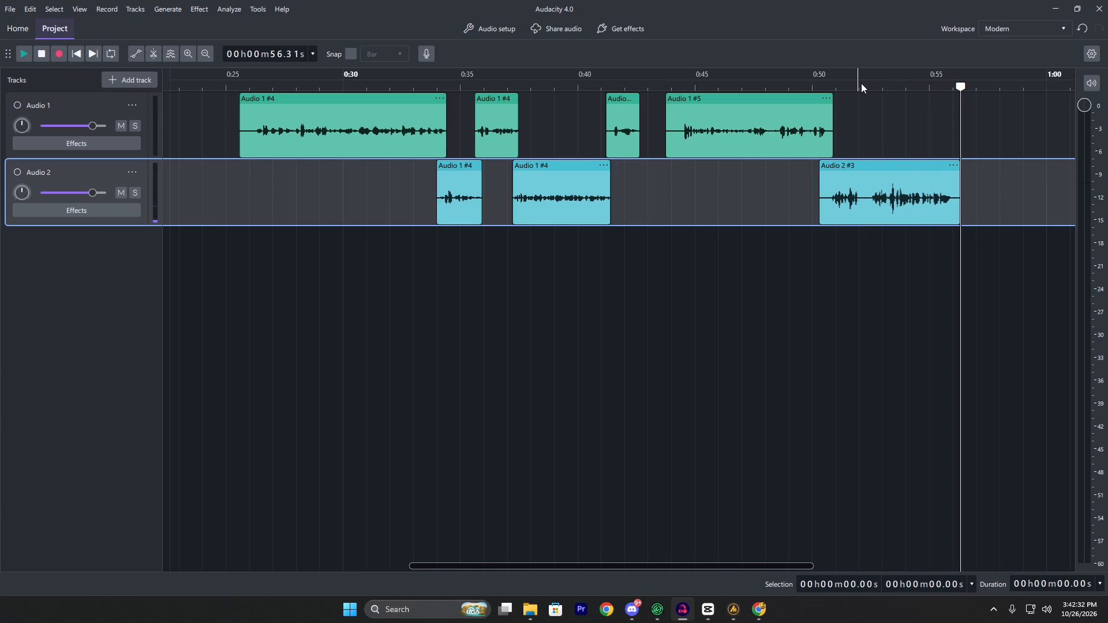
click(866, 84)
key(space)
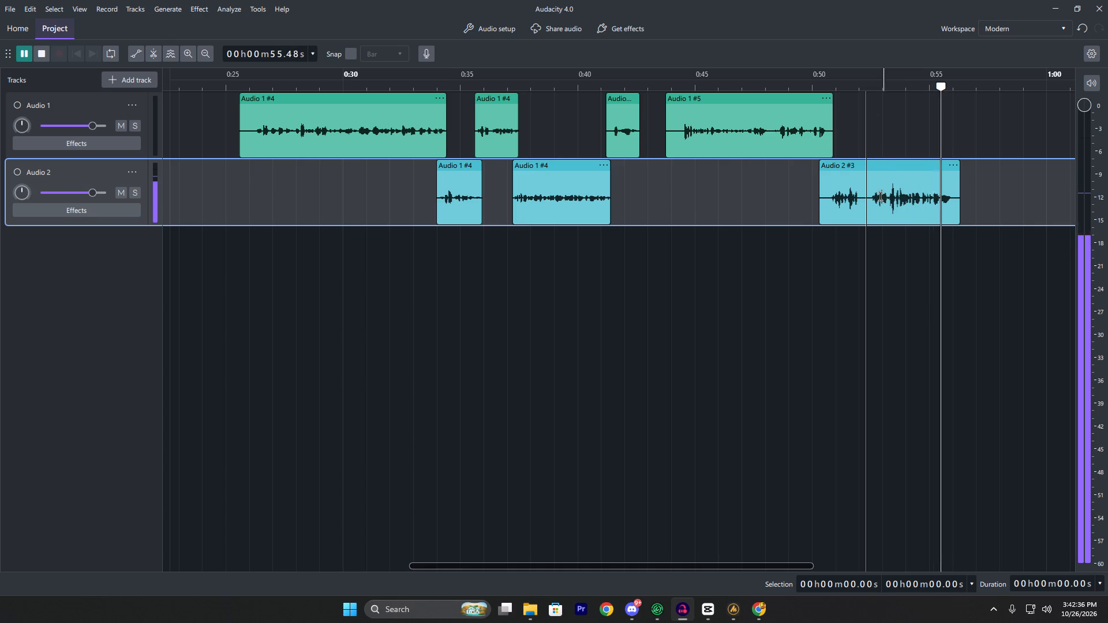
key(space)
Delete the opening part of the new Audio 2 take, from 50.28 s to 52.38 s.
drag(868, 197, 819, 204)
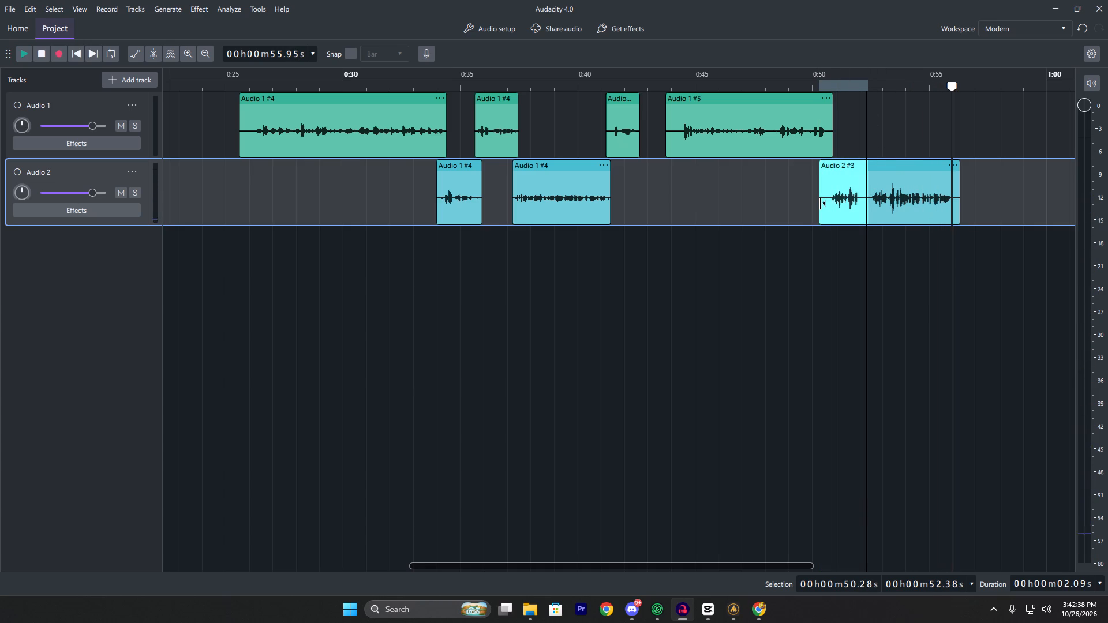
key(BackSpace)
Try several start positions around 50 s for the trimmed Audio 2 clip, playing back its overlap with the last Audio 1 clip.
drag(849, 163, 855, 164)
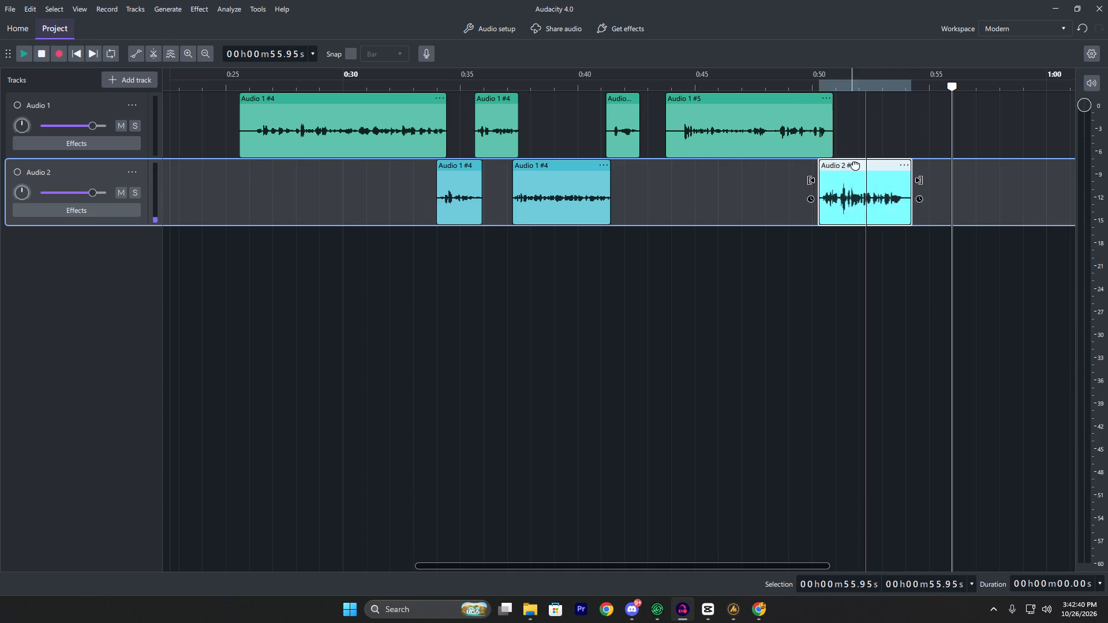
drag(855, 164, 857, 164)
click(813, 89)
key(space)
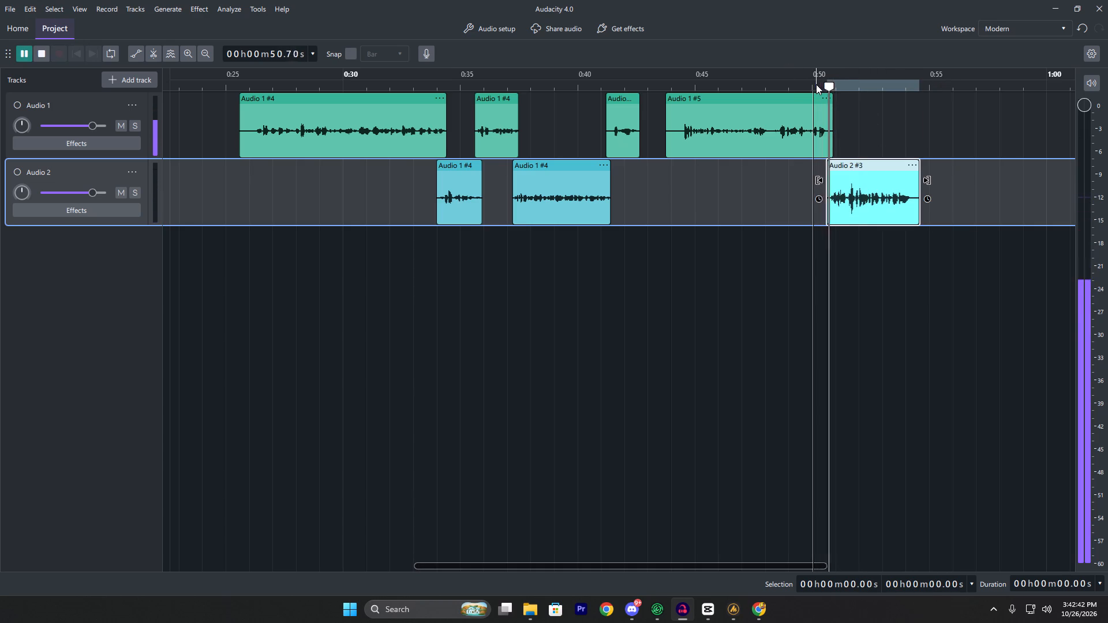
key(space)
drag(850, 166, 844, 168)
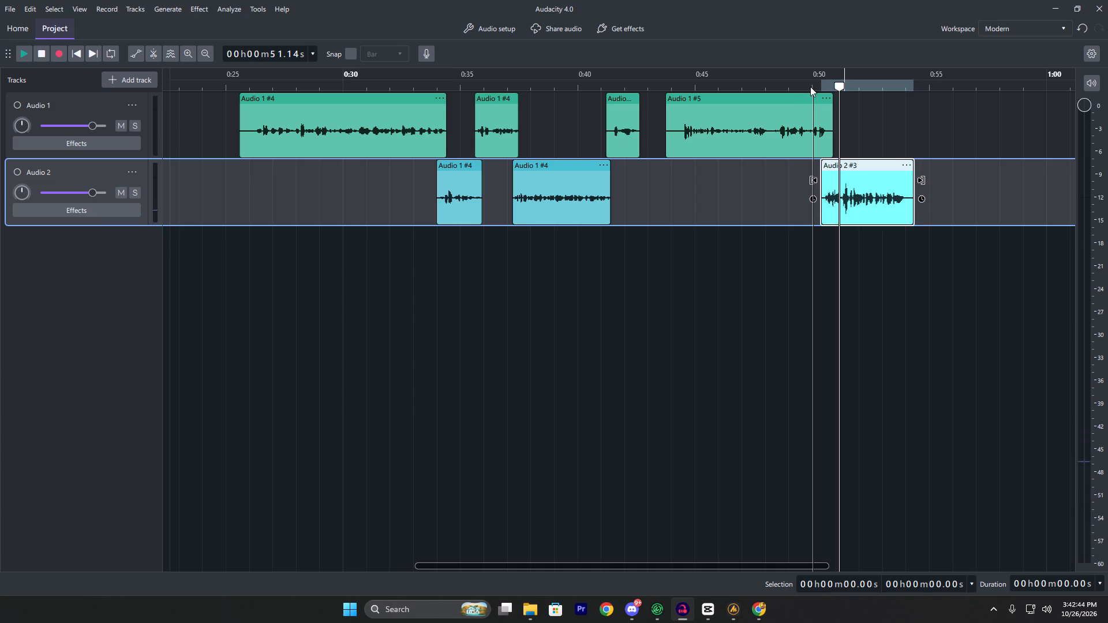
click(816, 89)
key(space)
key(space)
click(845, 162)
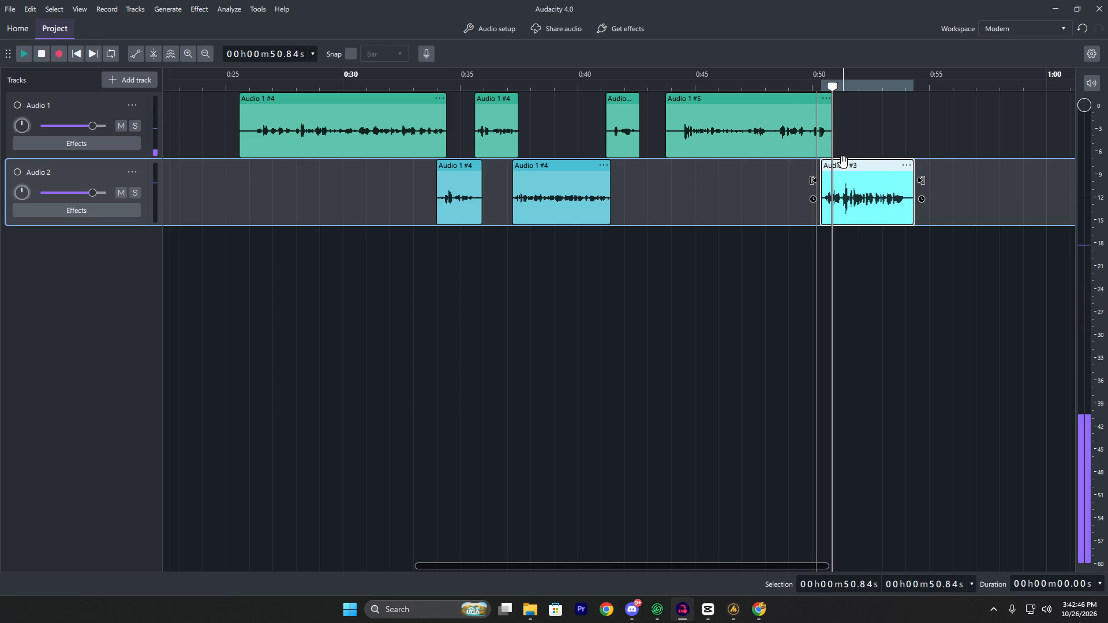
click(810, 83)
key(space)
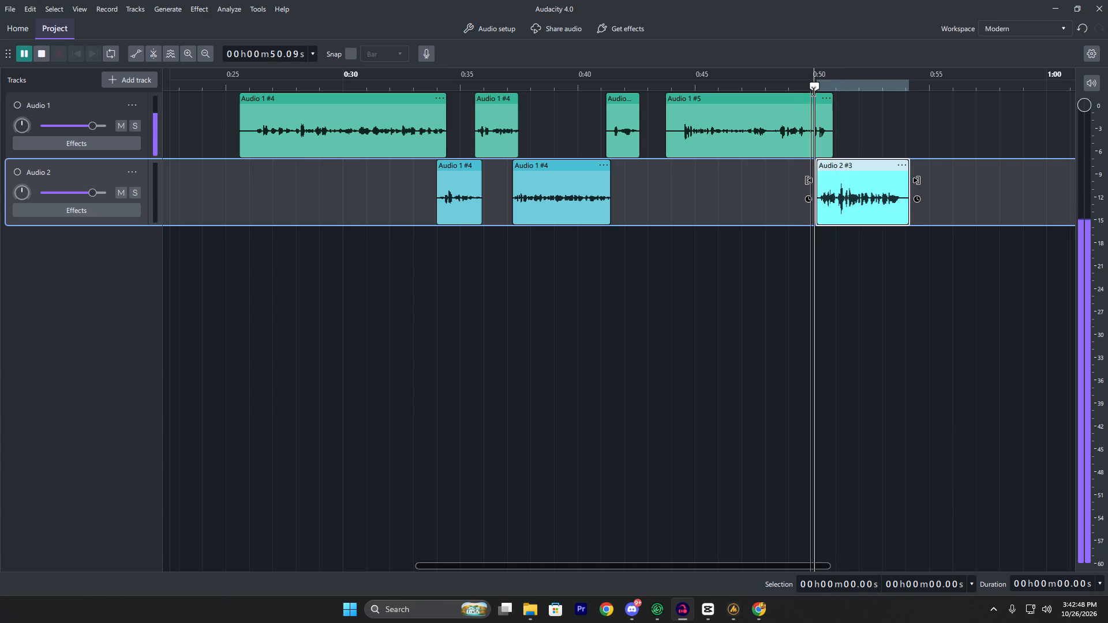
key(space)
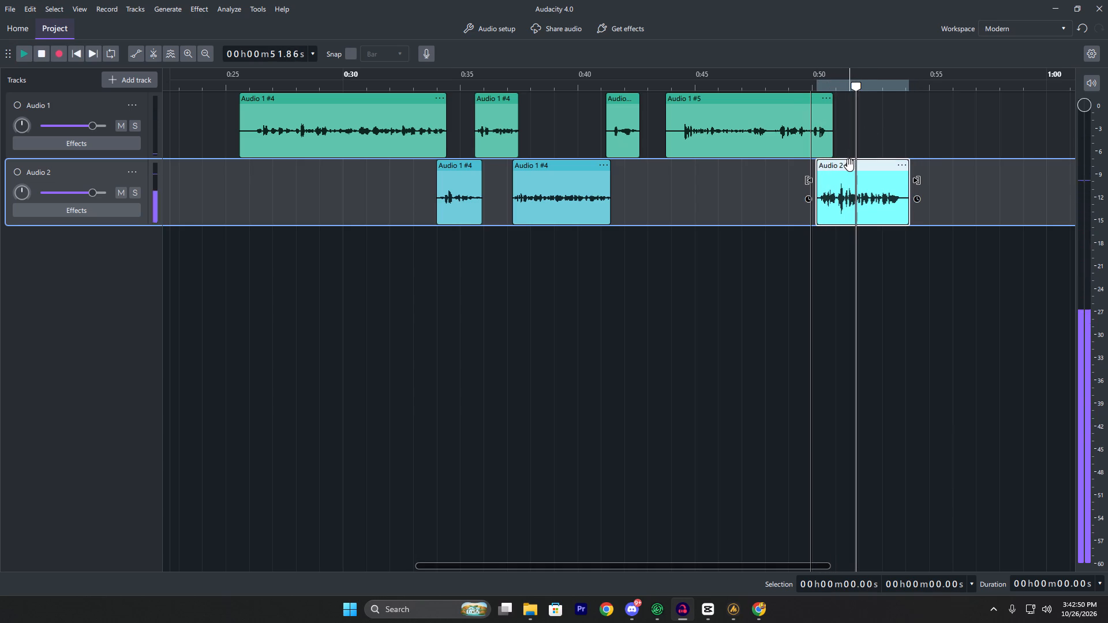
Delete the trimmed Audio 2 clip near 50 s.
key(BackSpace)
Record a longer voice take on Audio 2 from 50.53 s to 1:05.40 and play back its last phrase from about 1:01.3.
click(825, 85)
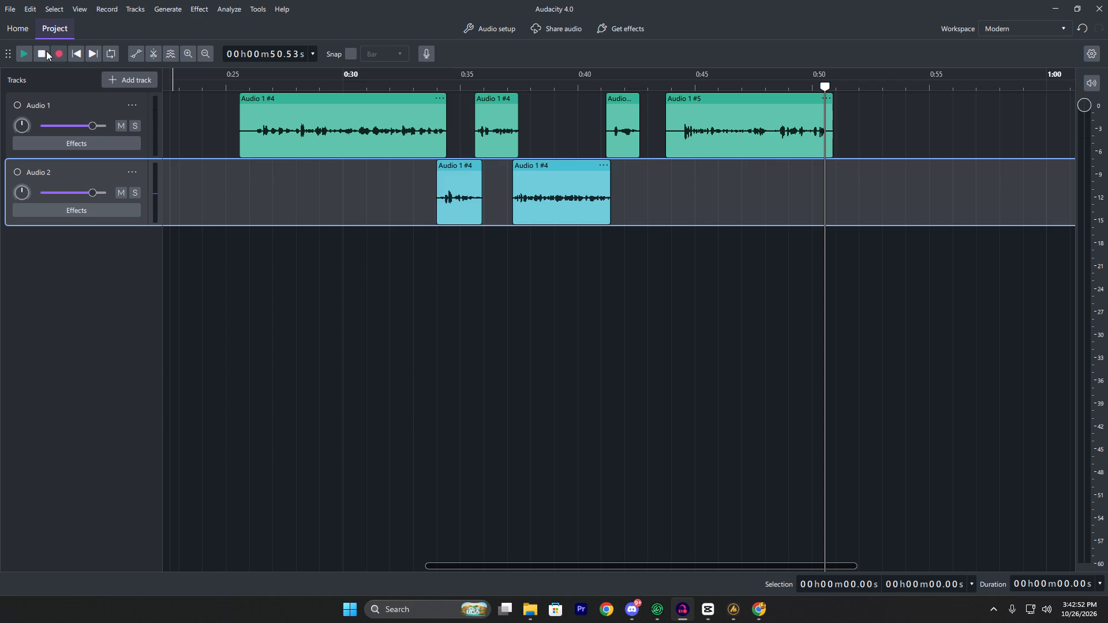
click(62, 56)
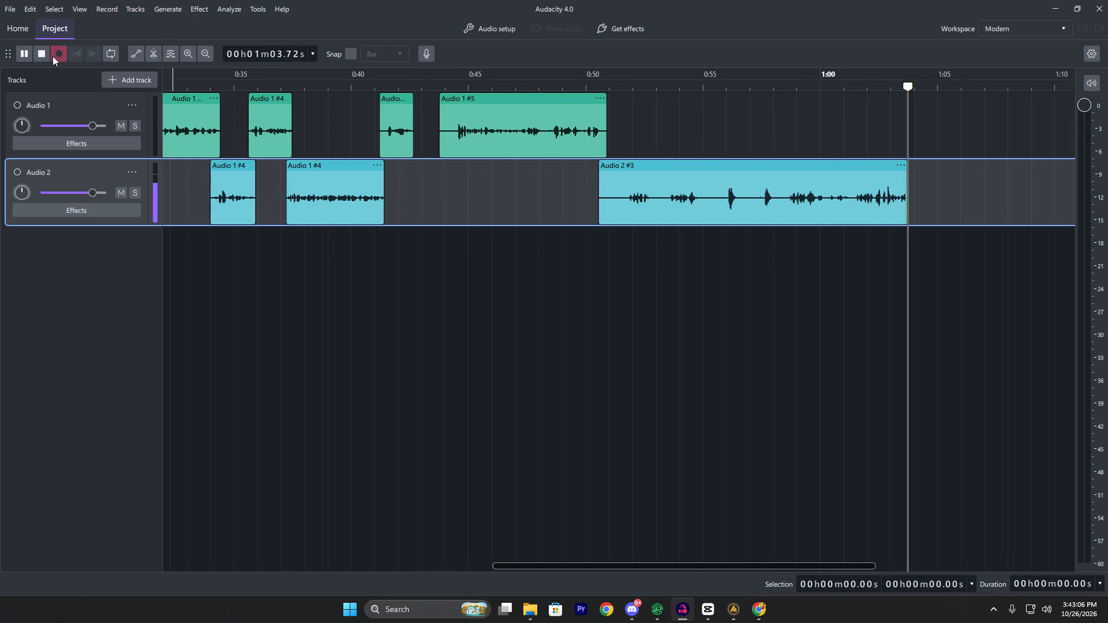
key(space)
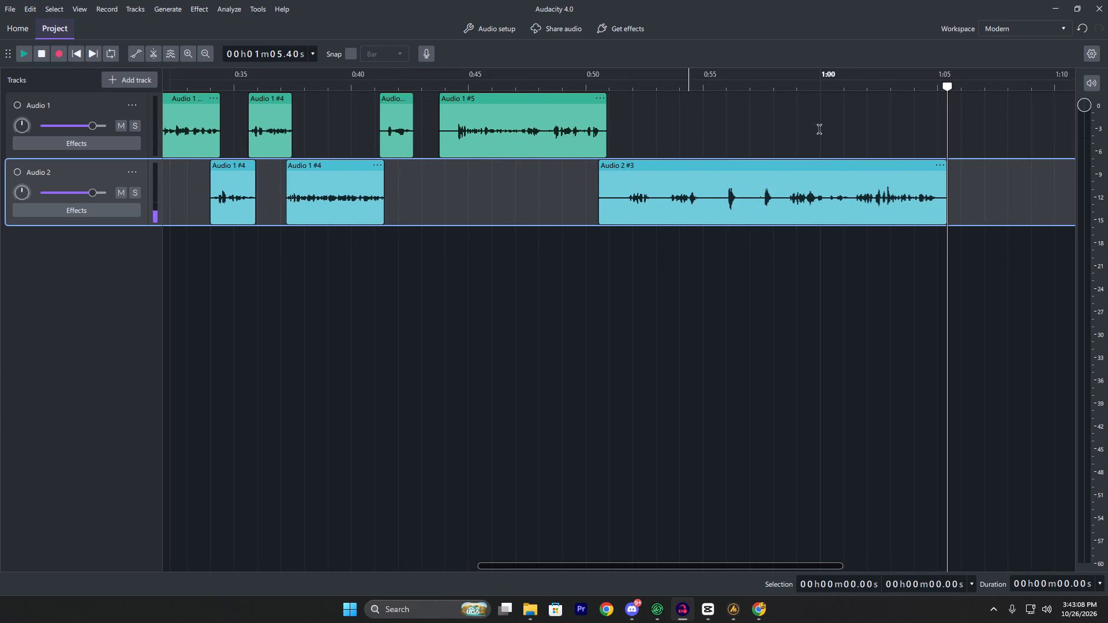
double_click(849, 85)
key(space)
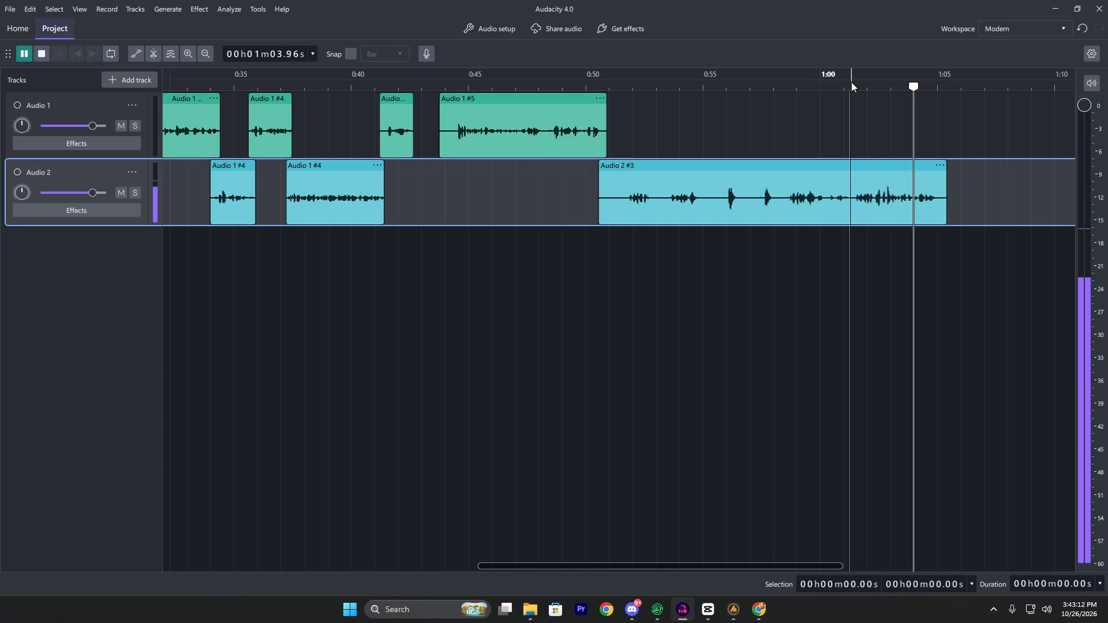
key(space)
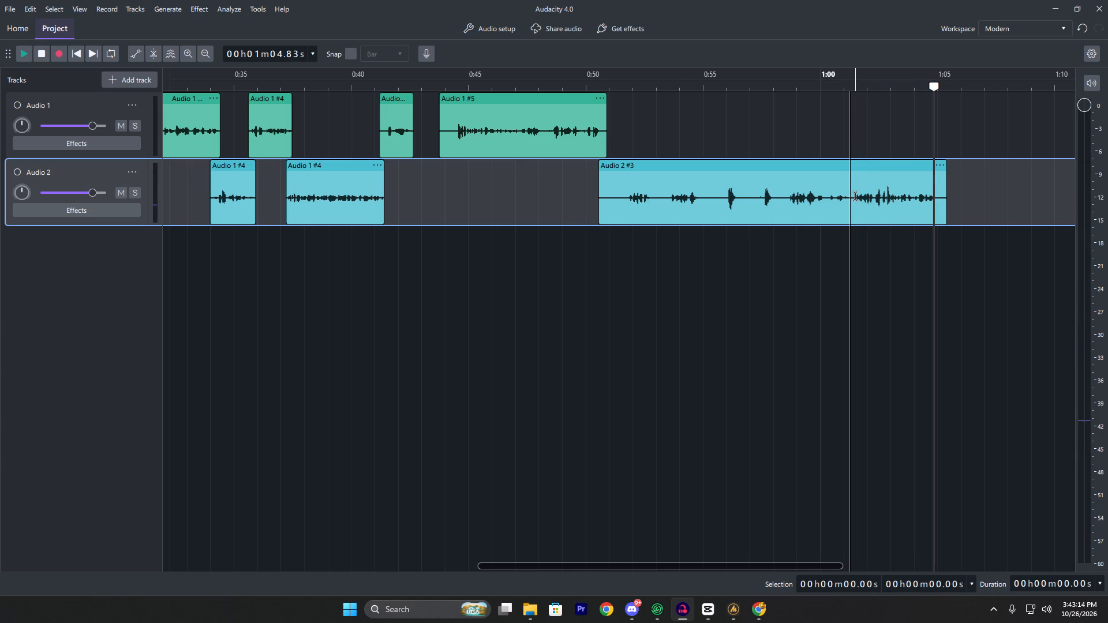
Delete everything before the last phrase of the new Audio 2 take, from its start at 50.53 s to about 1:01.4.
click(855, 196)
click(856, 200)
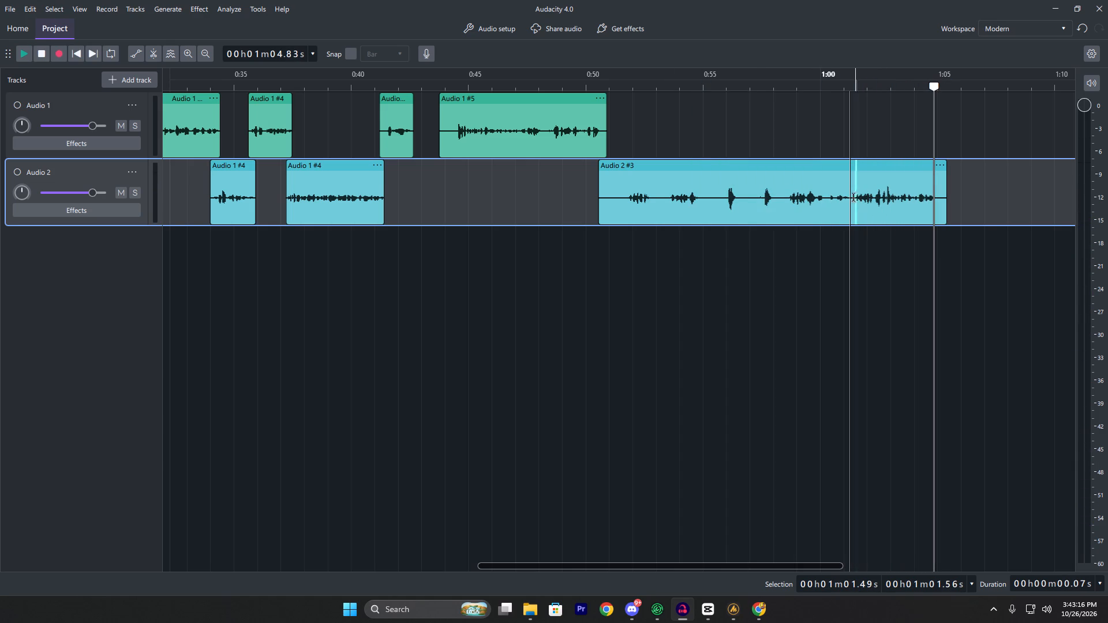
ctrl+scroll(847, 197, up, 8)
ctrl+click(859, 195)
click(858, 196)
drag(858, 196, 715, 214)
click(851, 139)
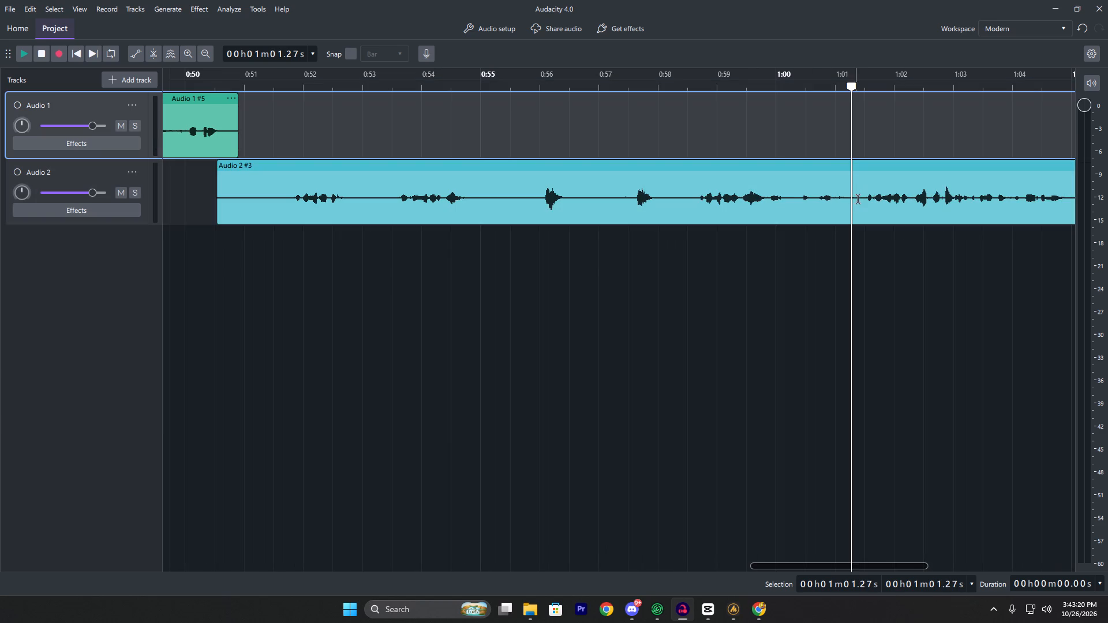
drag(858, 199, 215, 271)
key(BackSpace)
Shift the trimmed last Audio 2 clip earlier to start at about 50.3 s, and play it back from there.
click(218, 81)
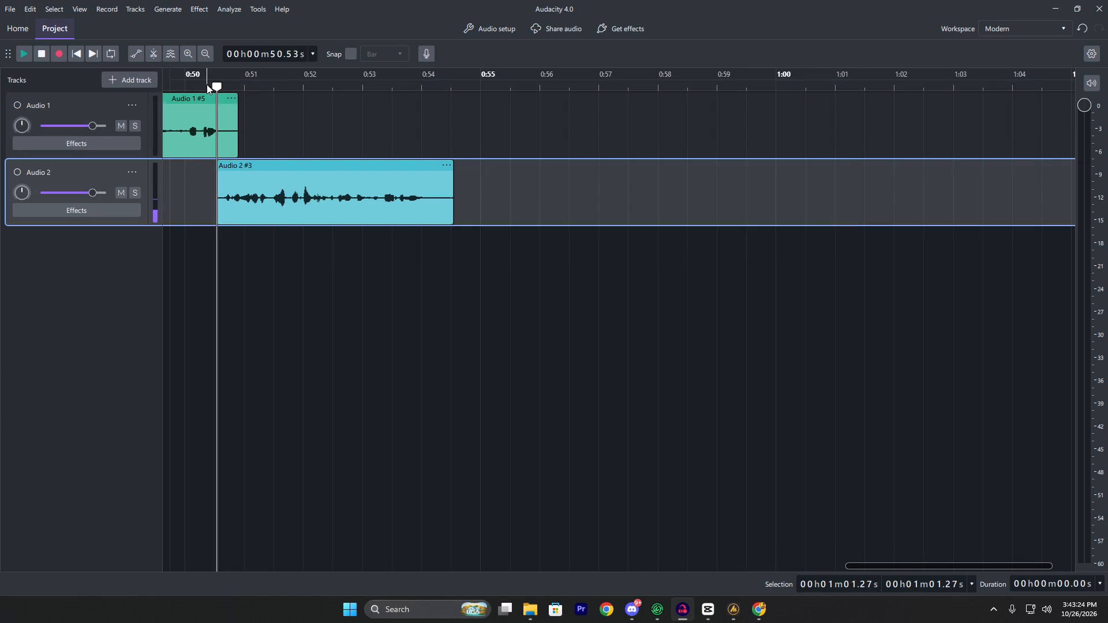
drag(254, 167, 238, 173)
click(190, 78)
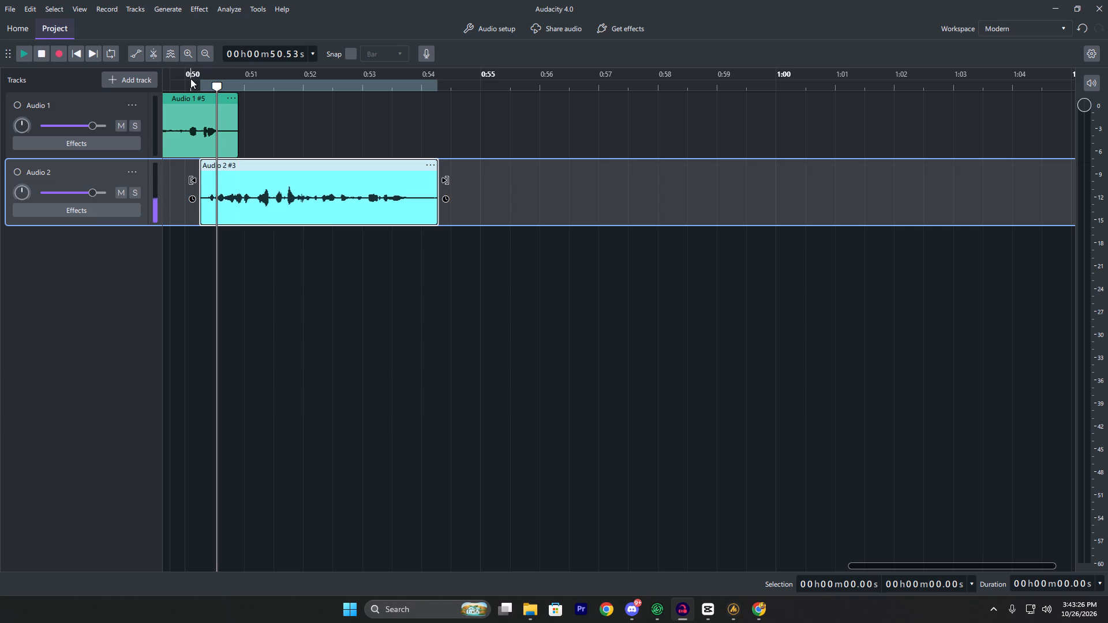
click(200, 88)
key(space)
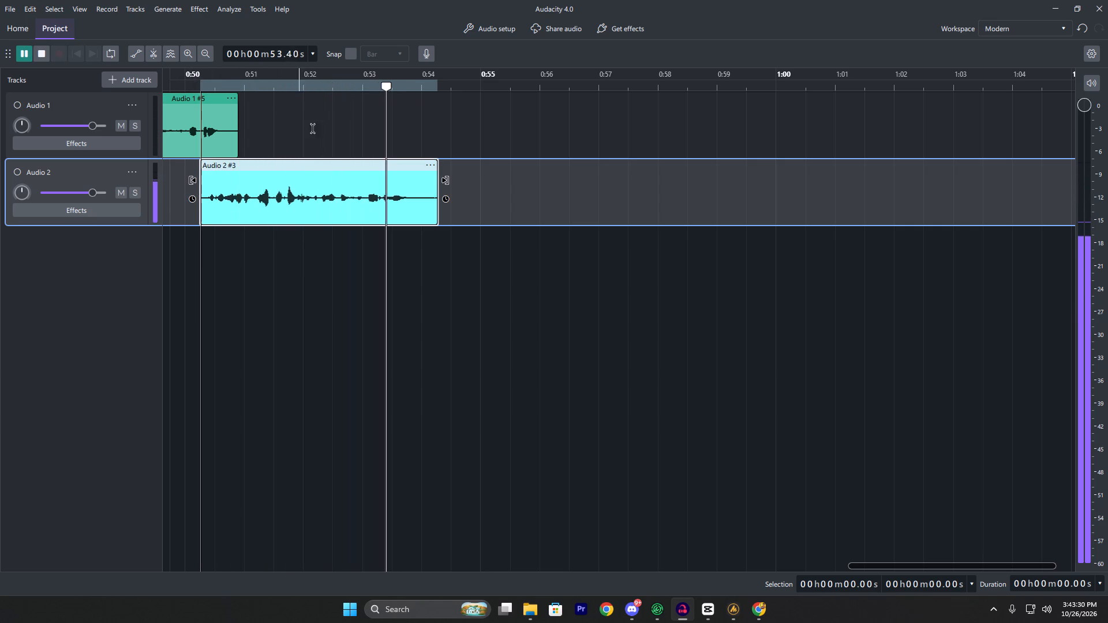
key(space)
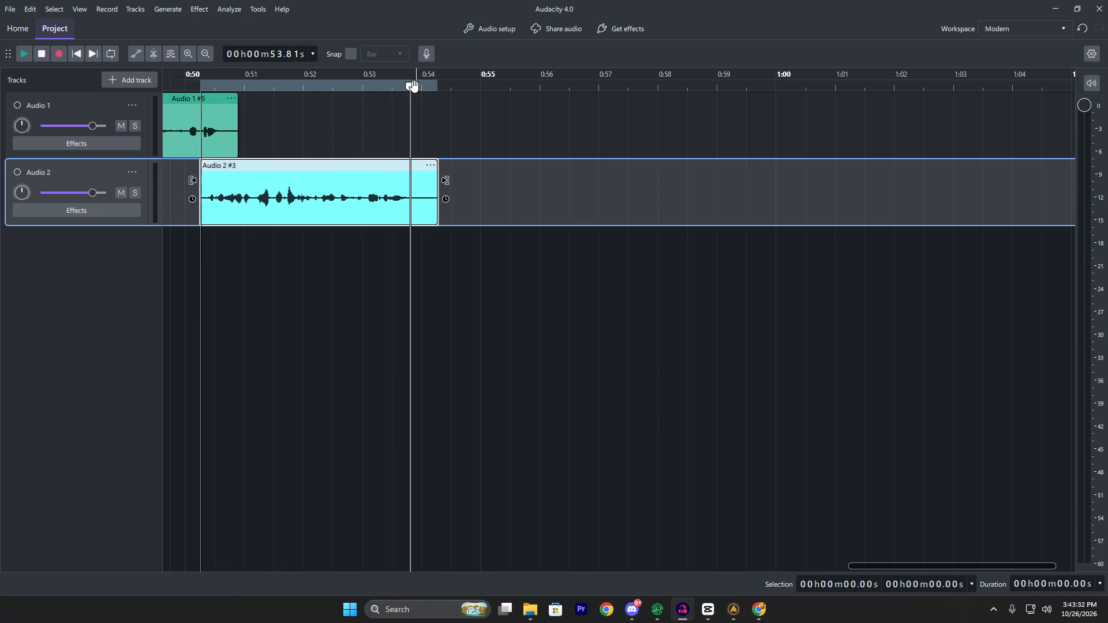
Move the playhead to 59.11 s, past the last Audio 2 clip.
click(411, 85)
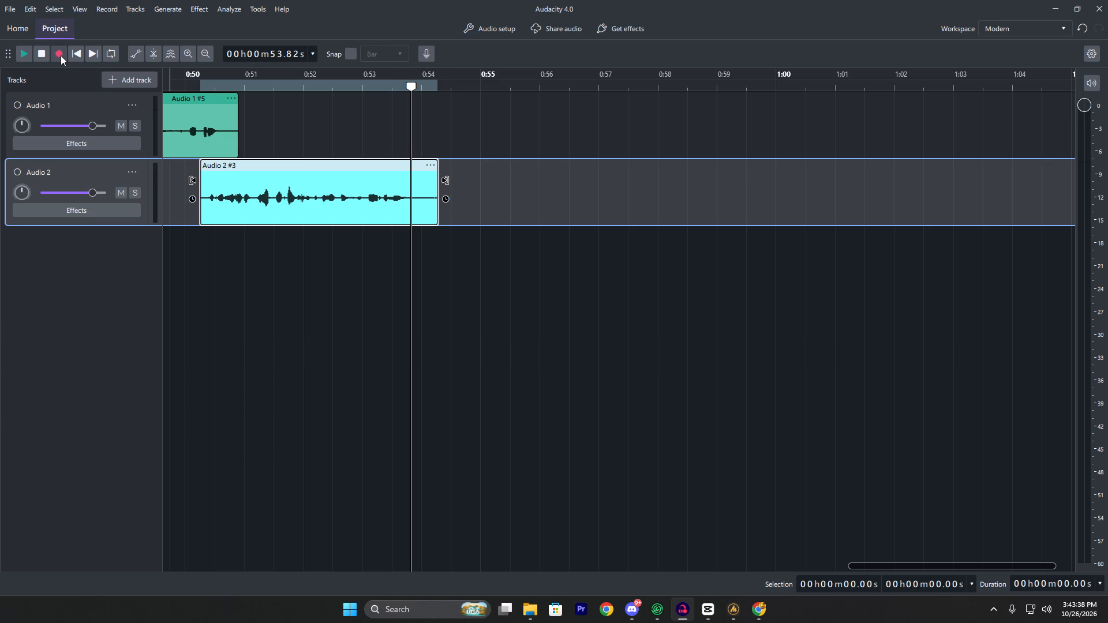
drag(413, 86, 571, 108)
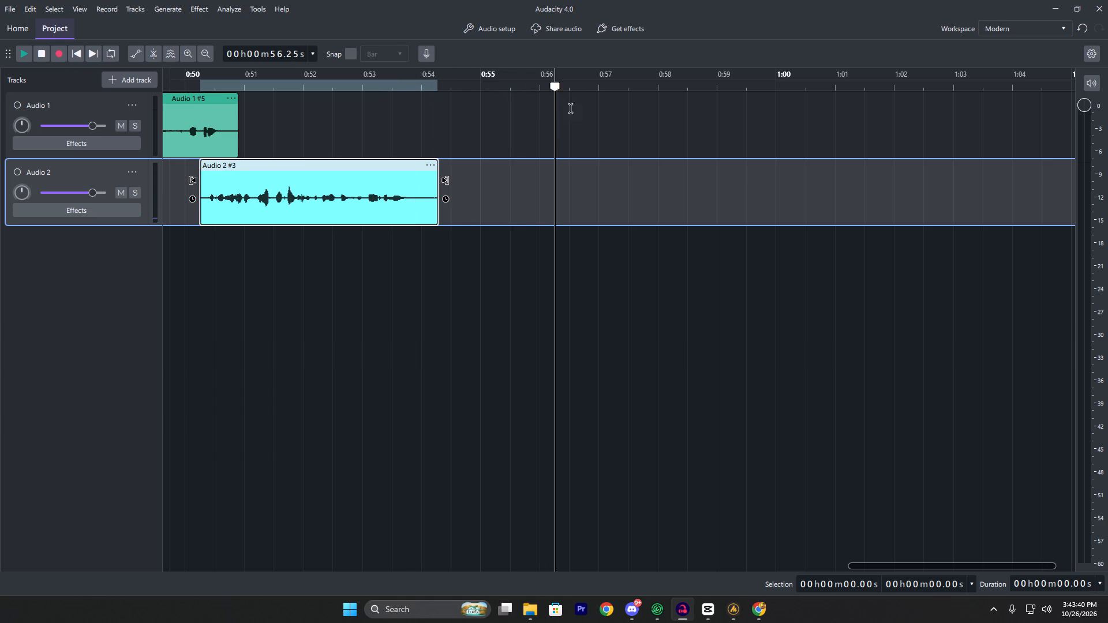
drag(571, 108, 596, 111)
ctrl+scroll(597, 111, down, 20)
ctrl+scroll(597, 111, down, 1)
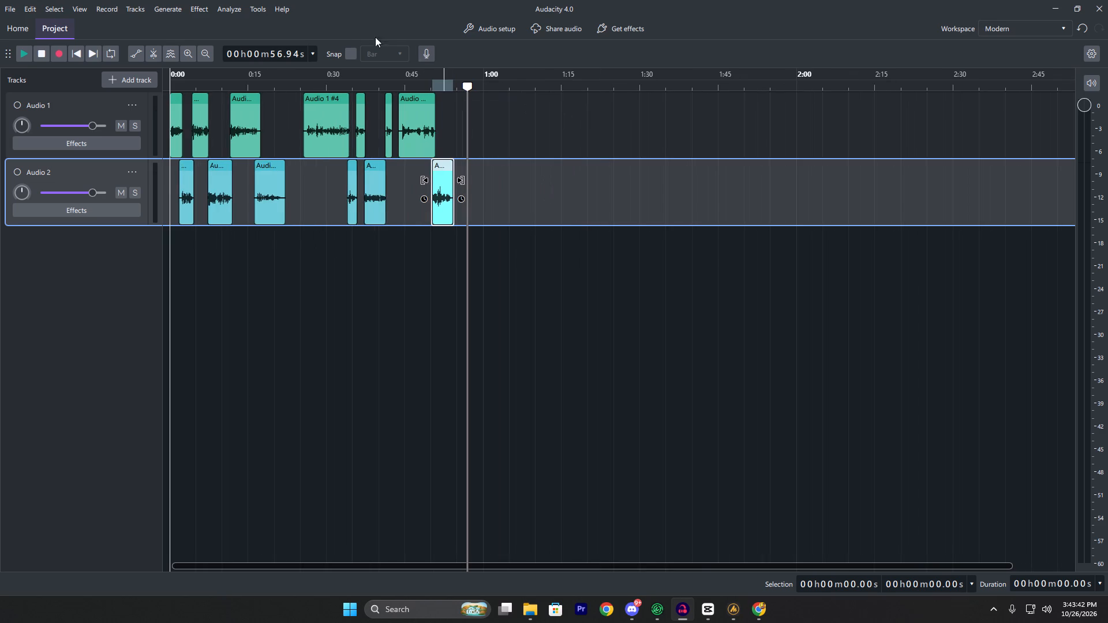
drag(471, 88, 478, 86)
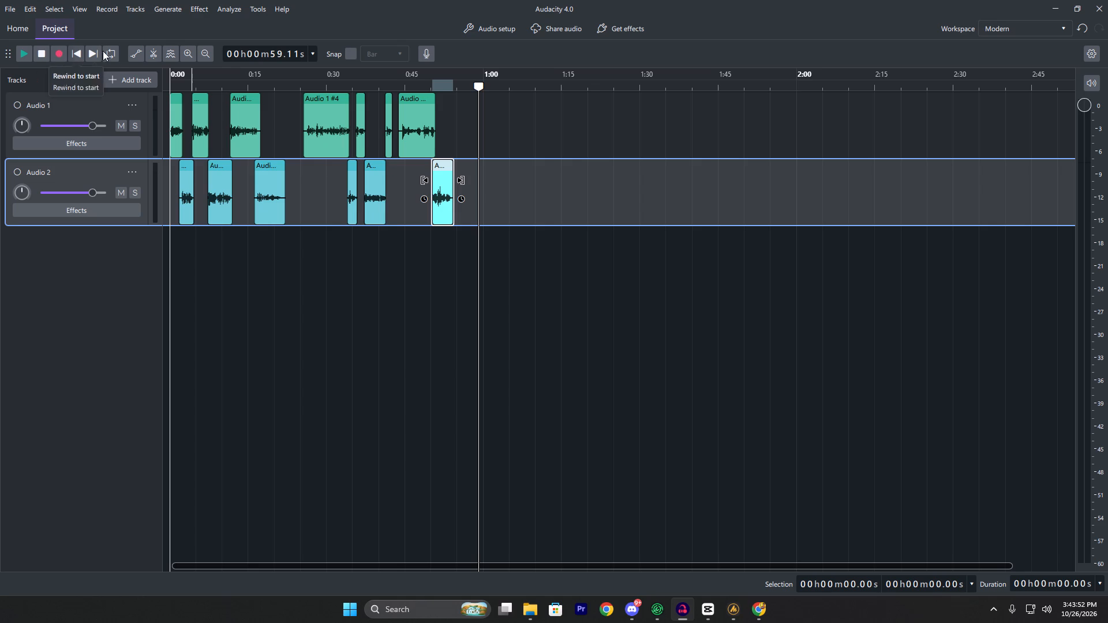
Play back both tracks together from about 19.4 s to 53.88 s to review how the voice lines fit.
click(271, 82)
key(space)
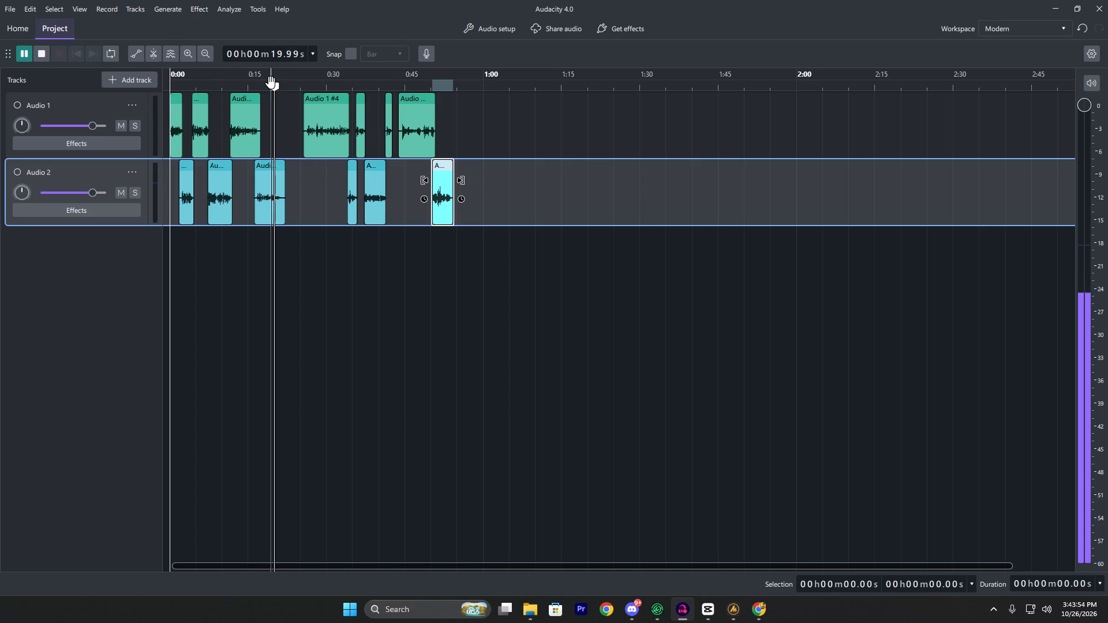
ctrl+scroll(307, 127, up, 3)
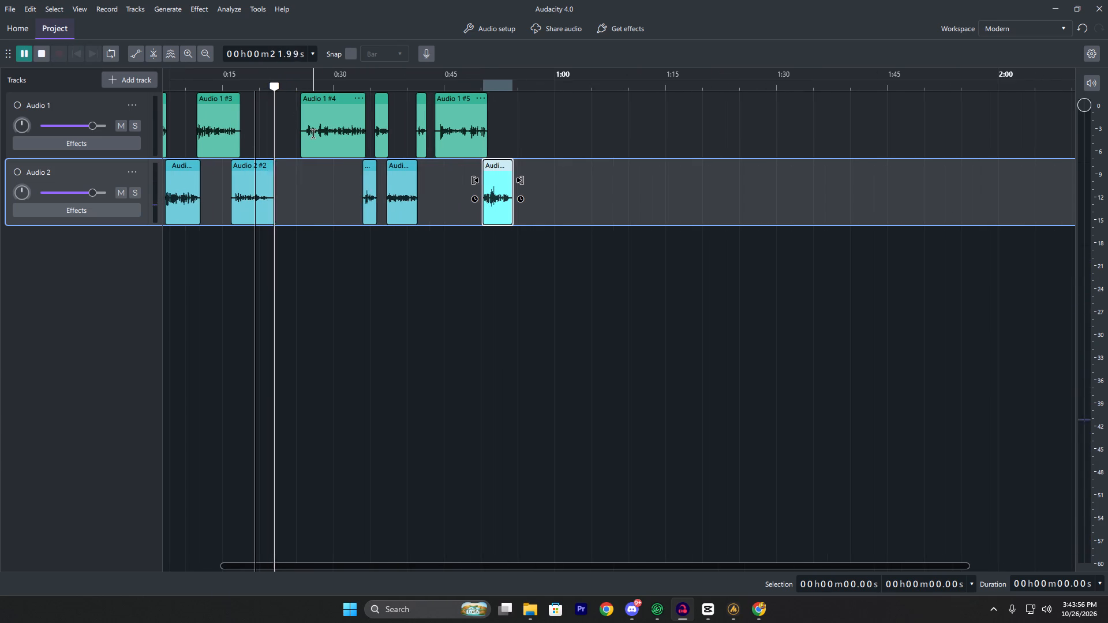
ctrl+scroll(313, 134, down, 6)
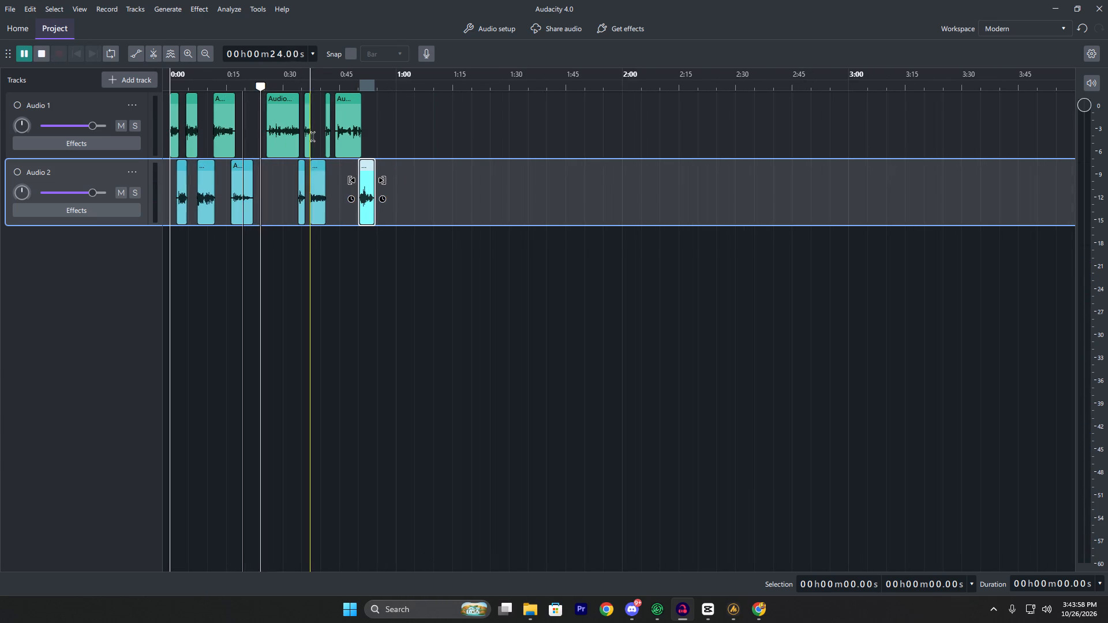
ctrl+scroll(325, 133, up, 9)
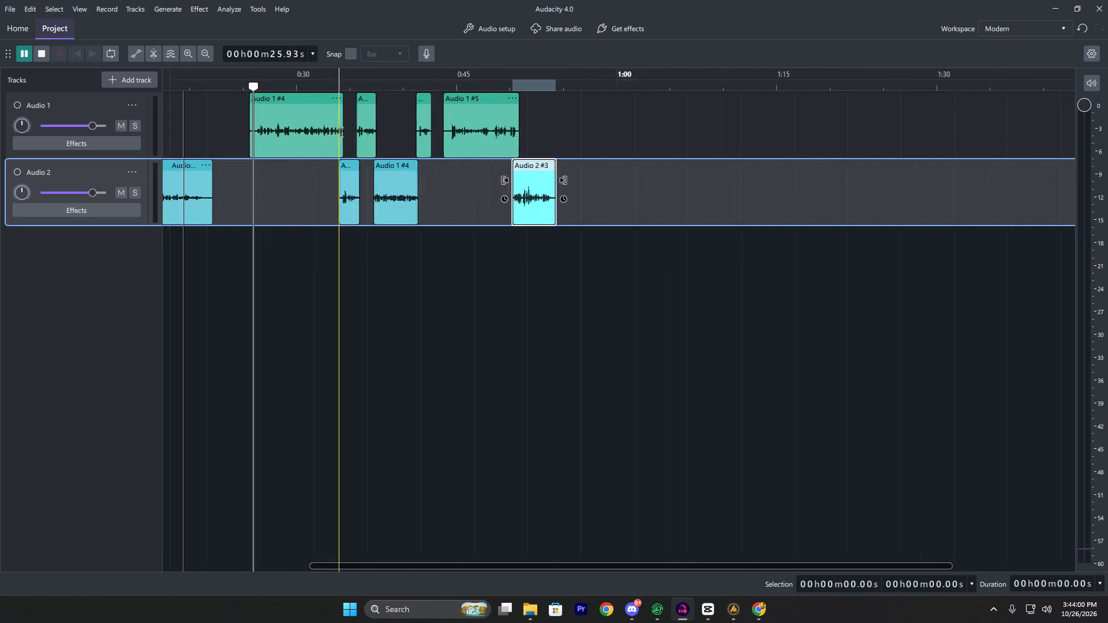
ctrl+scroll(377, 125, up, 4)
ctrl+scroll(565, 144, up, 2)
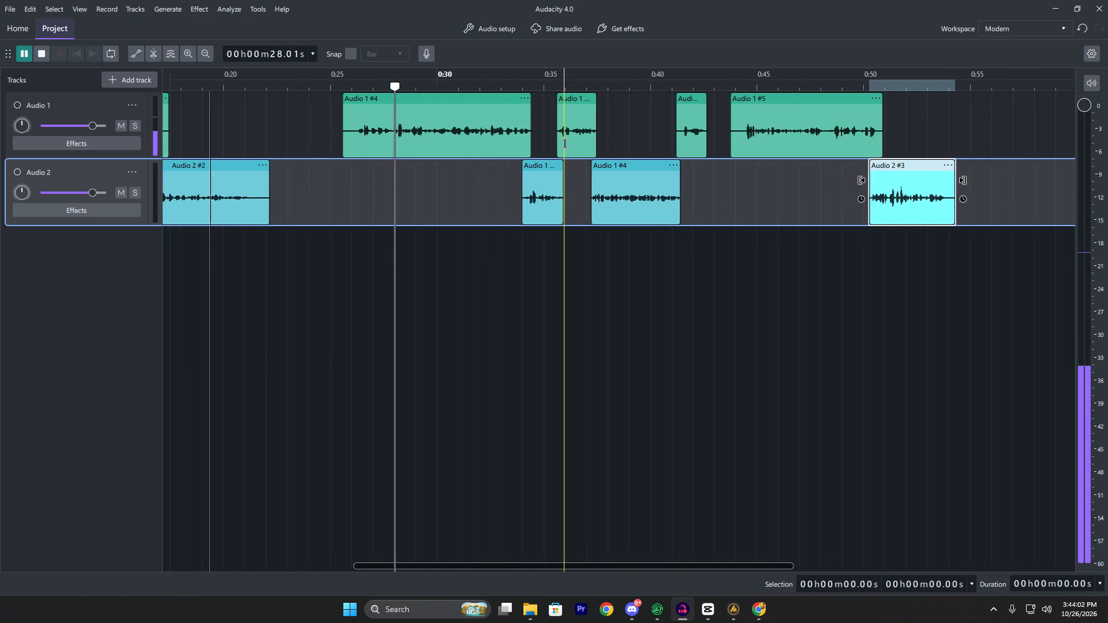
ctrl+scroll(565, 144, up, 1)
ctrl+scroll(567, 144, down, 3)
ctrl+scroll(567, 144, up, 1)
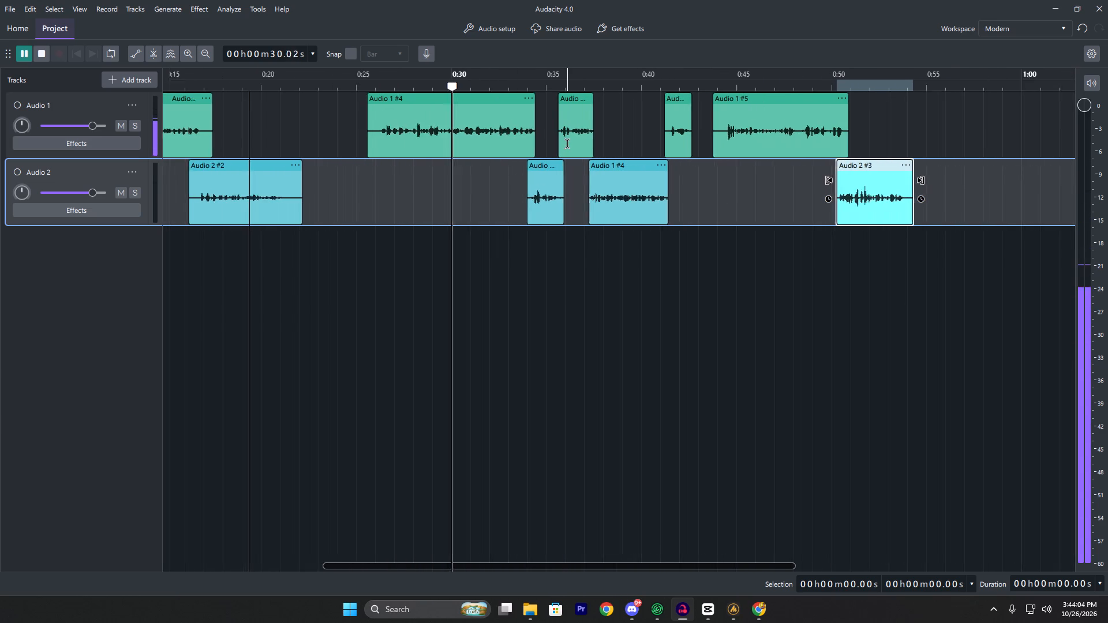
ctrl+scroll(567, 144, up, 2)
ctrl+scroll(567, 144, down, 4)
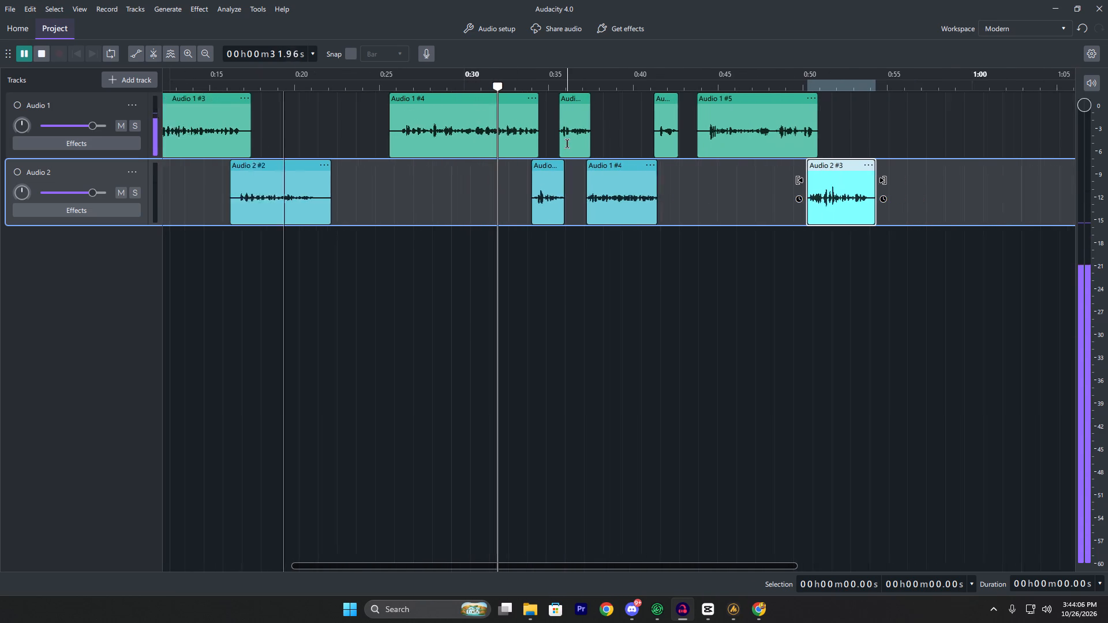
ctrl+scroll(568, 142, down, 2)
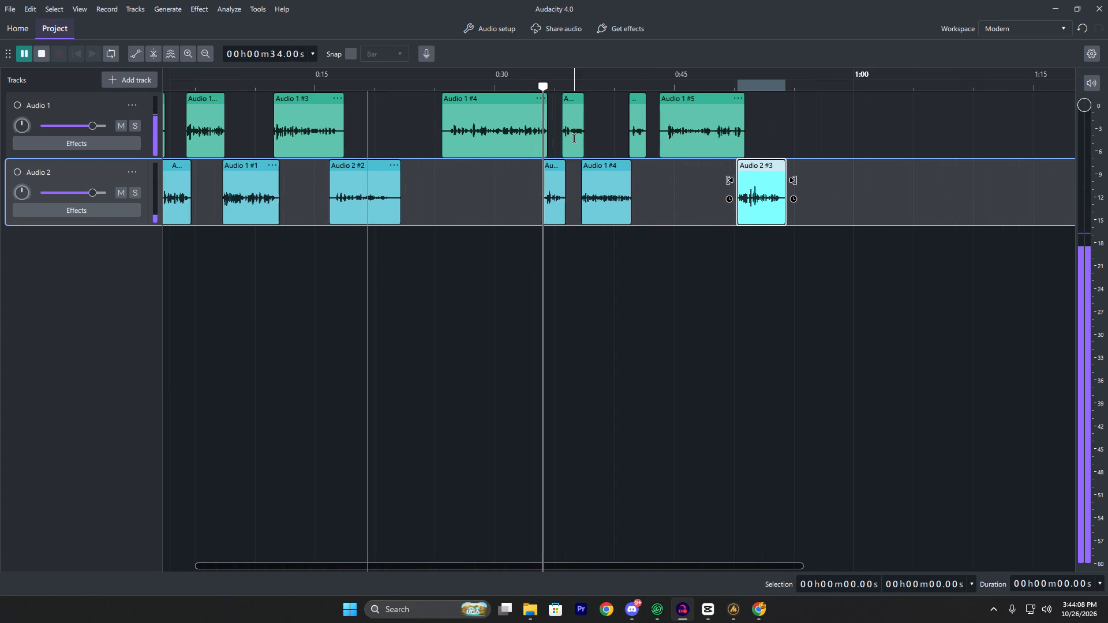
scroll(574, 138, up, 5)
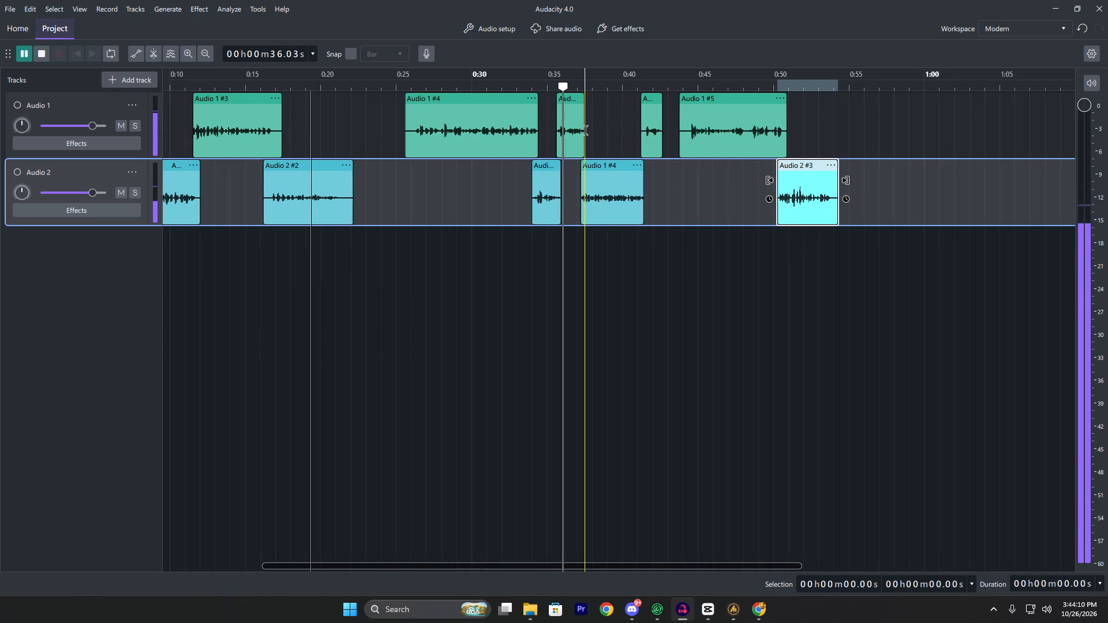
ctrl+scroll(629, 115, up, 9)
ctrl+scroll(635, 112, down, 4)
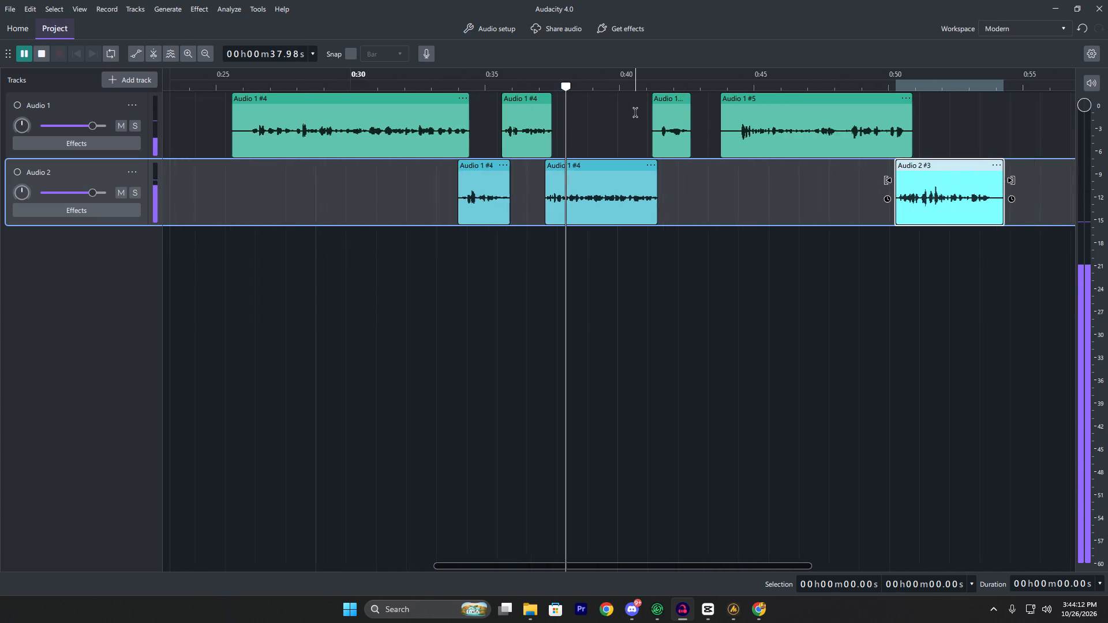
ctrl+scroll(635, 112, down, 2)
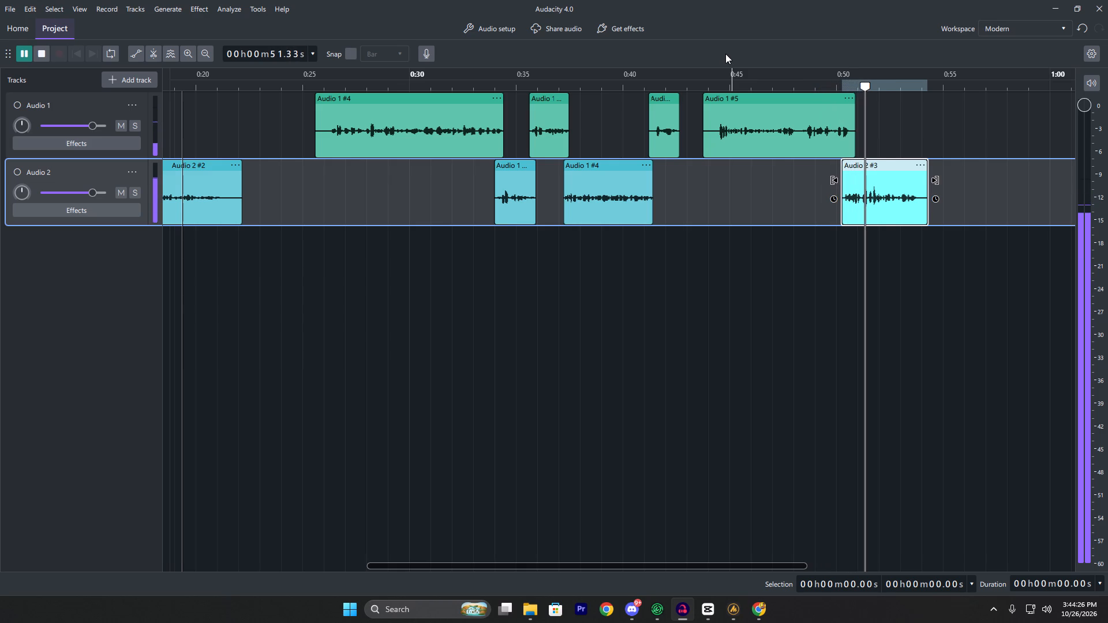
key(space)
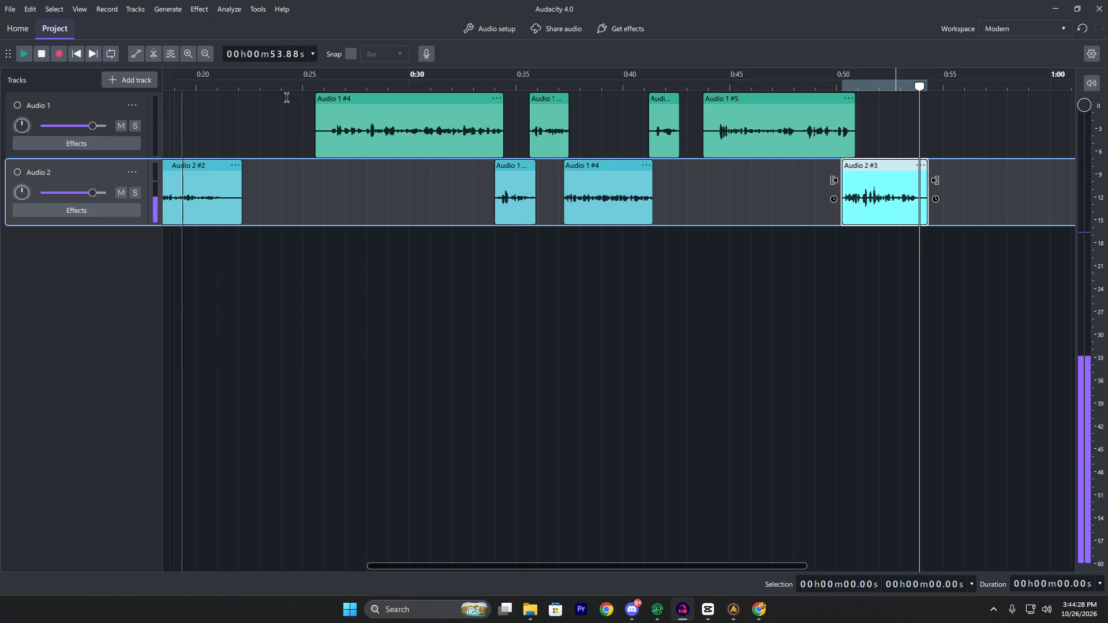
Record a new voice take on Audio 1 from 55.89 s to about 1:10.7, after the last Audio 2 clip.
click(929, 130)
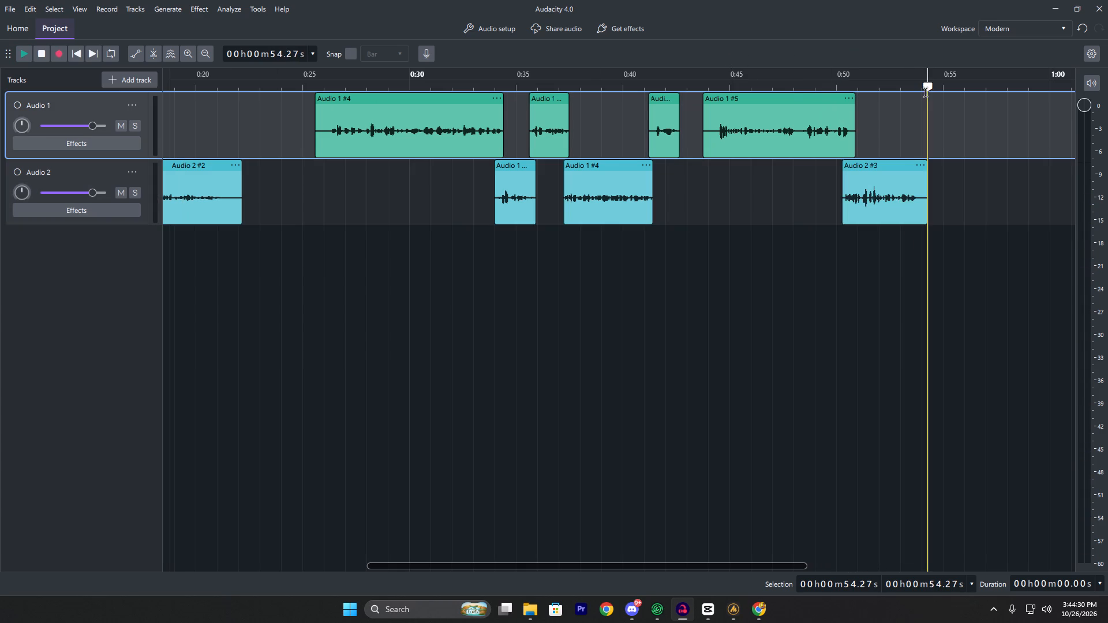
drag(929, 88, 917, 86)
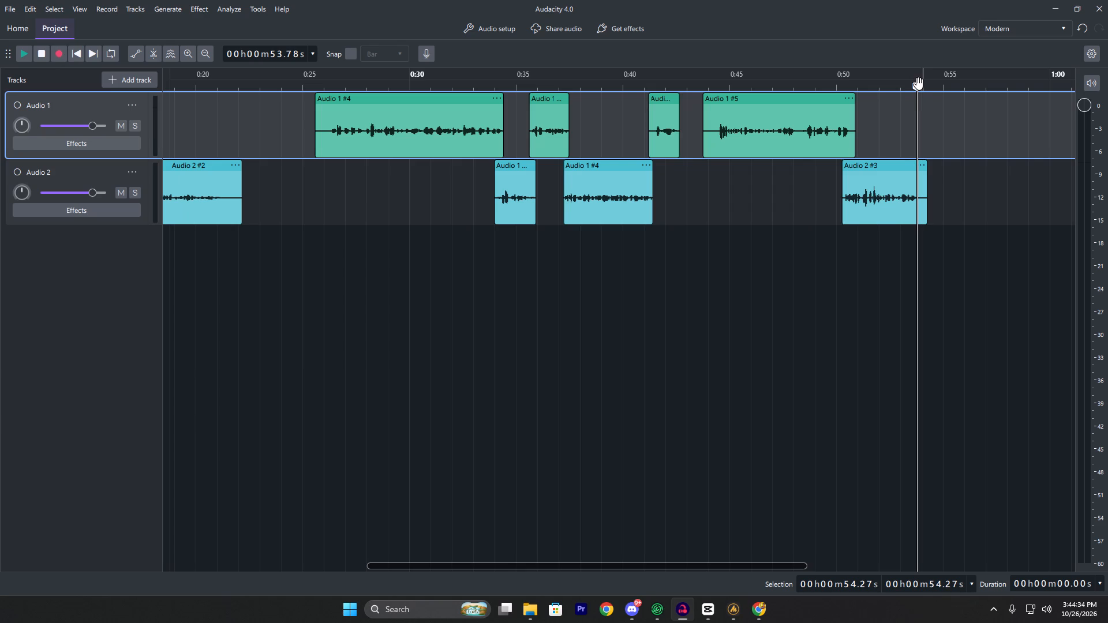
drag(919, 84, 962, 92)
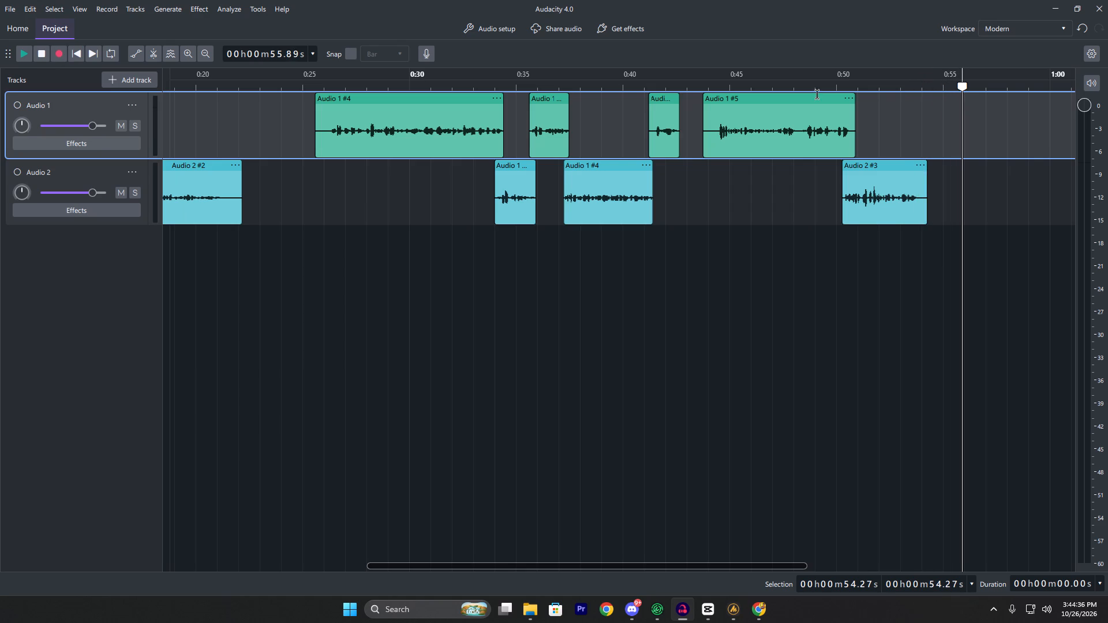
click(57, 53)
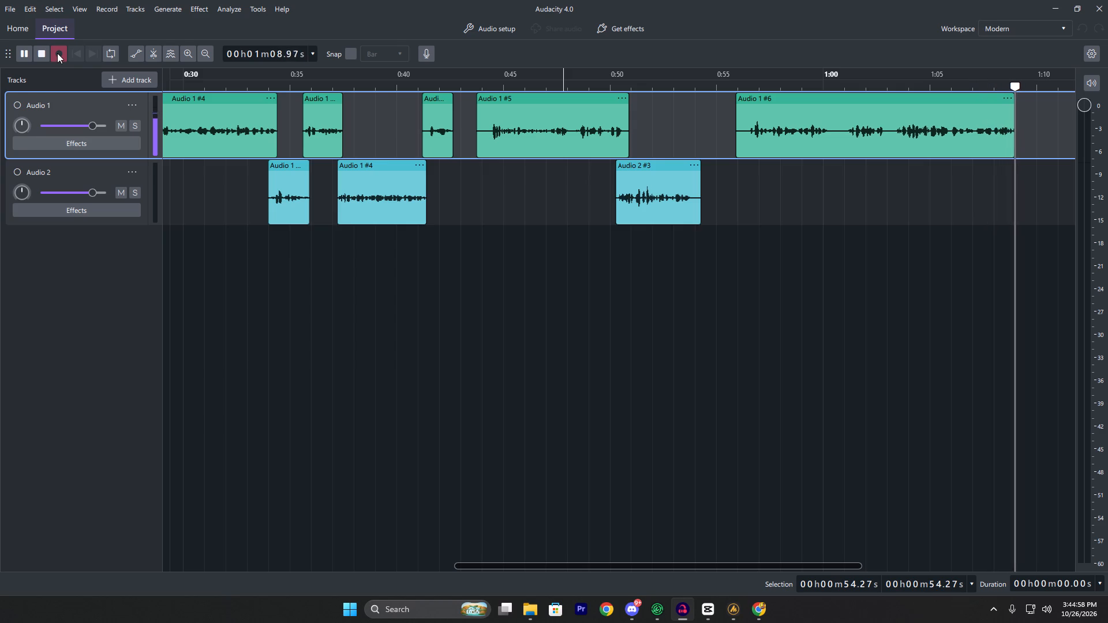
key(space)
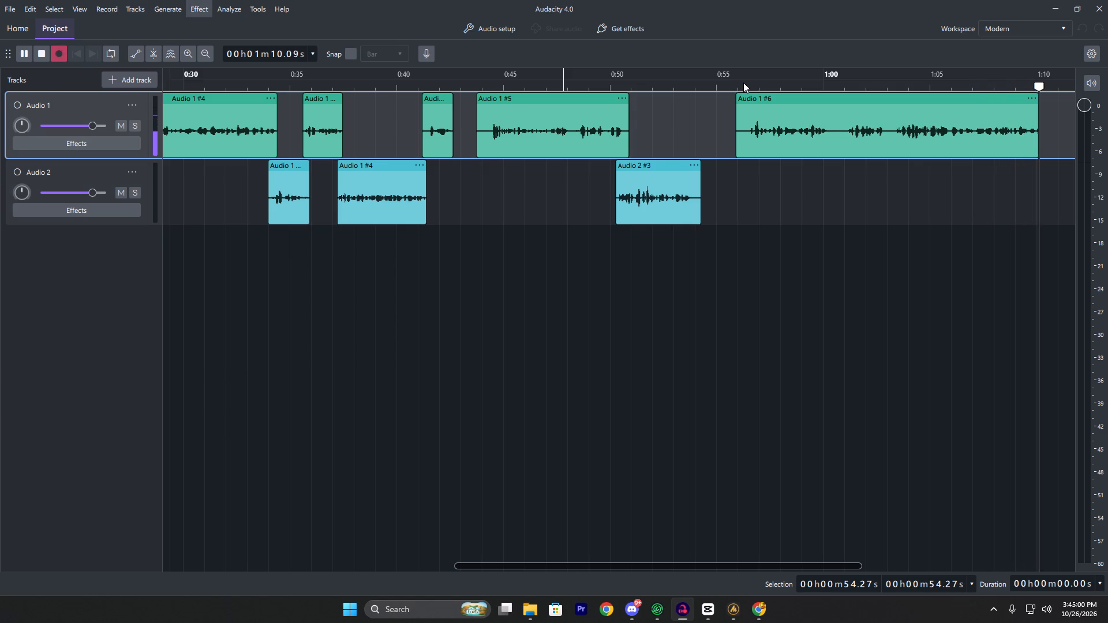
Play back the opening phrase of the new Audio 1 take repeatedly from about 56.3 s.
click(758, 87)
click(750, 82)
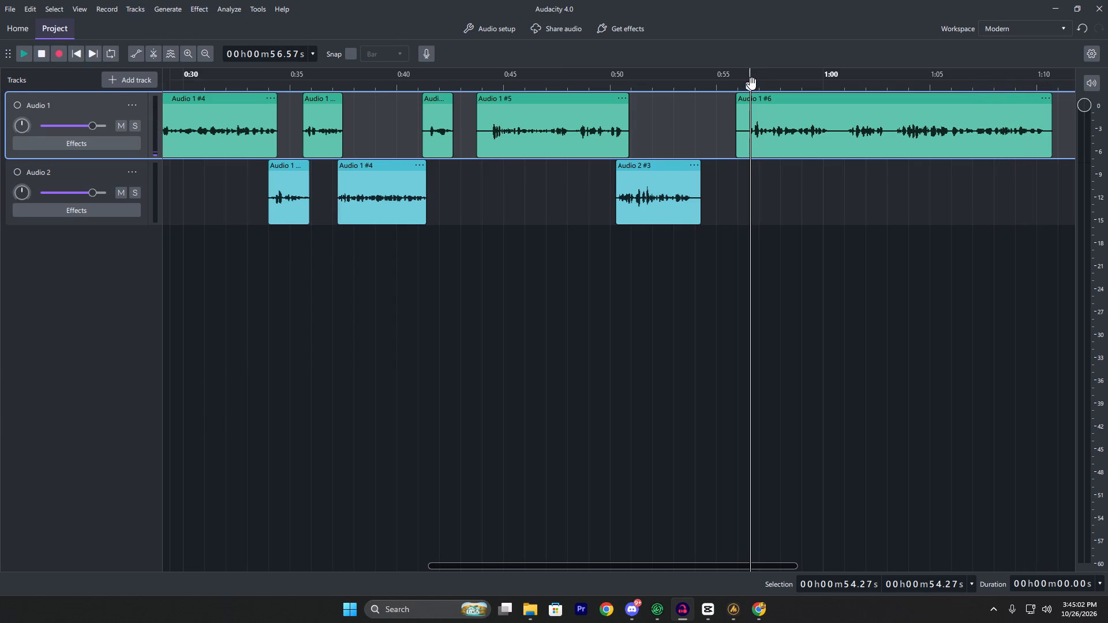
click(752, 84)
key(space)
key(space)
click(752, 84)
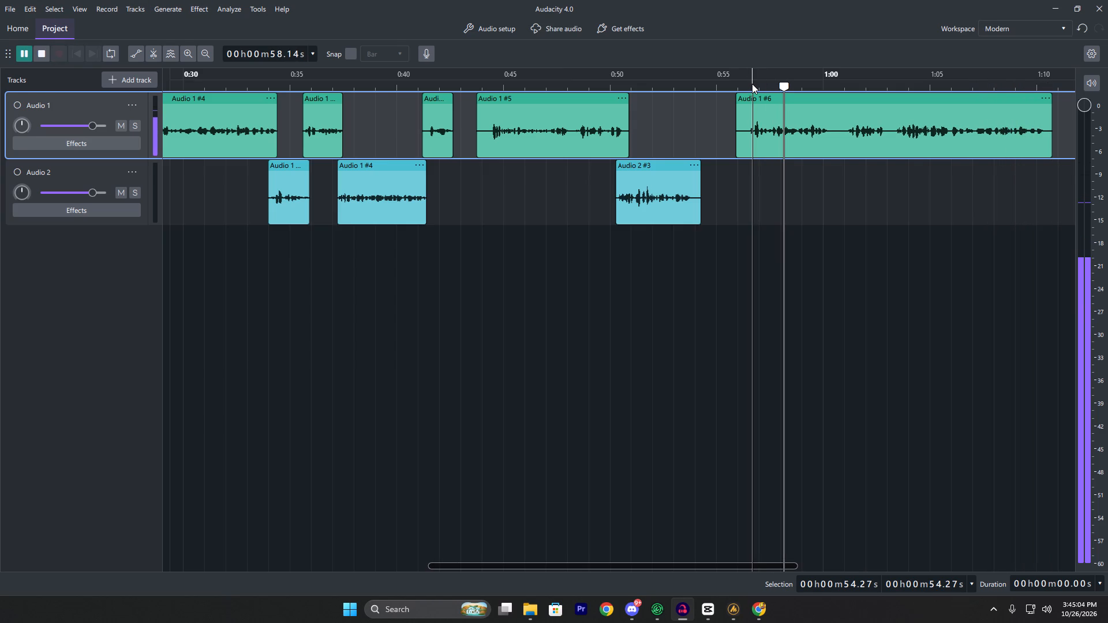
click(744, 84)
key(space)
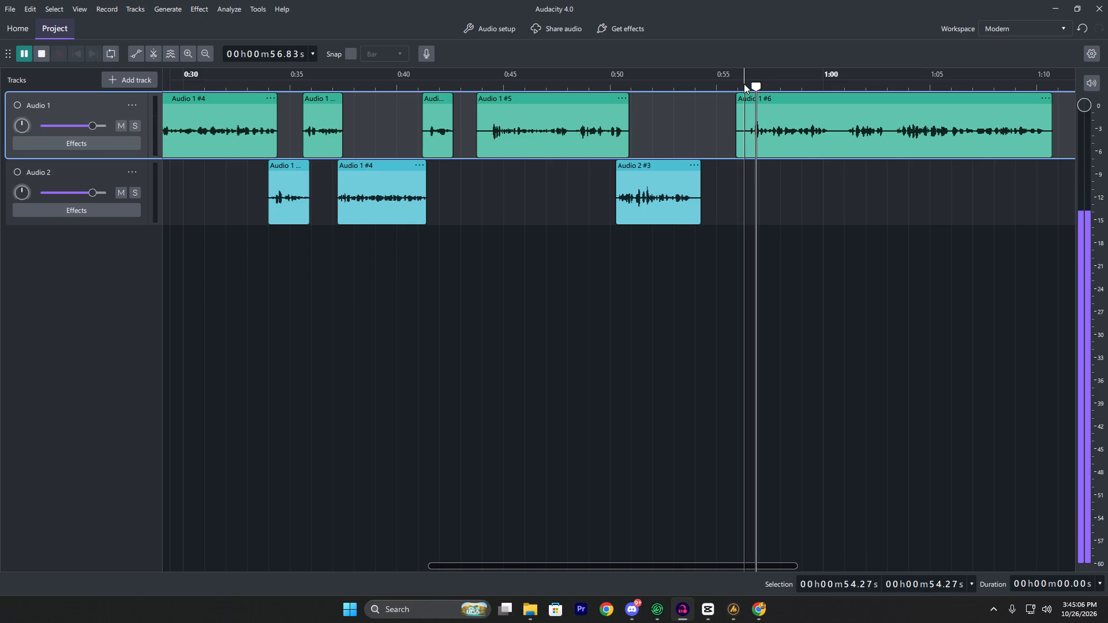
key(space)
click(744, 84)
key(space)
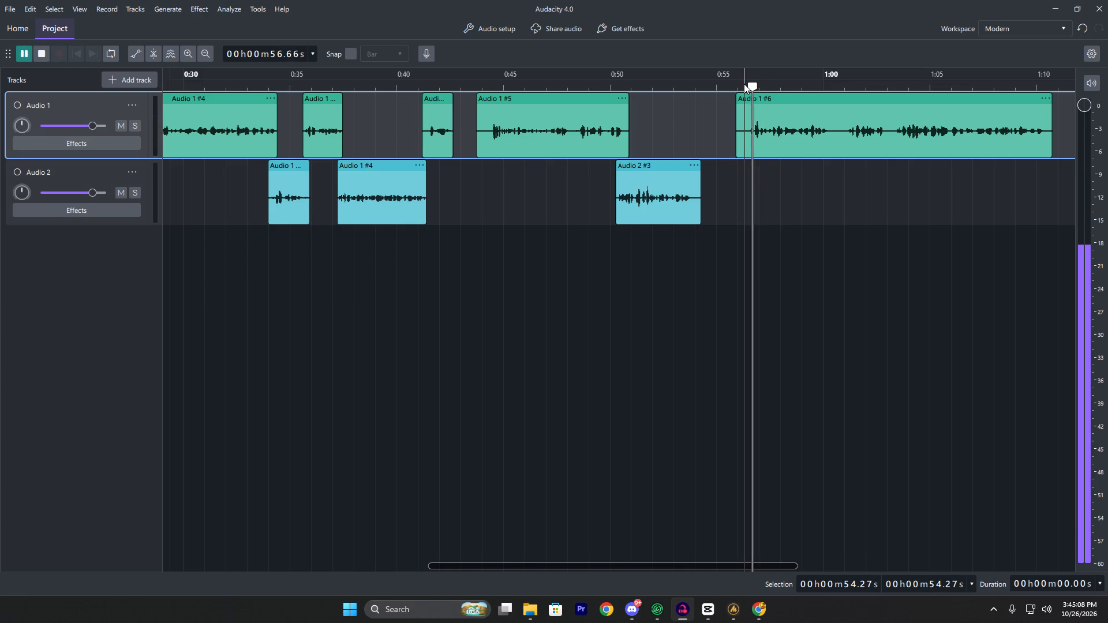
key(space)
key(space)
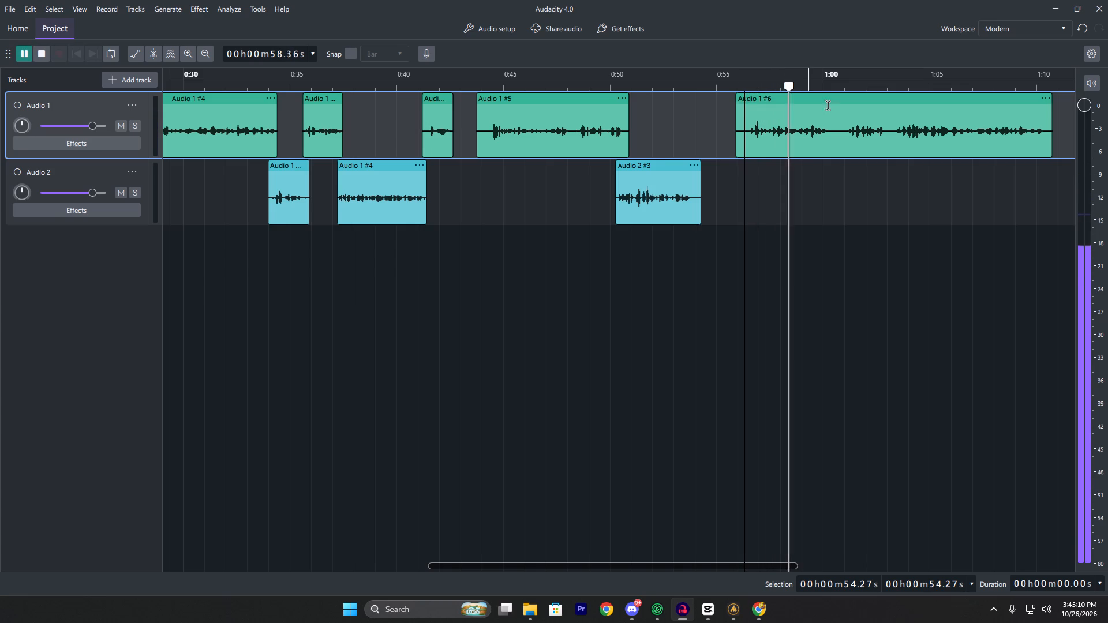
key(space)
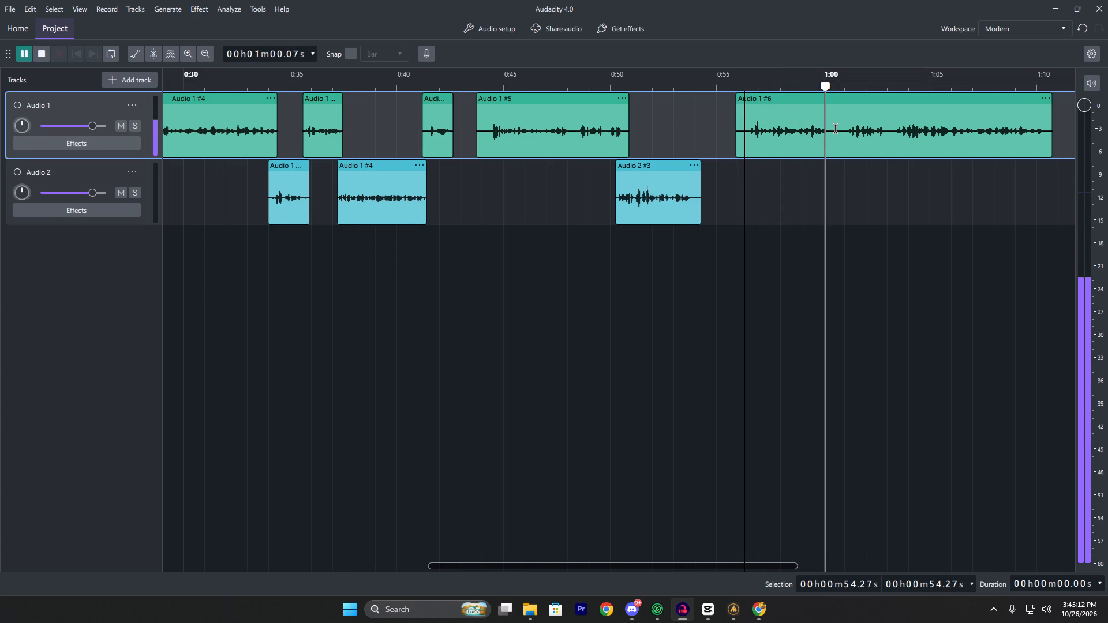
Delete the new Audio 1 take's opening phrase from 55.89 s to 1:00.57, and shift the remaining clip to start at about 59.9 s.
drag(836, 129, 738, 145)
key(BackSpace)
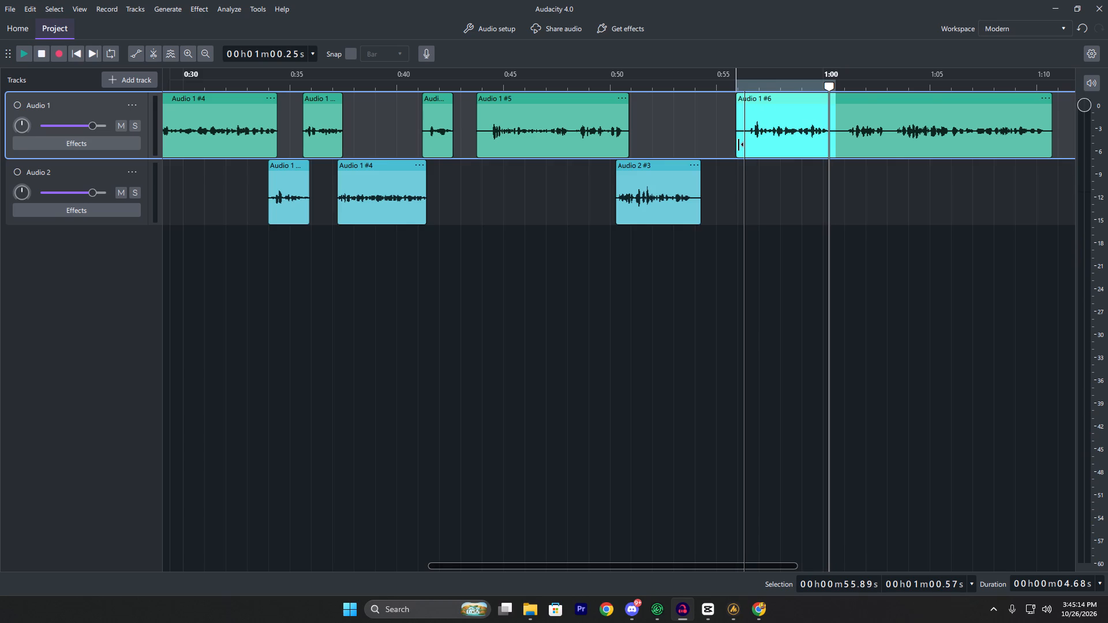
drag(780, 97, 865, 100)
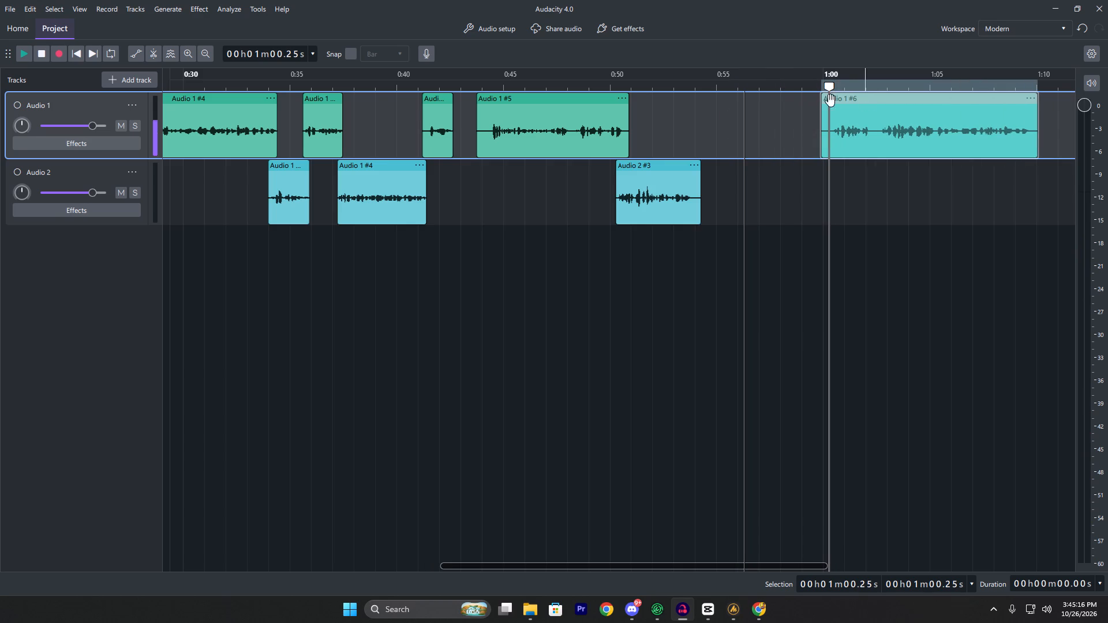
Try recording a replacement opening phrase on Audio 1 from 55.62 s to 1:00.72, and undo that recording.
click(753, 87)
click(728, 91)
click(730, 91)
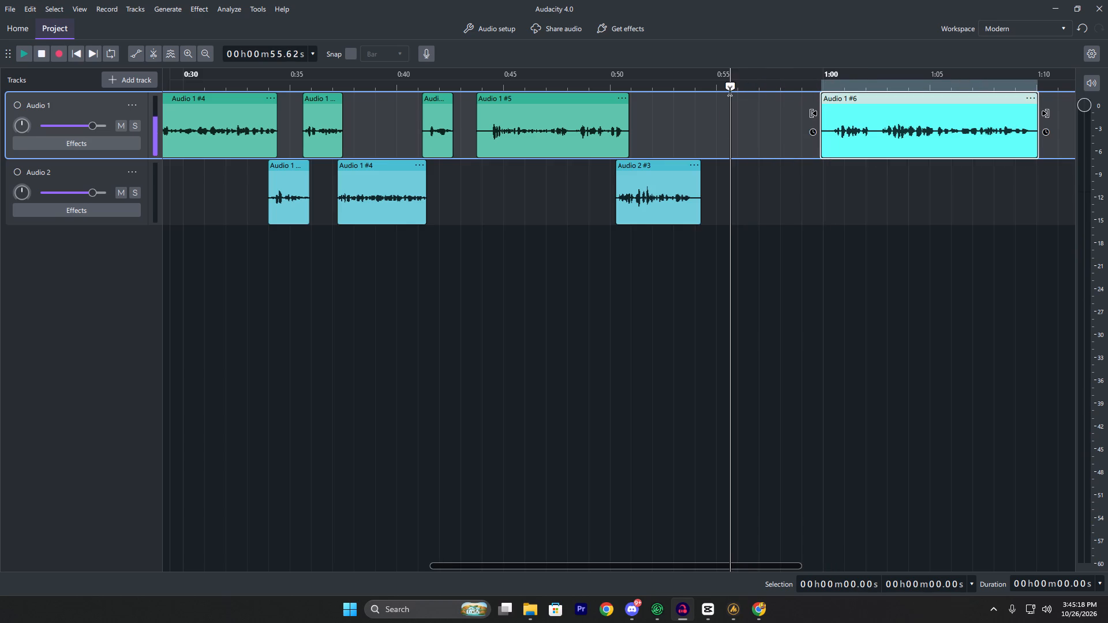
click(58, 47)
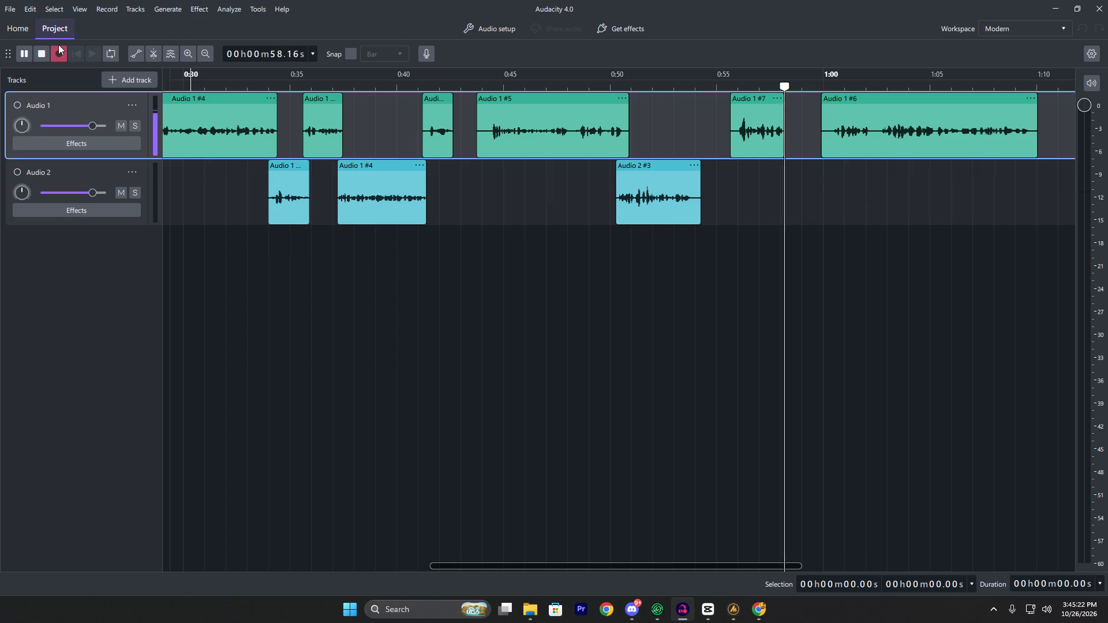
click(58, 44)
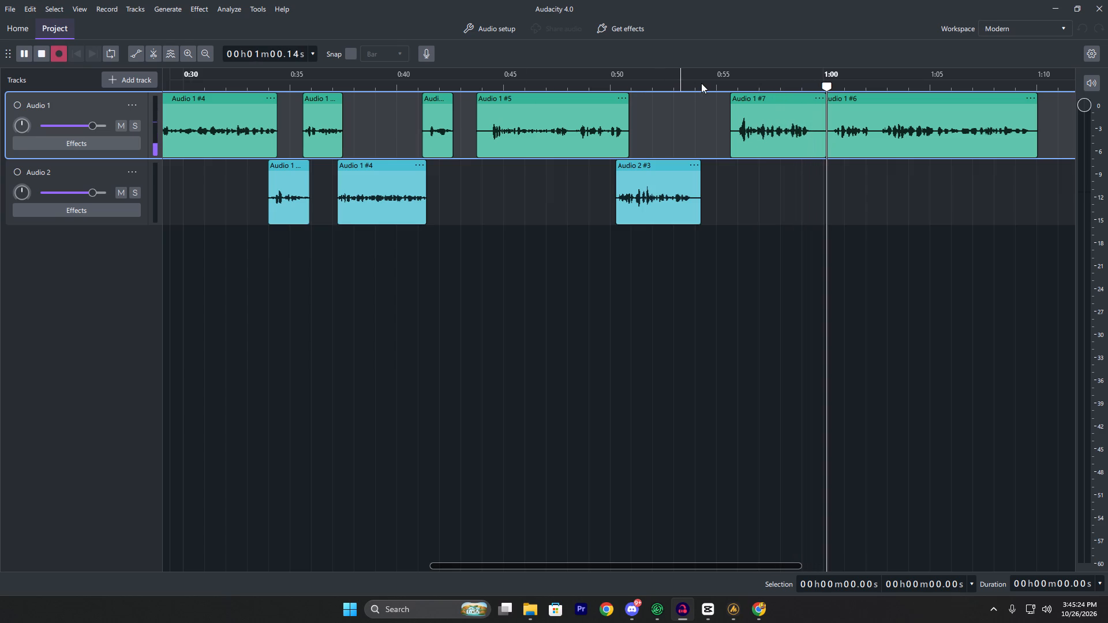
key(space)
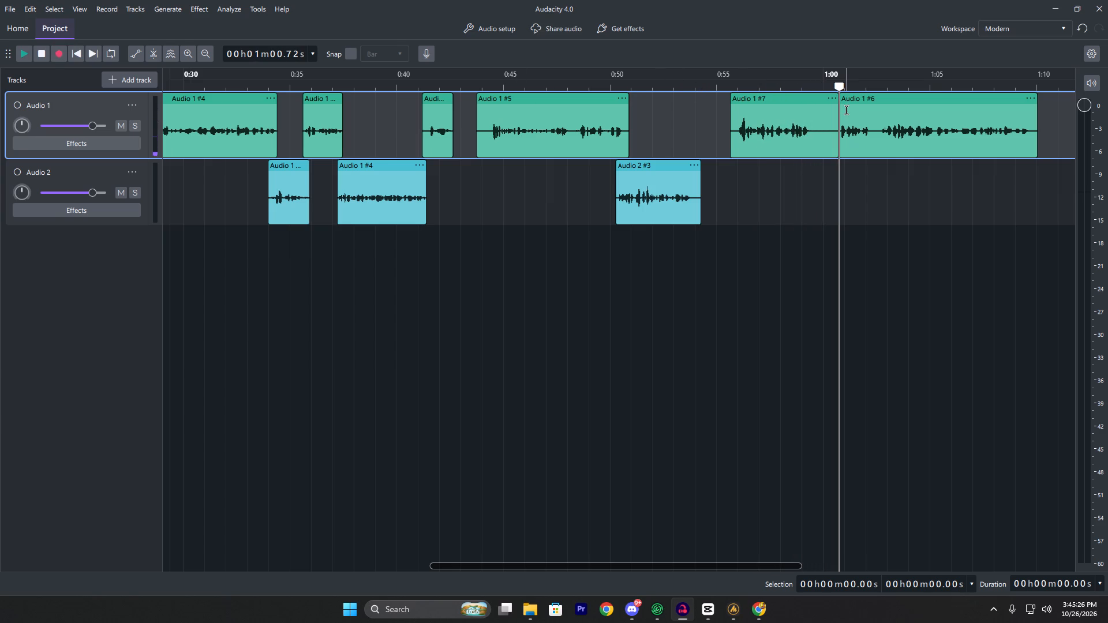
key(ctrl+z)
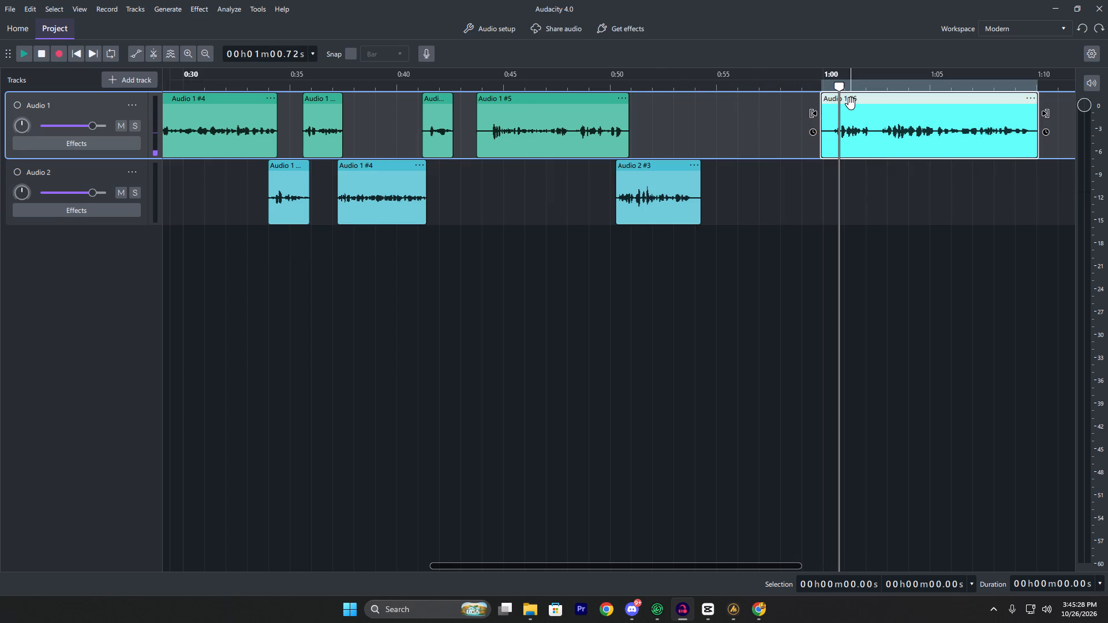
Shift the last Audio 1 clip later to start at about 1:02.7, leaving more room for the replacement phrase.
drag(853, 100, 913, 114)
Record a replacement opening phrase on Audio 1 from 55.68 s to 1:00.04, before the last clip.
click(742, 88)
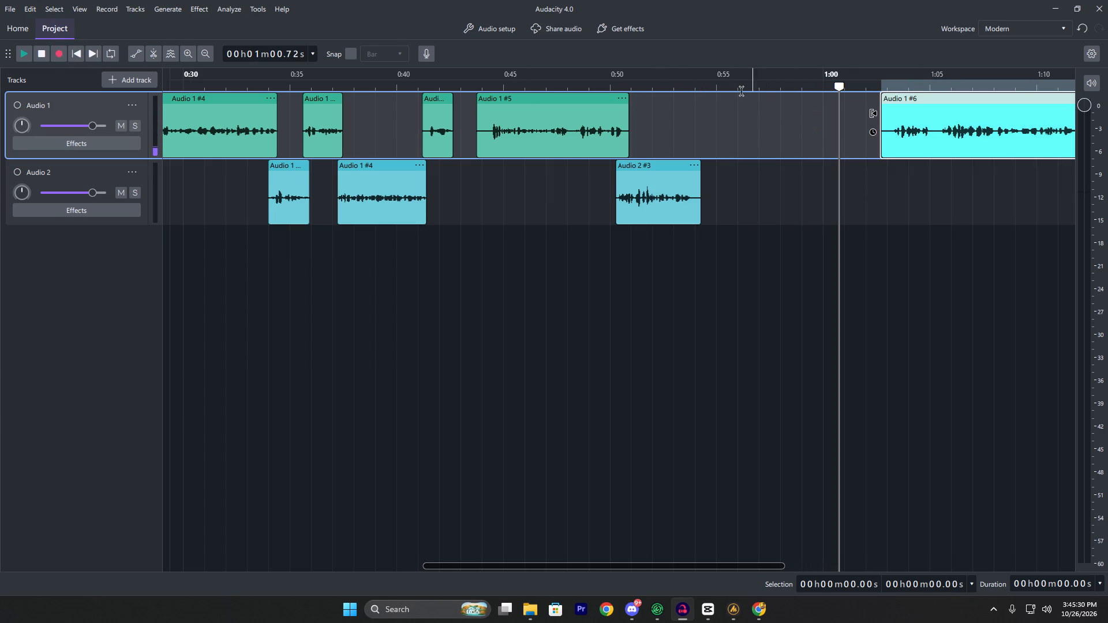
drag(740, 89, 731, 89)
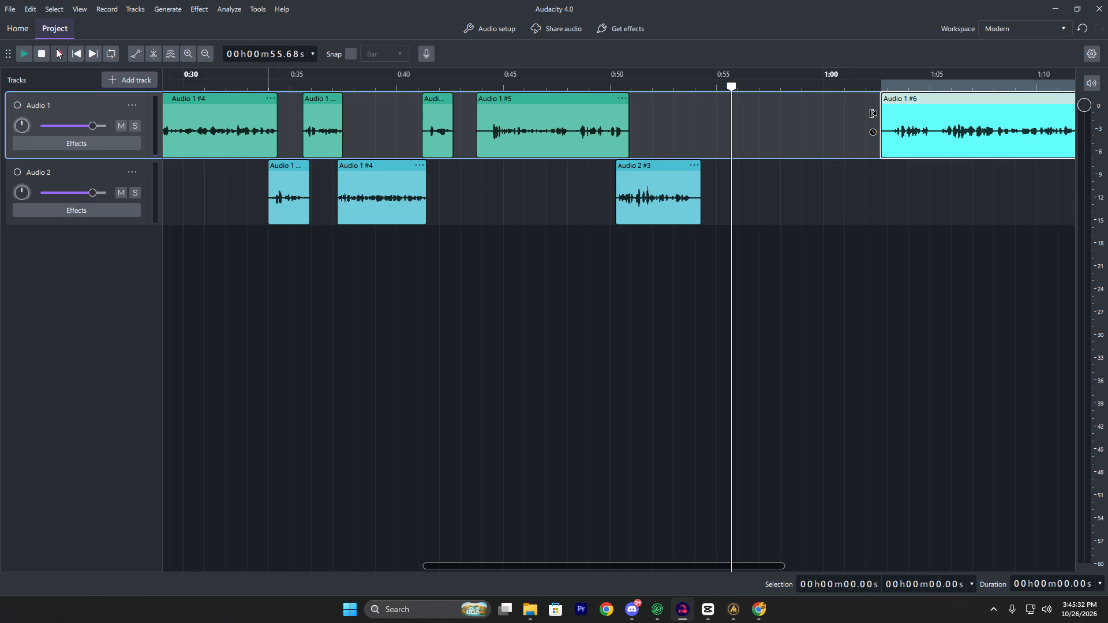
click(56, 48)
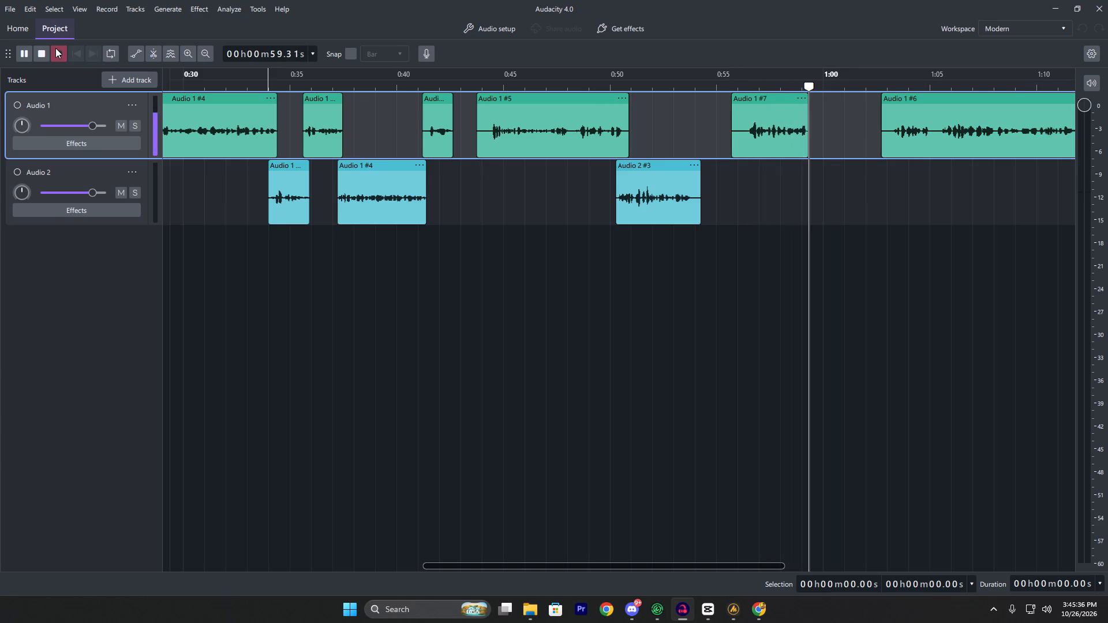
key(space)
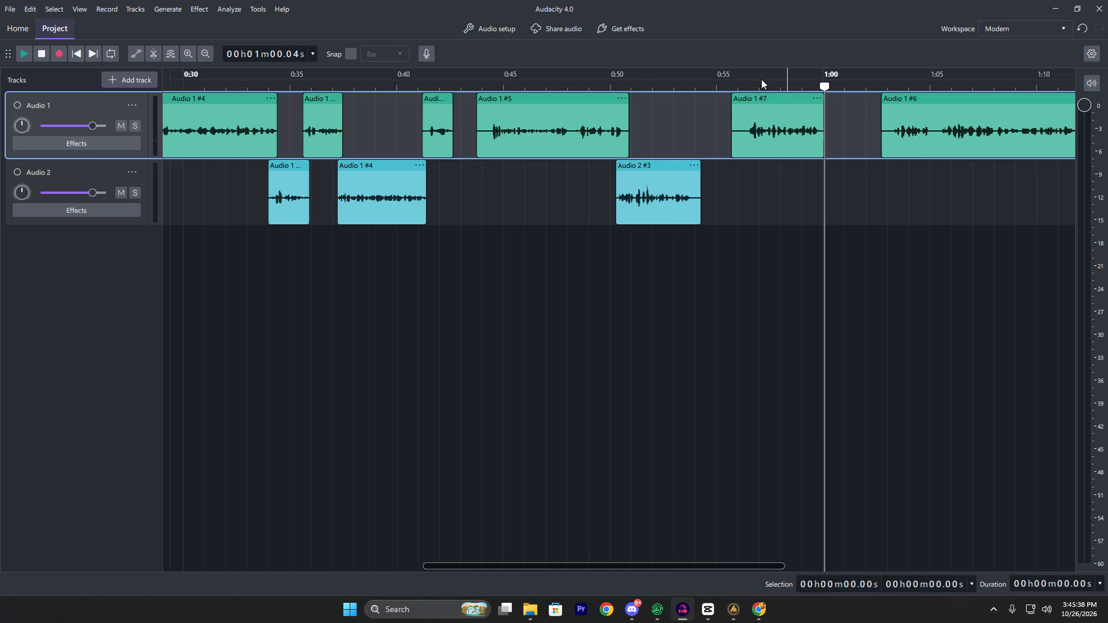
Play back the replacement phrase on Audio 1 from about 56.3 s.
click(744, 82)
key(space)
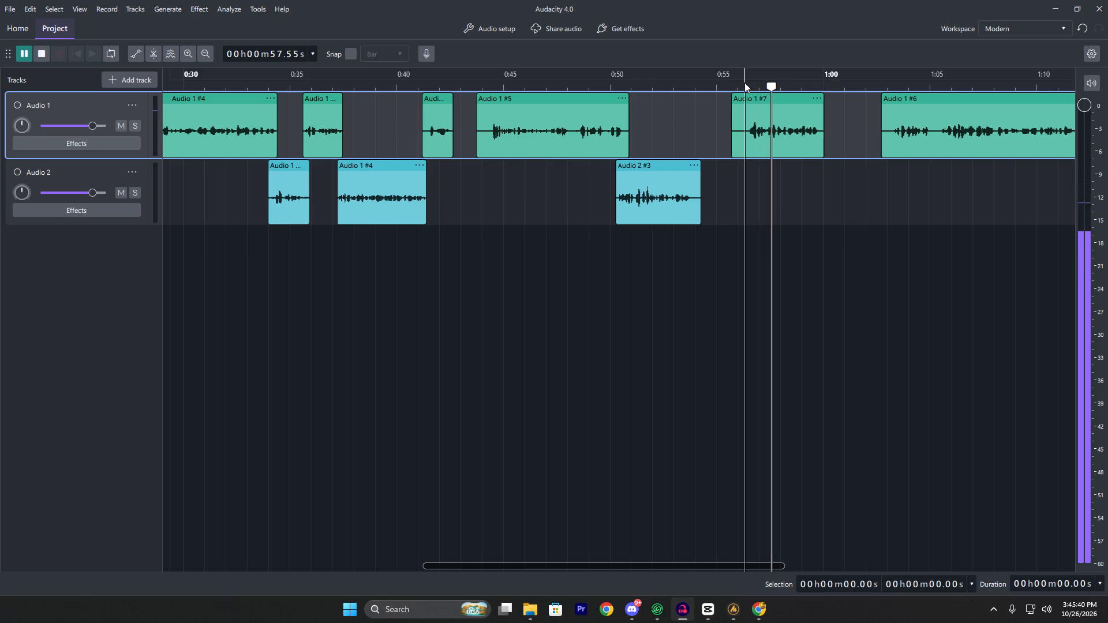
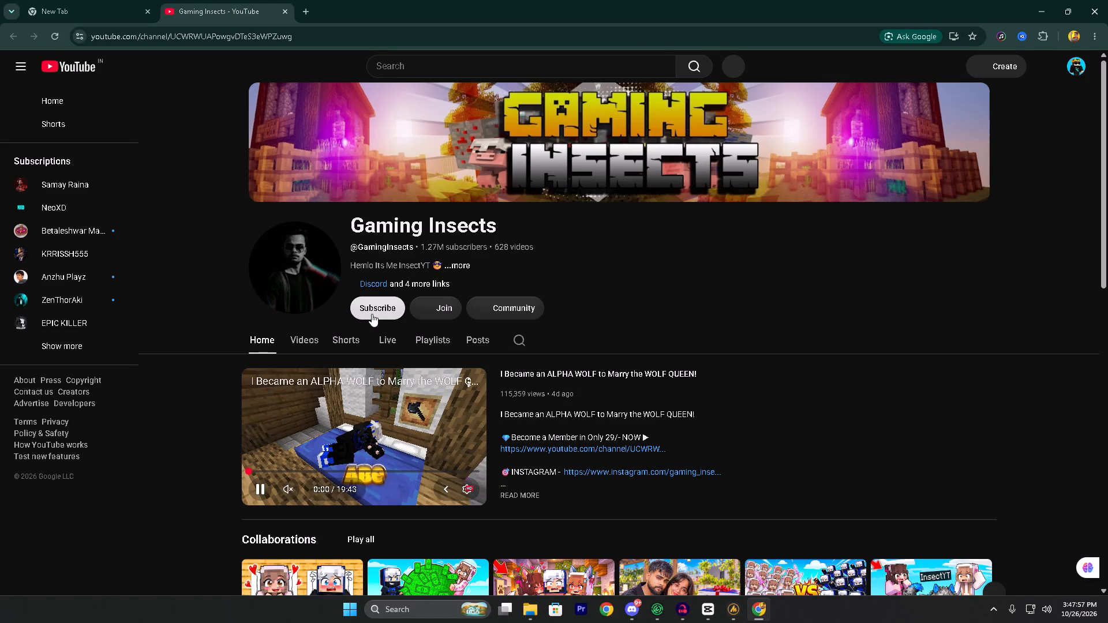
Browse the Gaming Insects channel's videos, first by latest and then sorted by Popular.
double_click(316, 343)
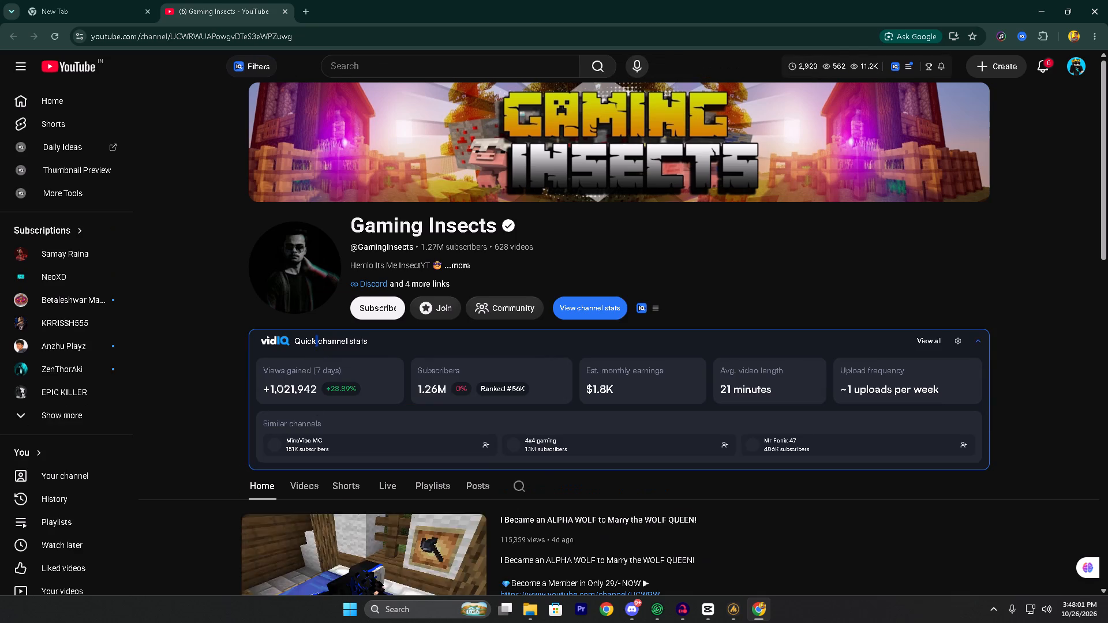
click(309, 495)
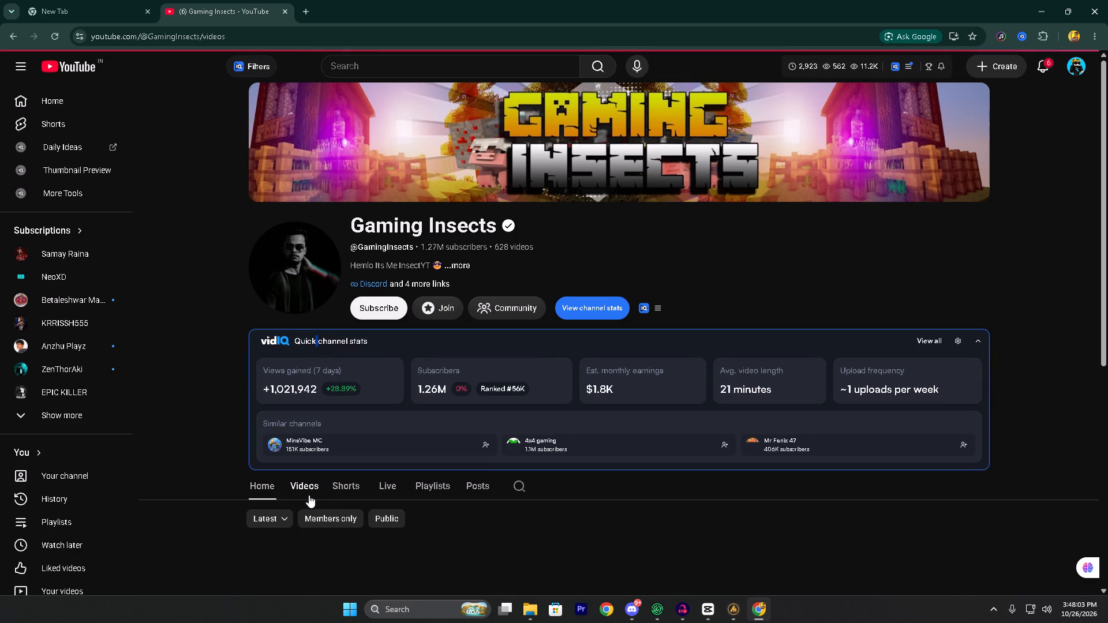
scroll(360, 477, down, 1)
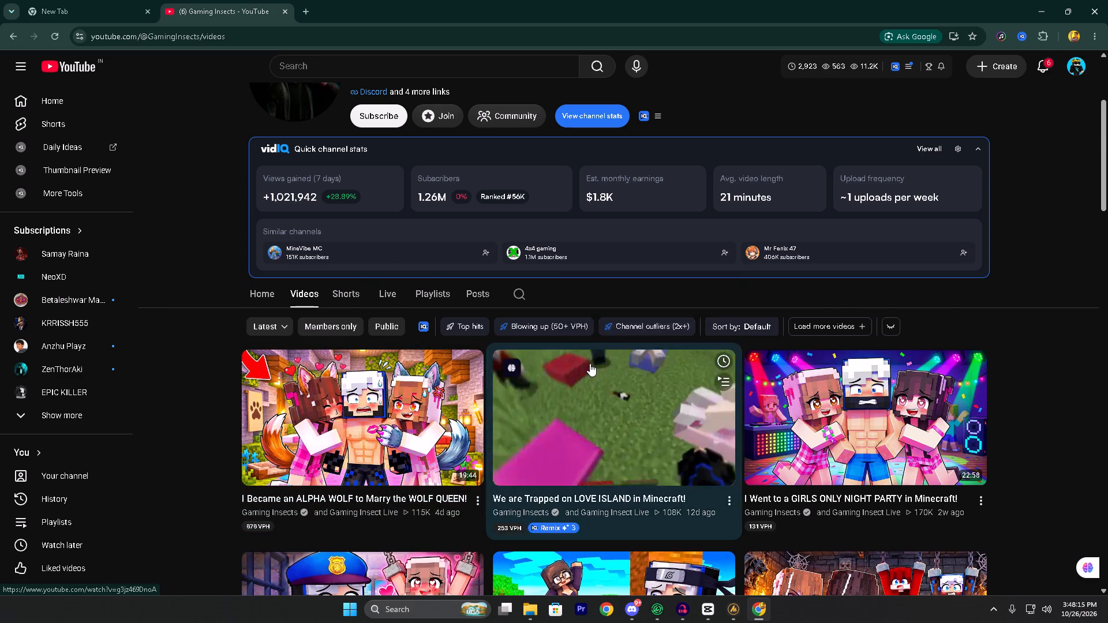
scroll(590, 365, down, 1)
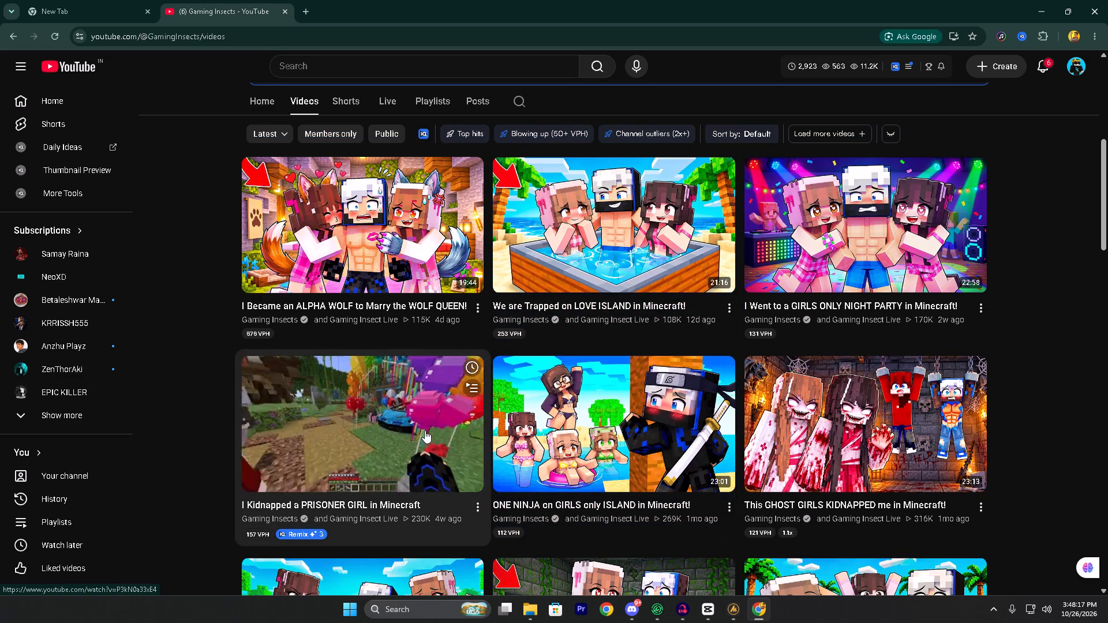
scroll(420, 449, up, 2)
click(282, 518)
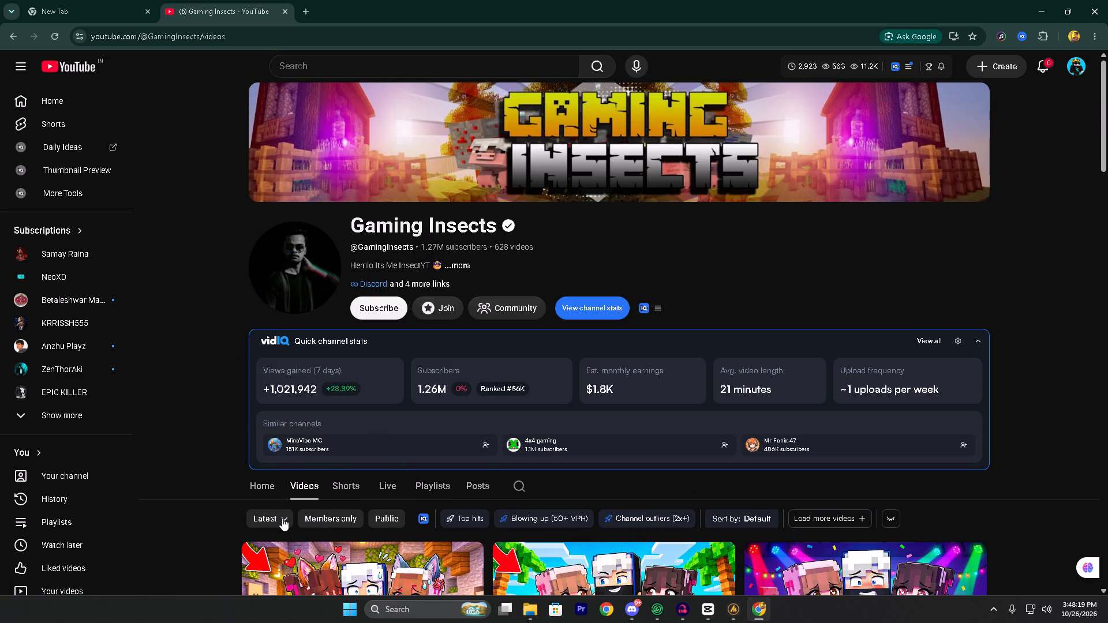
click(274, 459)
scroll(336, 526, down, 2)
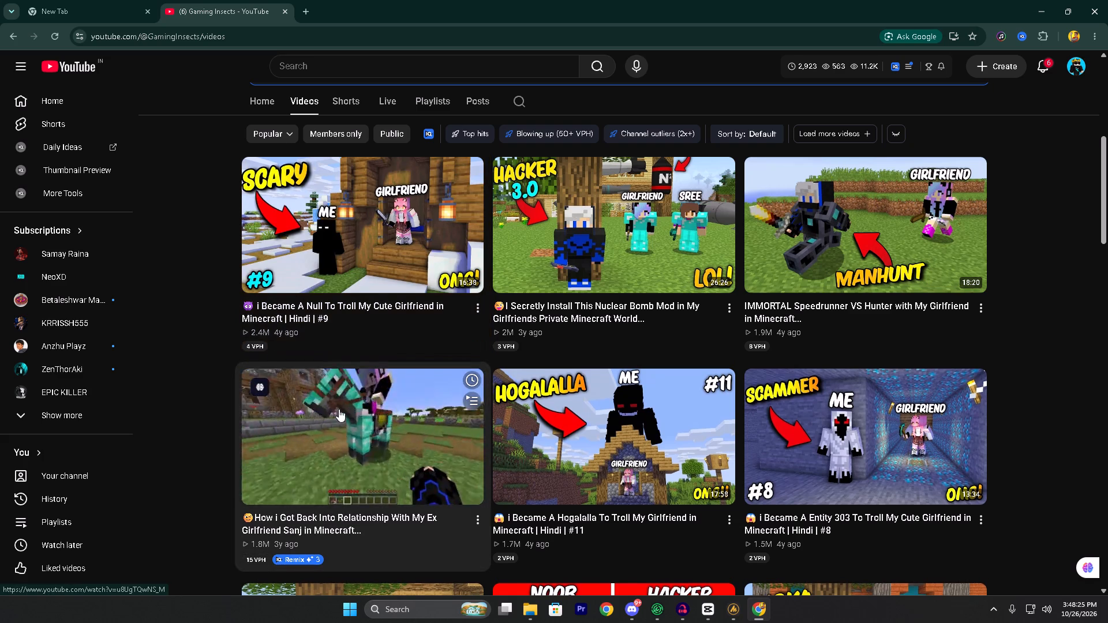
scroll(418, 404, up, 1)
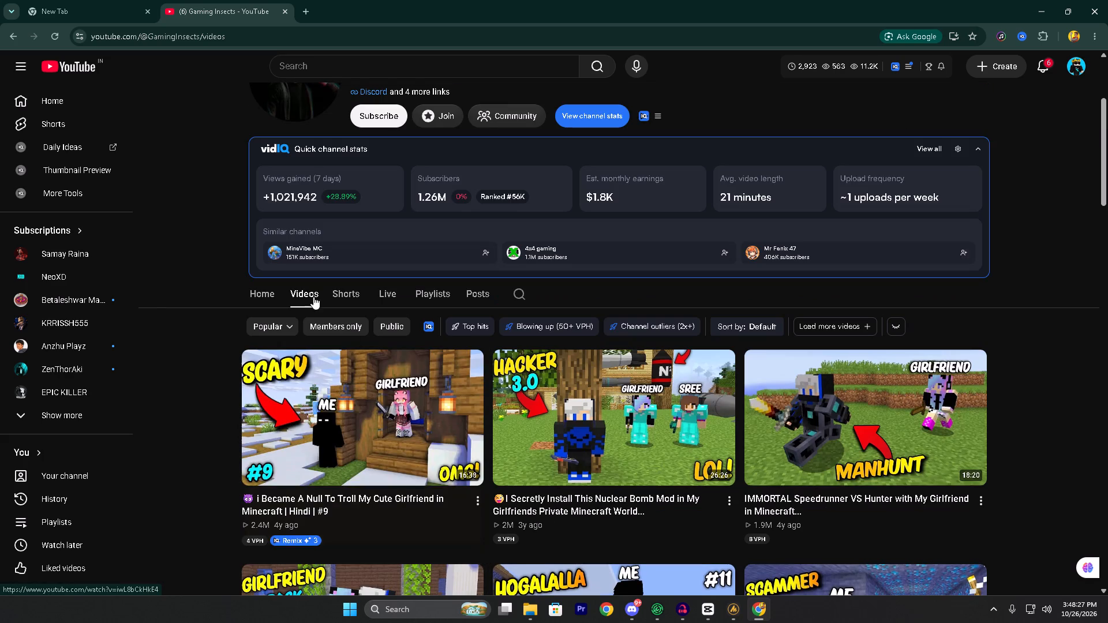
Look over the Gaming Insects channel's Shorts and read its full channel description.
click(335, 292)
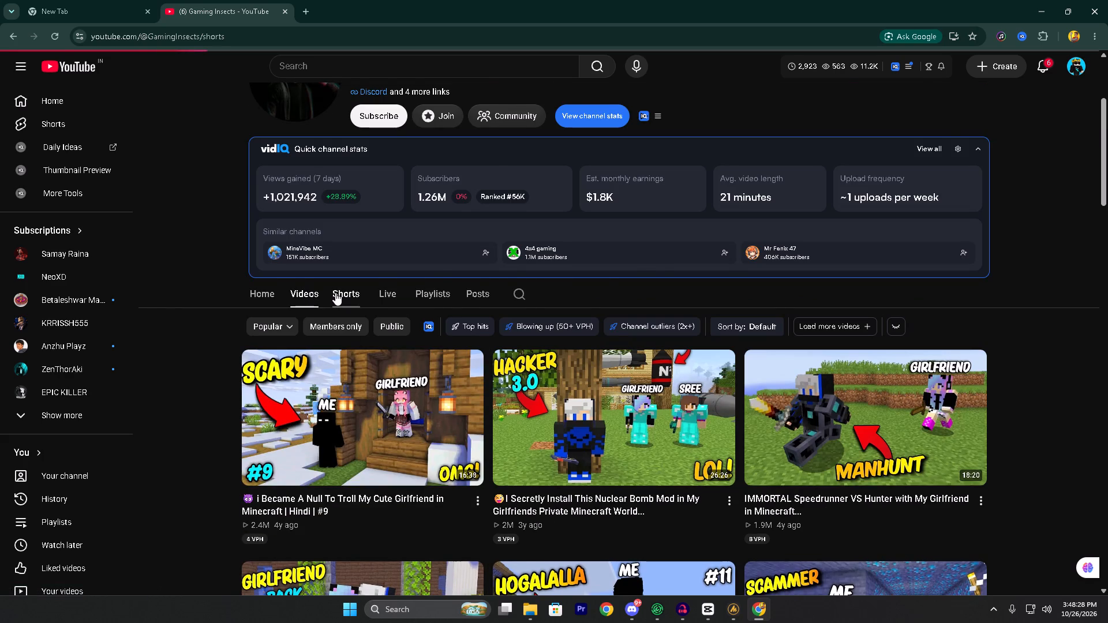
scroll(362, 489, down, 1)
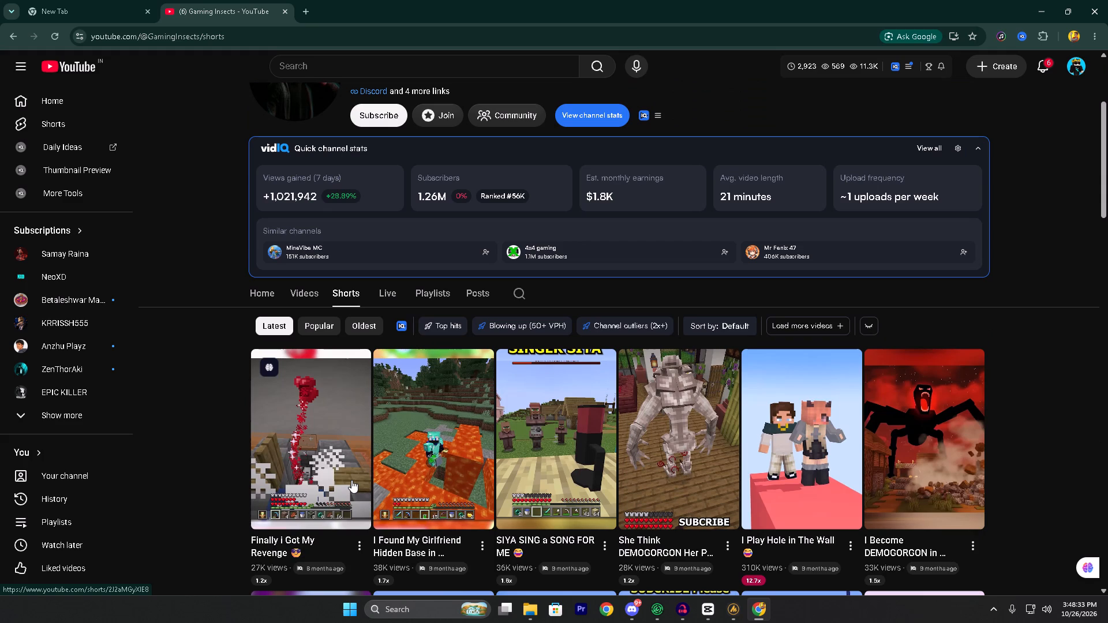
scroll(351, 480, up, 2)
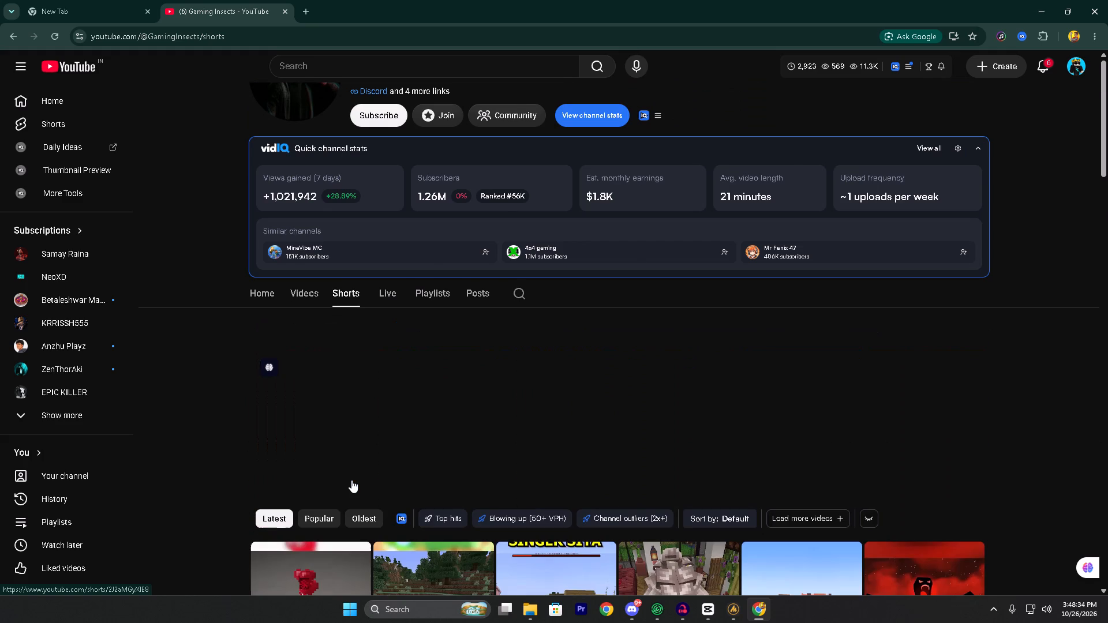
click(461, 267)
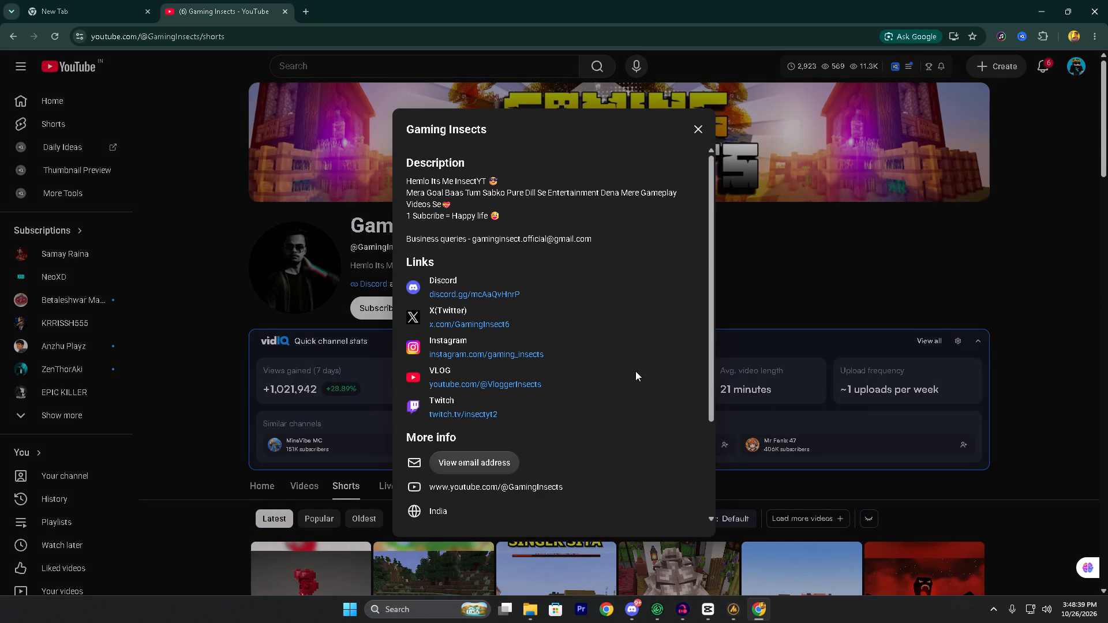
click(766, 258)
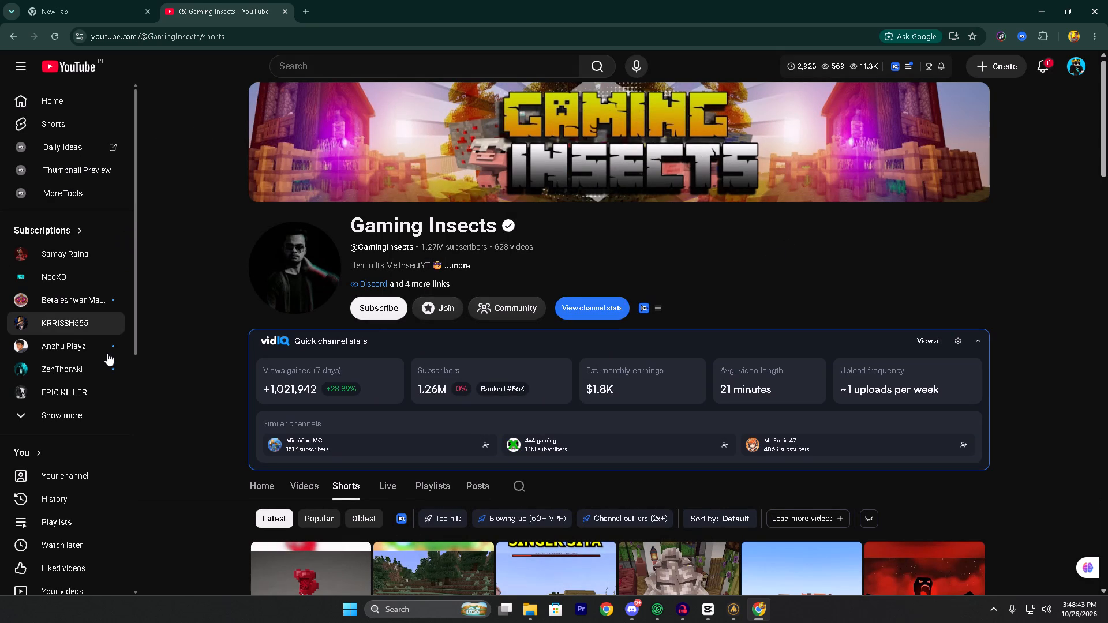
Open the subscribed NeoXD channel and look through its stats and latest videos.
click(82, 281)
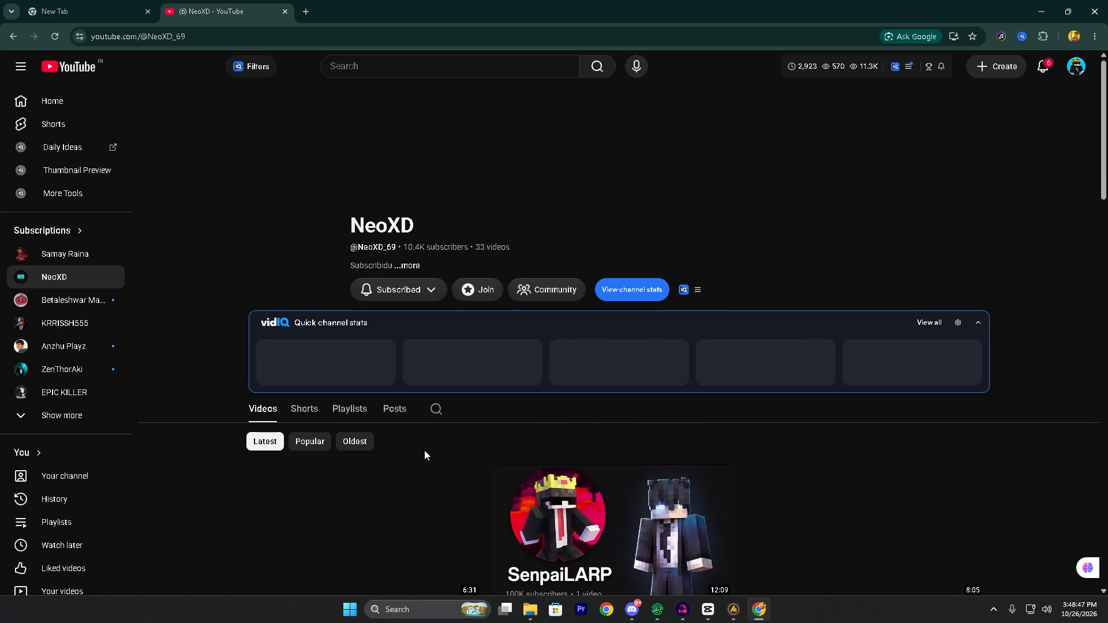
scroll(422, 451, down, 1)
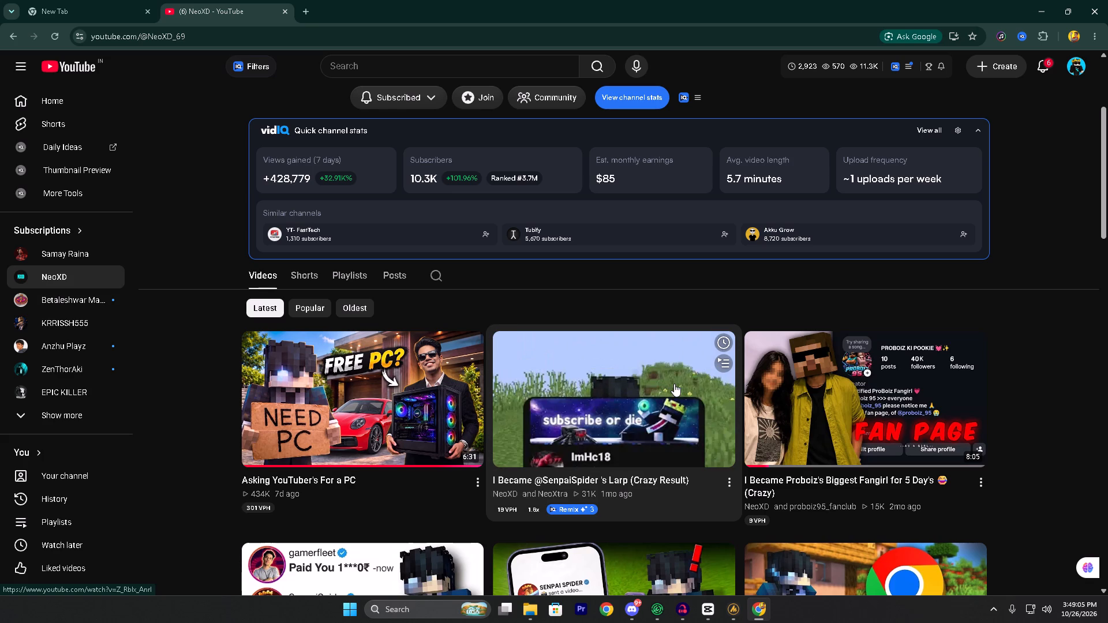
scroll(584, 339, up, 3)
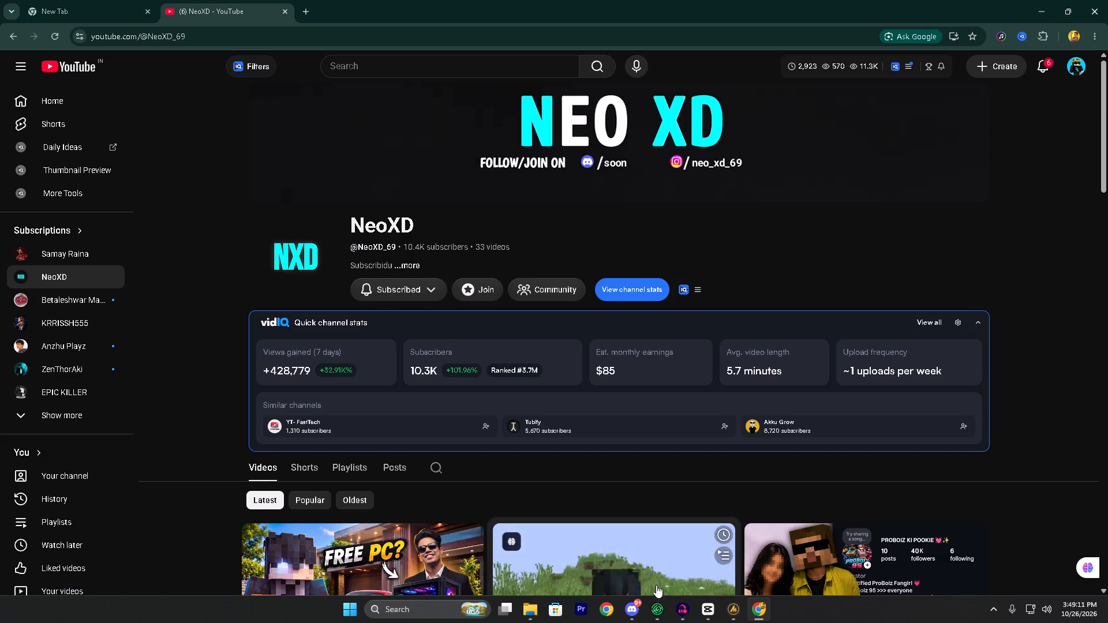
Switch to Audacity and play back both tracks from about 56.8 s to 1:06.5 to review the replacement phrase and last Audio 2 clip.
click(683, 606)
click(755, 85)
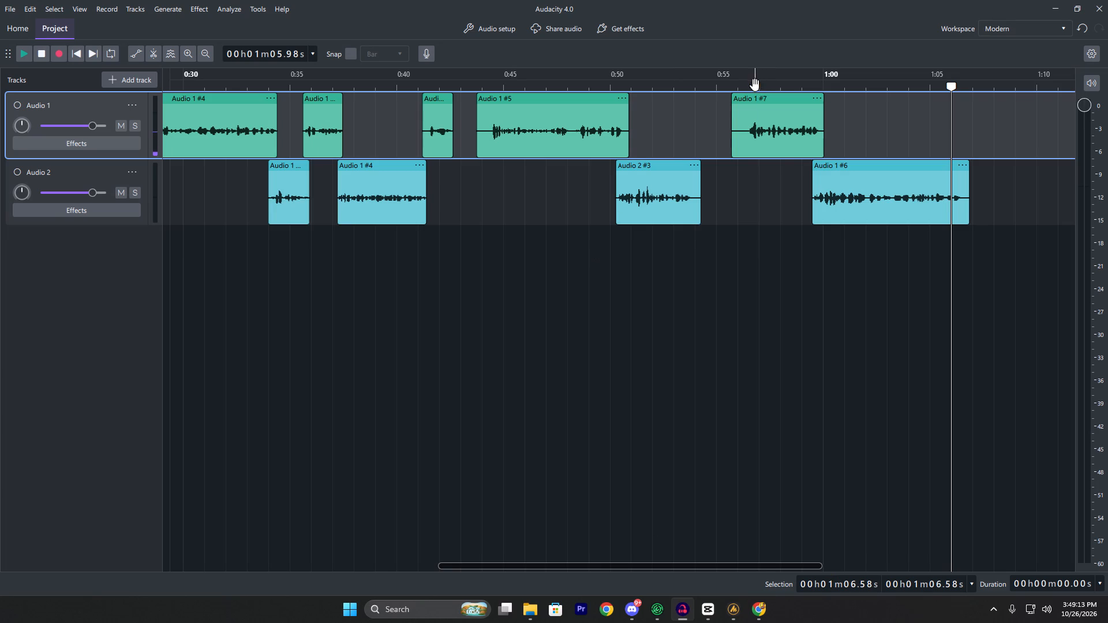
key(space)
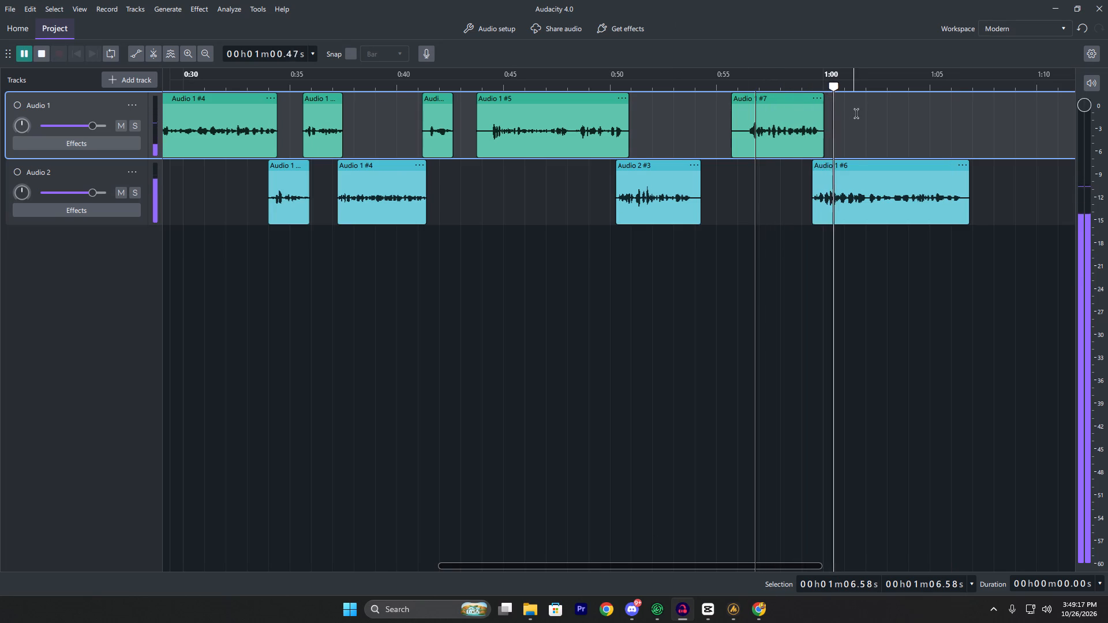
ctrl+scroll(887, 106, down, 4)
ctrl+scroll(892, 108, up, 2)
ctrl+scroll(909, 112, down, 3)
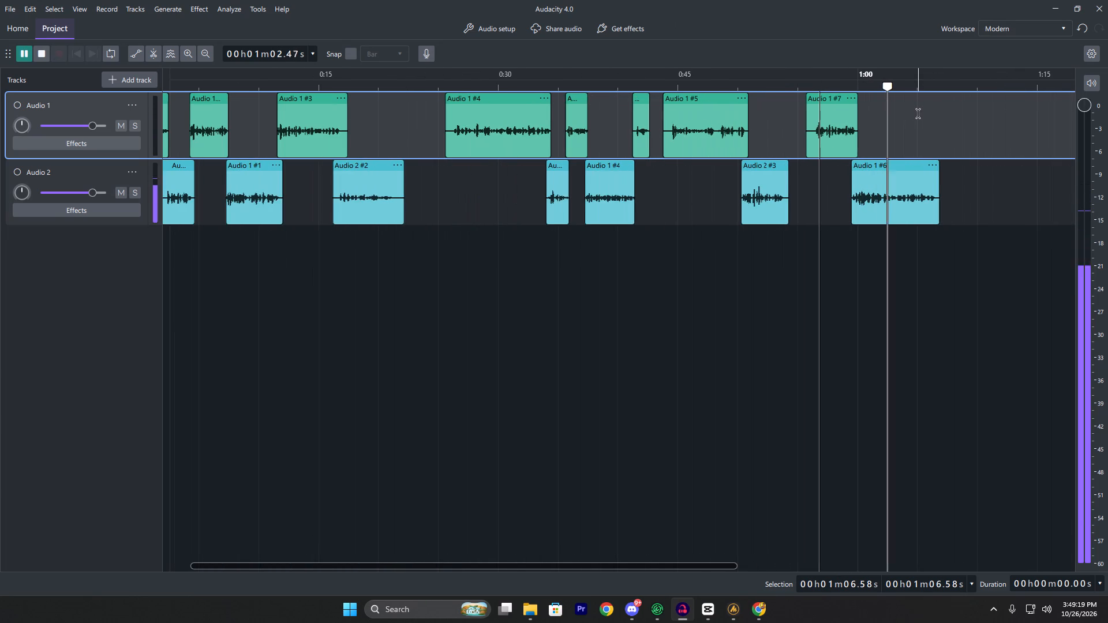
ctrl+scroll(919, 114, up, 3)
ctrl+scroll(921, 113, down, 2)
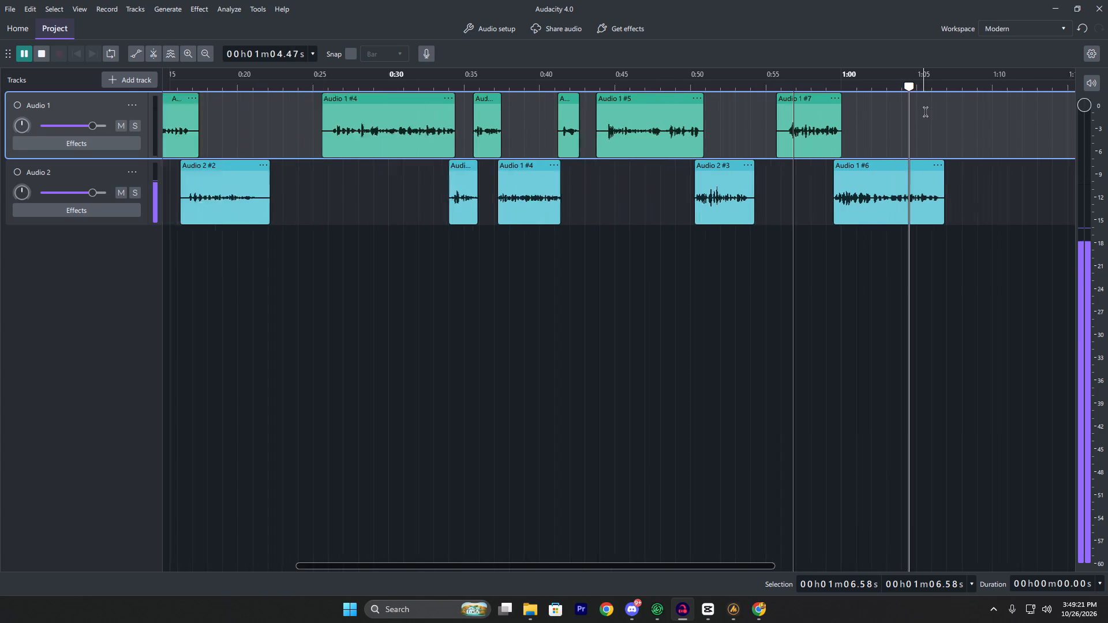
key(space)
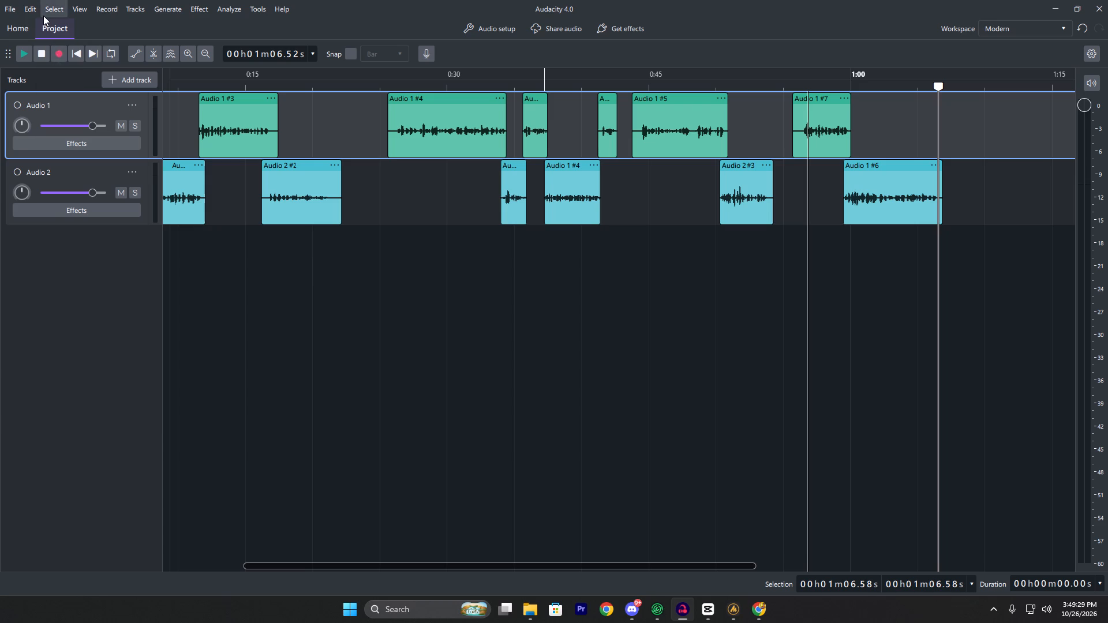
Switch to Chrome, open YouTube Studio and review the monetization eligibility progress for both milestones on the Earn page.
click(774, 622)
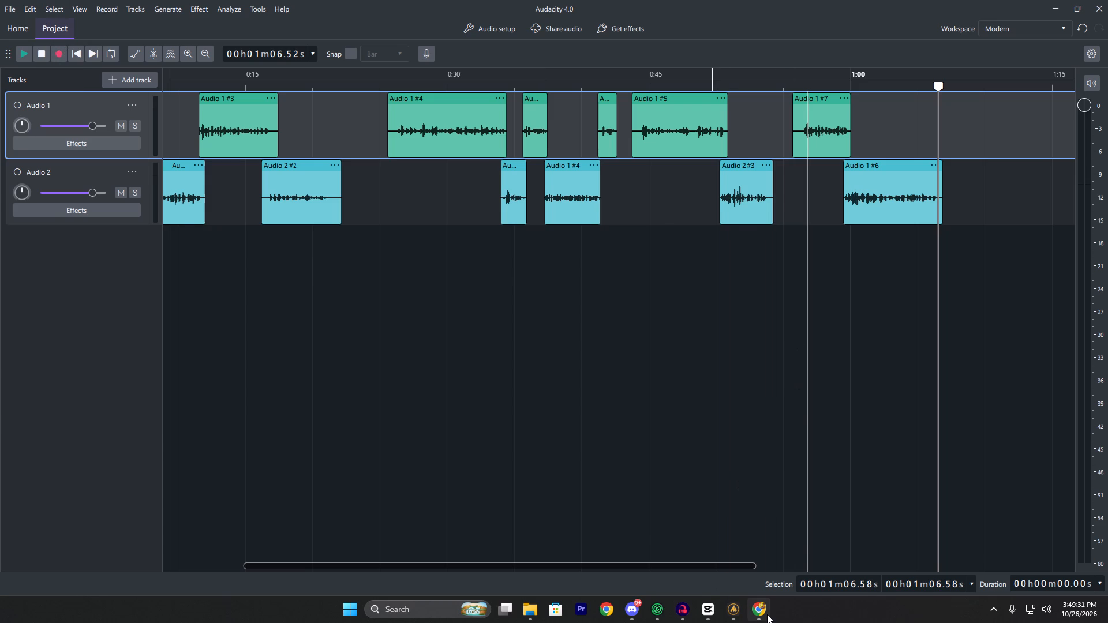
click(767, 614)
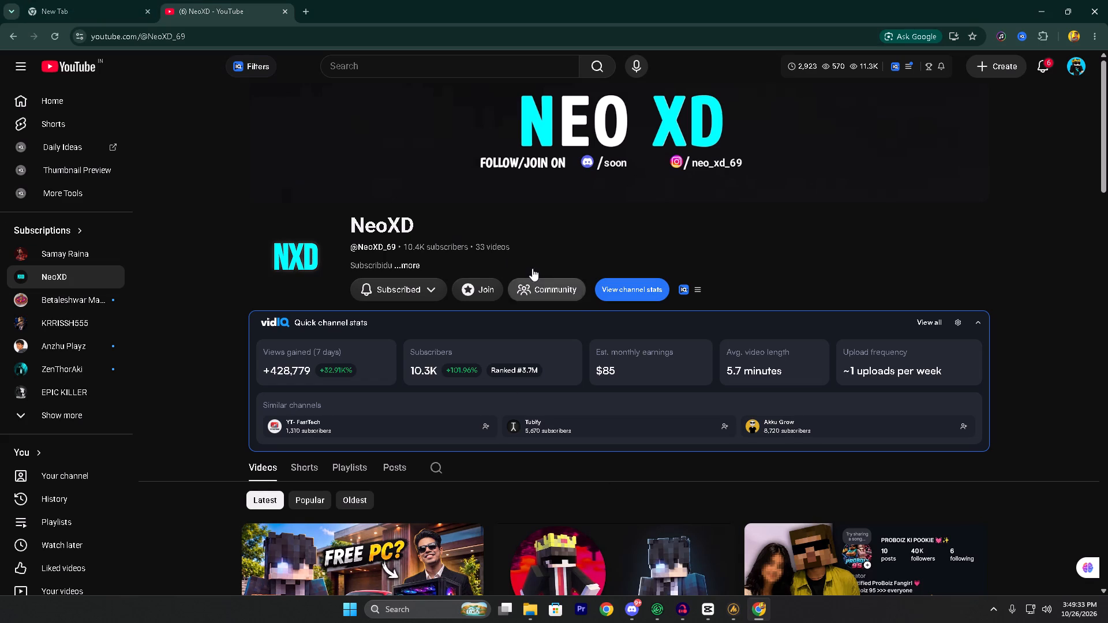
click(1070, 72)
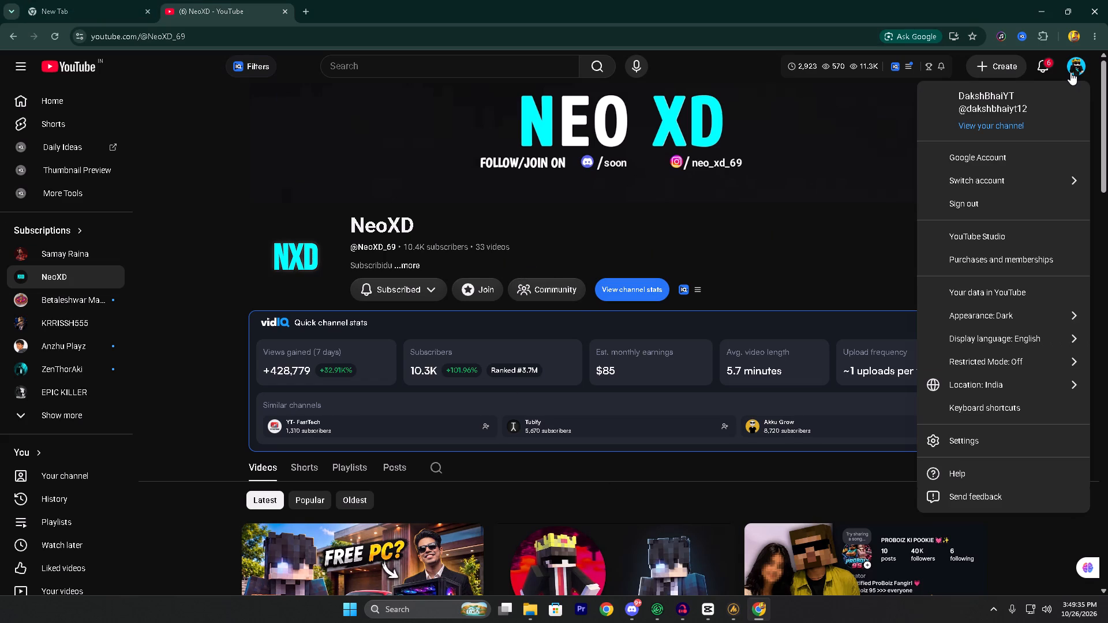
click(982, 228)
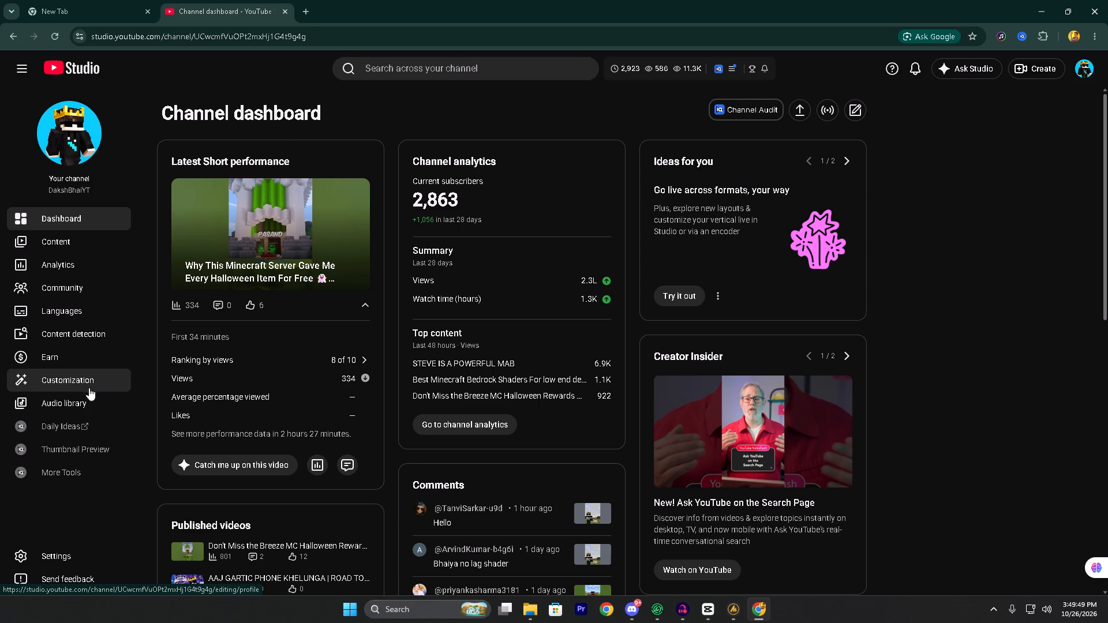
click(80, 365)
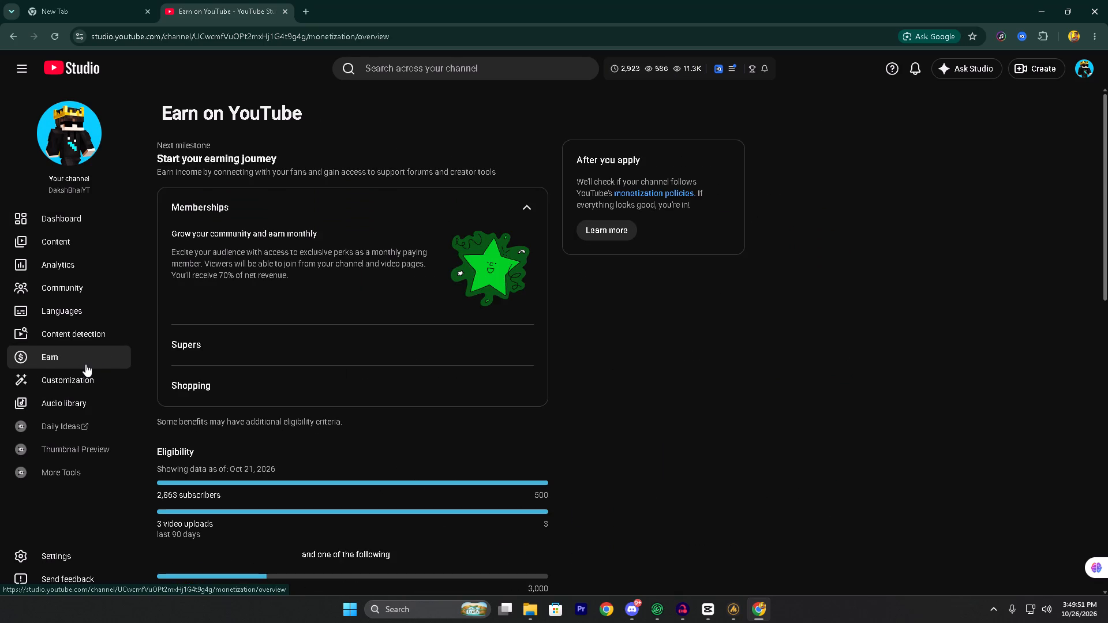
scroll(224, 381, down, 1)
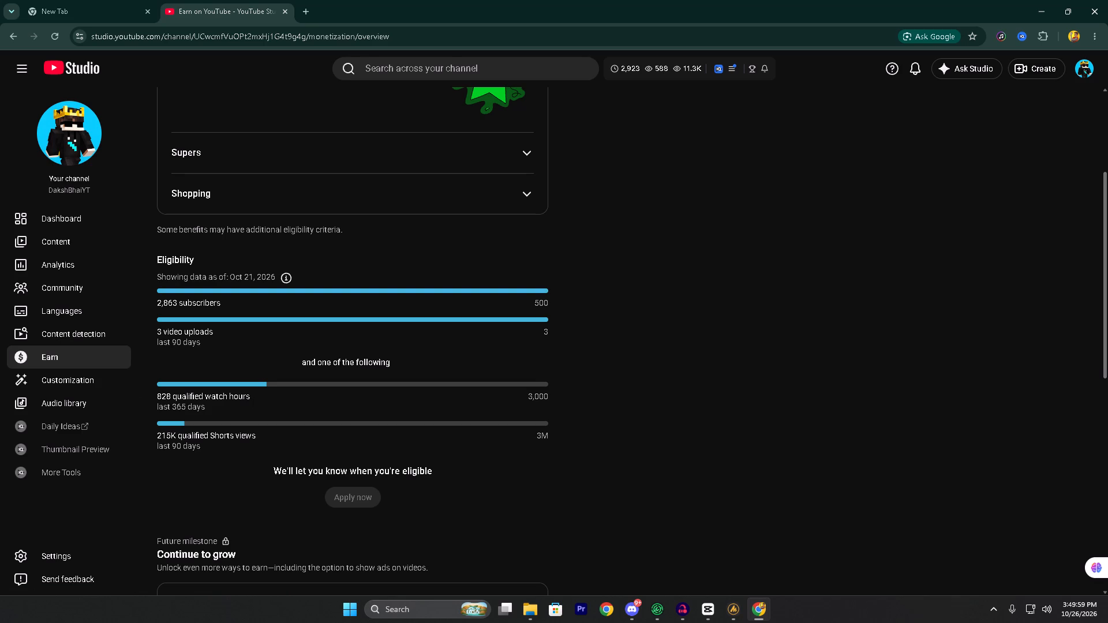
drag(208, 396, 320, 407)
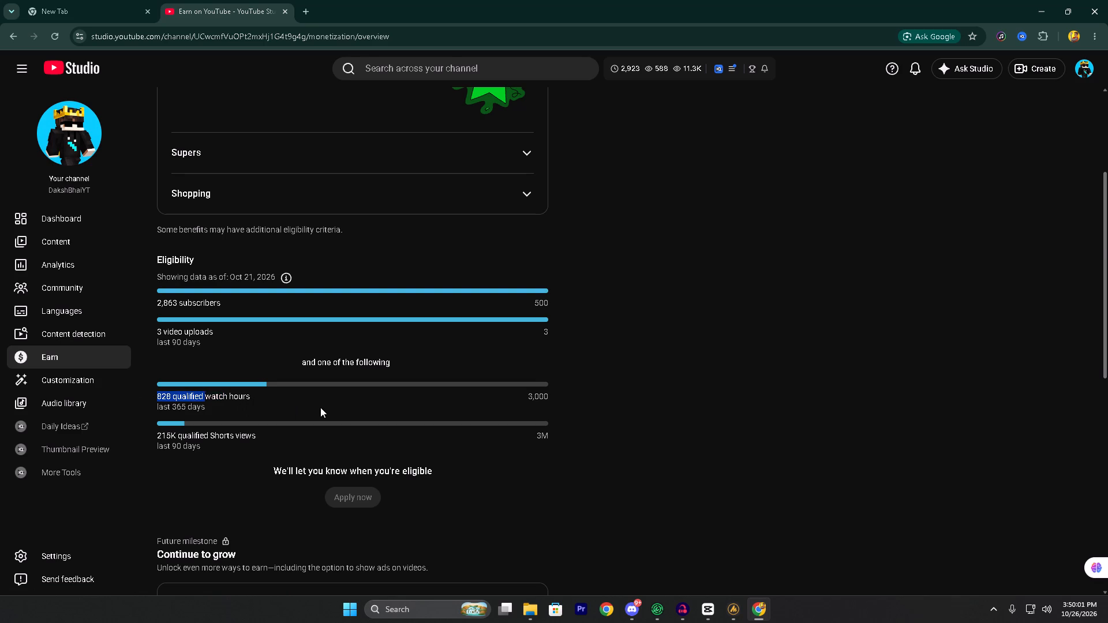
click(320, 407)
scroll(295, 393, down, 3)
scroll(300, 386, up, 1)
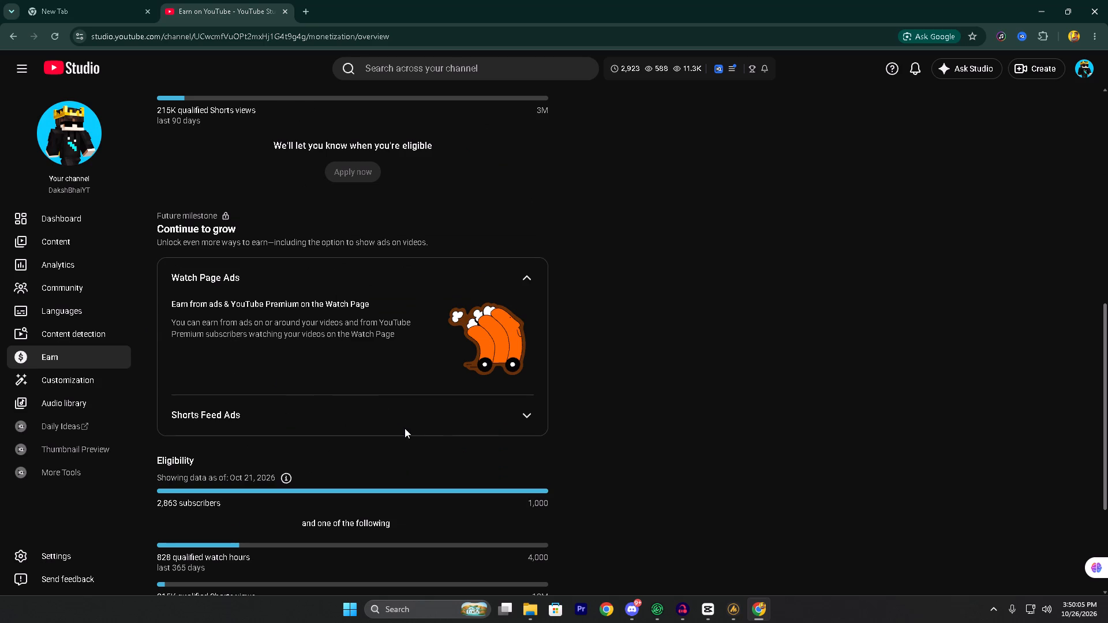
scroll(516, 422, down, 2)
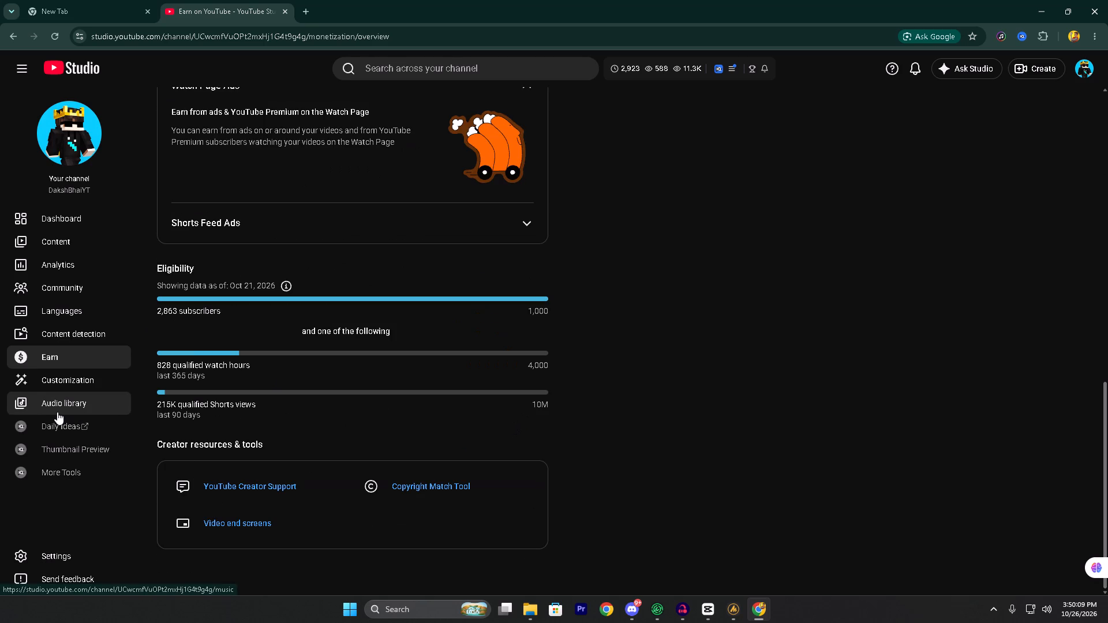
Check the channel's copyright removal requests and its videos filtered by copyright claims.
click(66, 335)
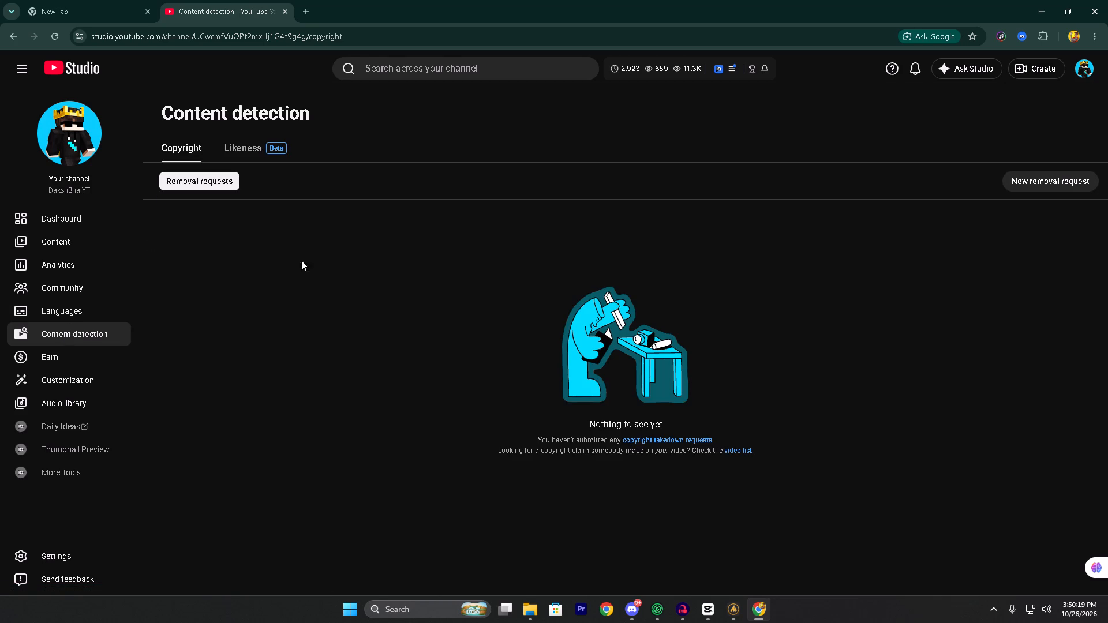
click(746, 449)
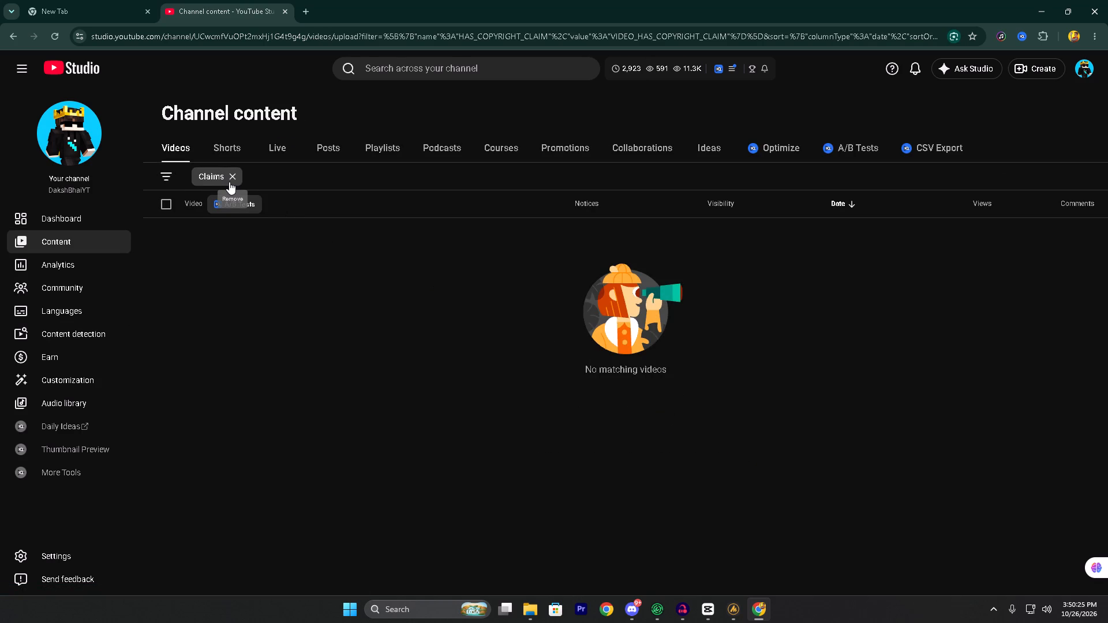
Look through the channel's own Shorts, examining their visibility, notices, views and comments.
click(233, 155)
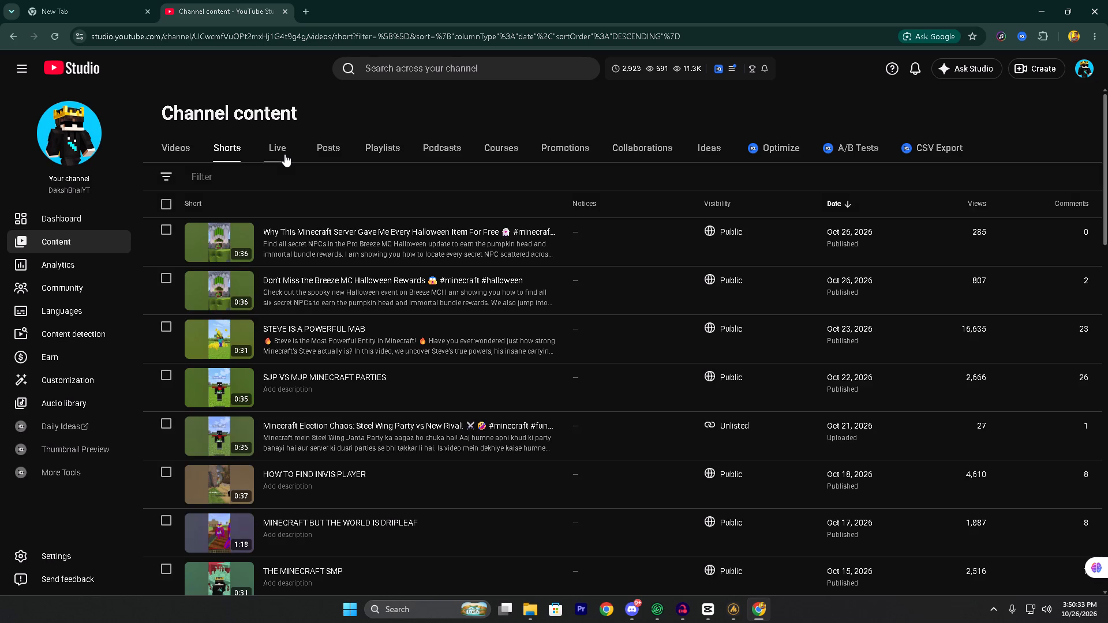
scroll(329, 333, down, 4)
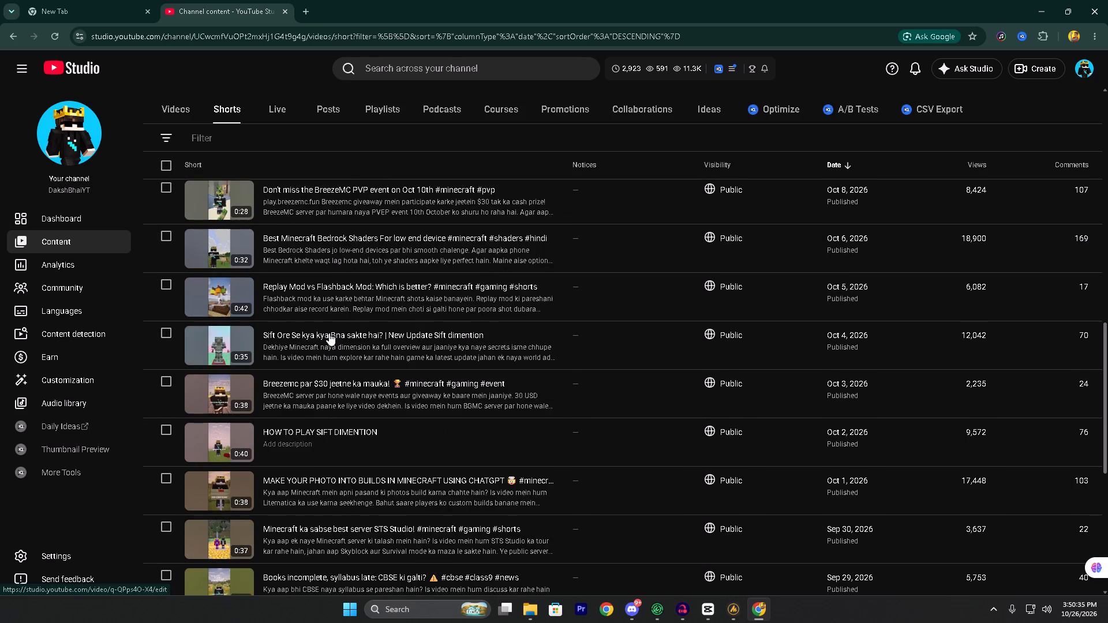
scroll(329, 333, down, 4)
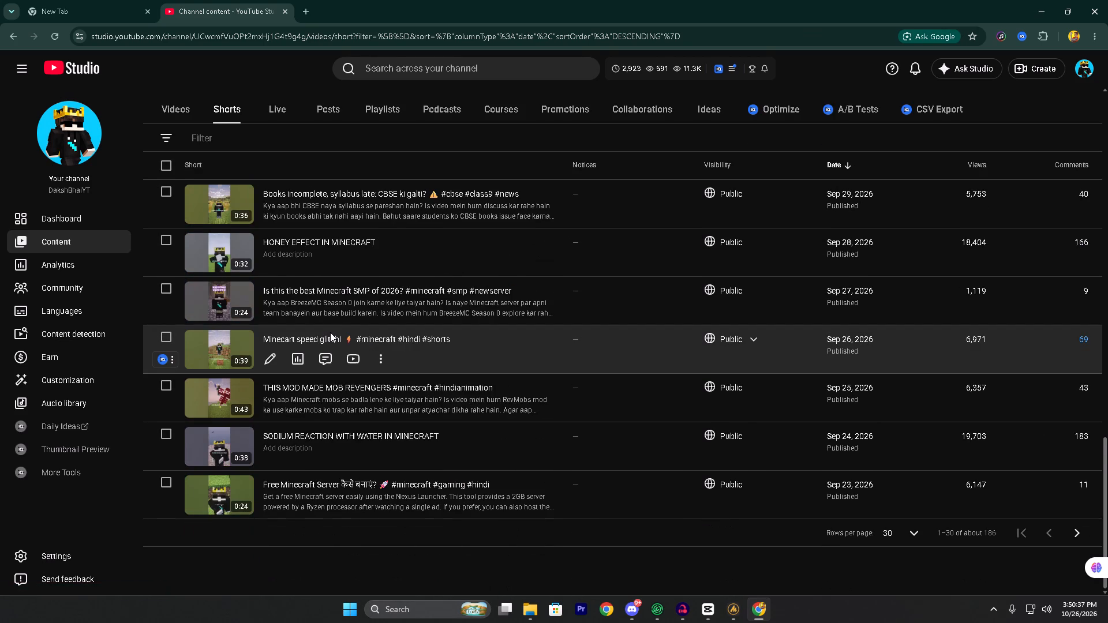
scroll(331, 329, up, 8)
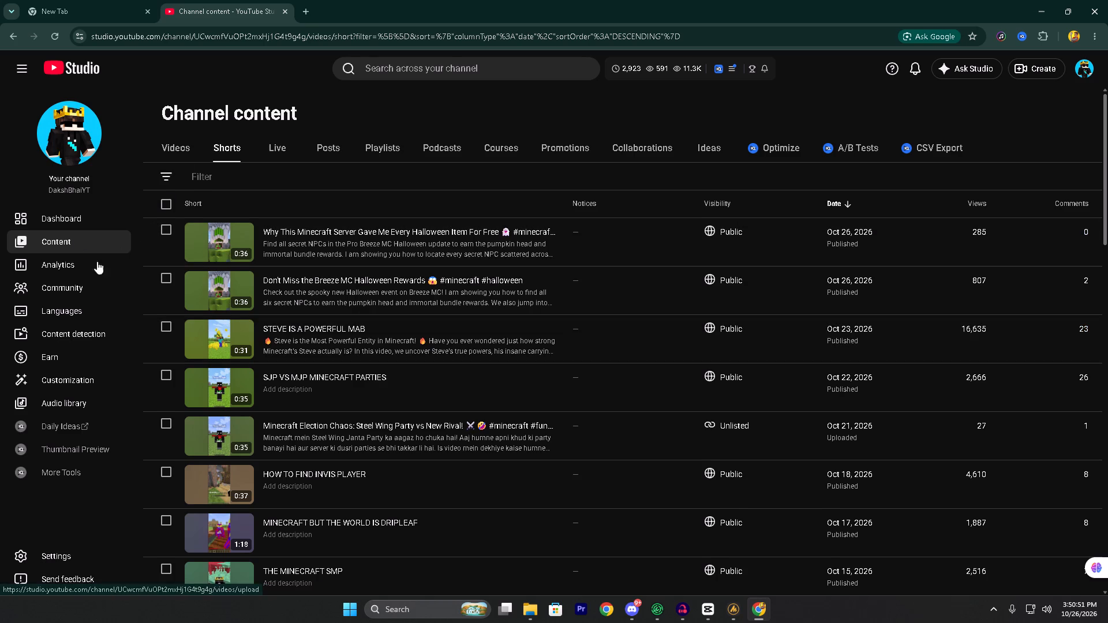
Look through the channel's older Shorts back to late September, examining their titles, visibility, views and comments.
scroll(304, 381, down, 12)
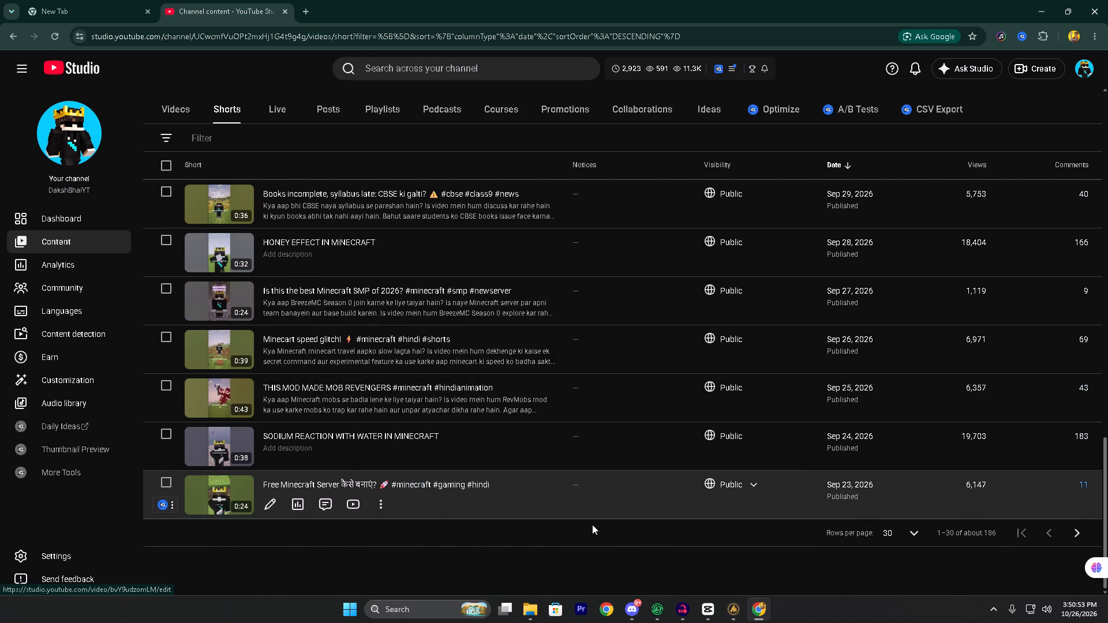
scroll(642, 442, up, 4)
scroll(415, 392, up, 4)
scroll(411, 389, down, 5)
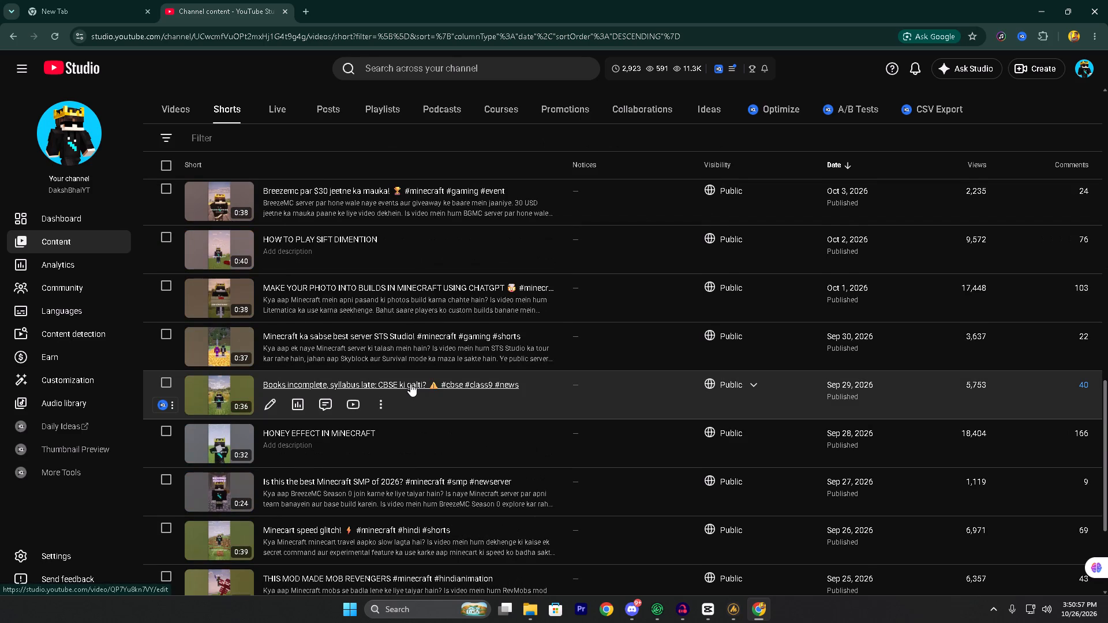
scroll(388, 355, up, 1)
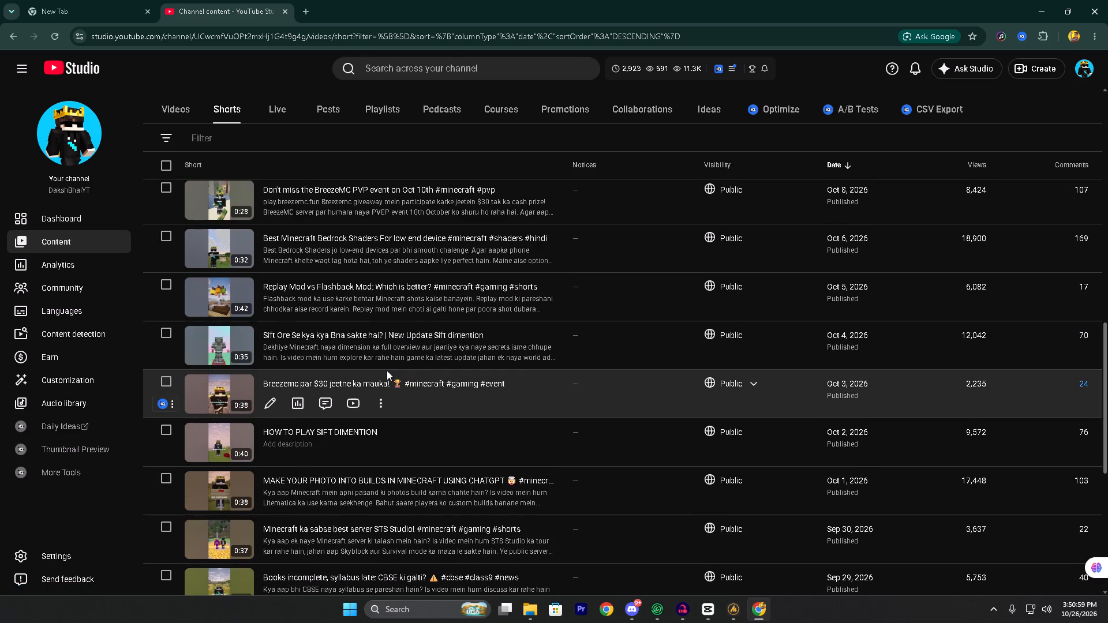
scroll(387, 370, up, 2)
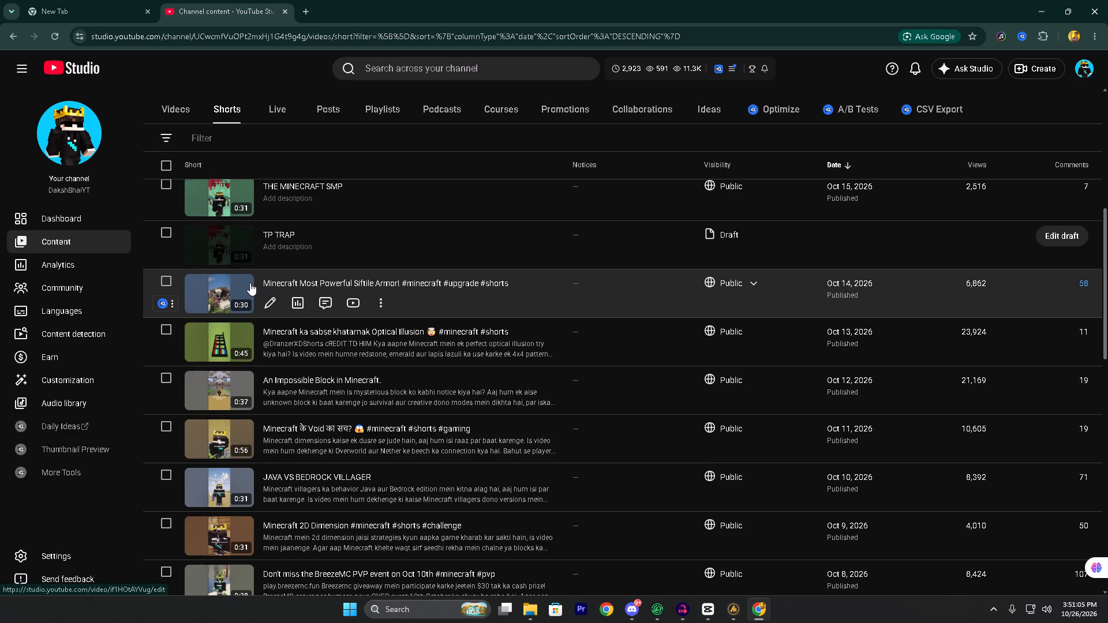
Switch to Audacity and play back the last Audio 2 clip from about 1:01.8.
click(691, 607)
click(875, 93)
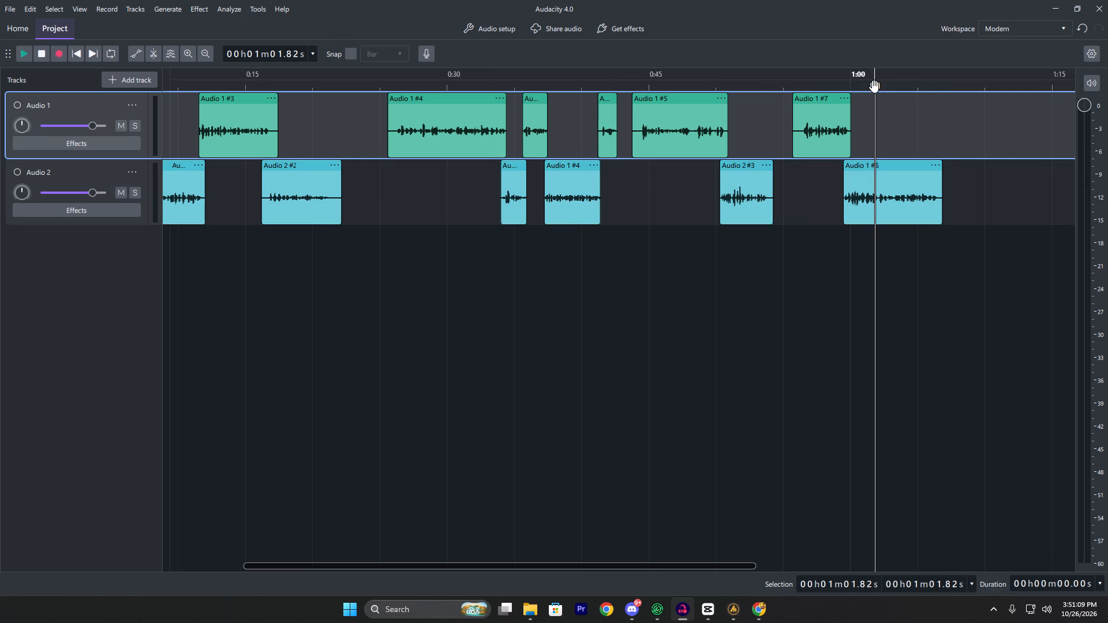
click(874, 87)
key(space)
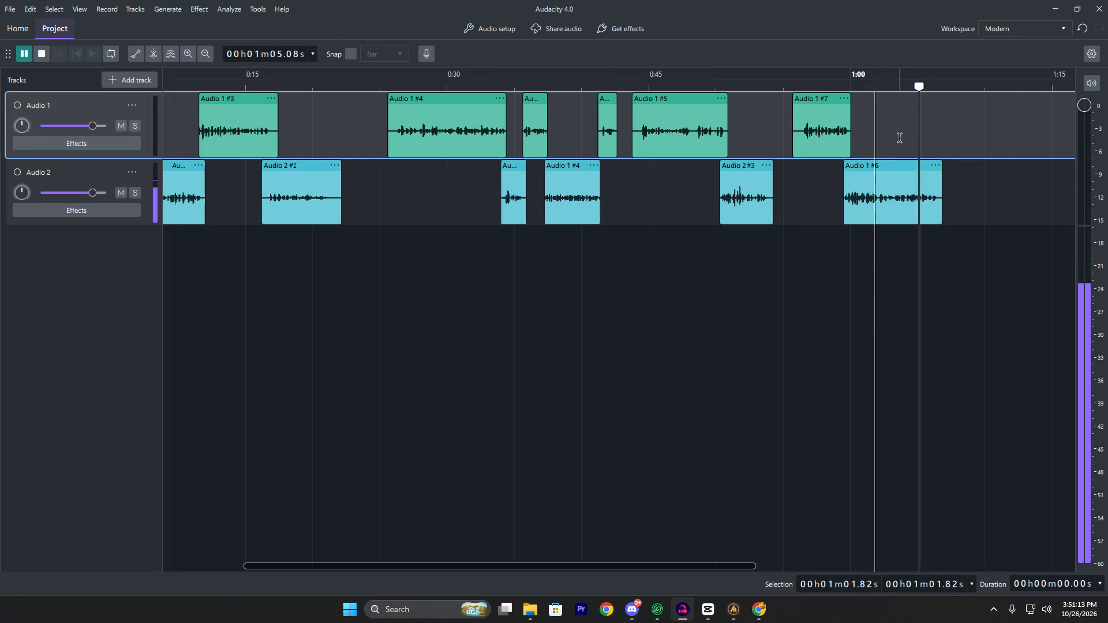
Record a voice line on Audio 1 from 1:07.8 to about 1:13.8, after the last Audio 2 clip.
drag(944, 88, 955, 89)
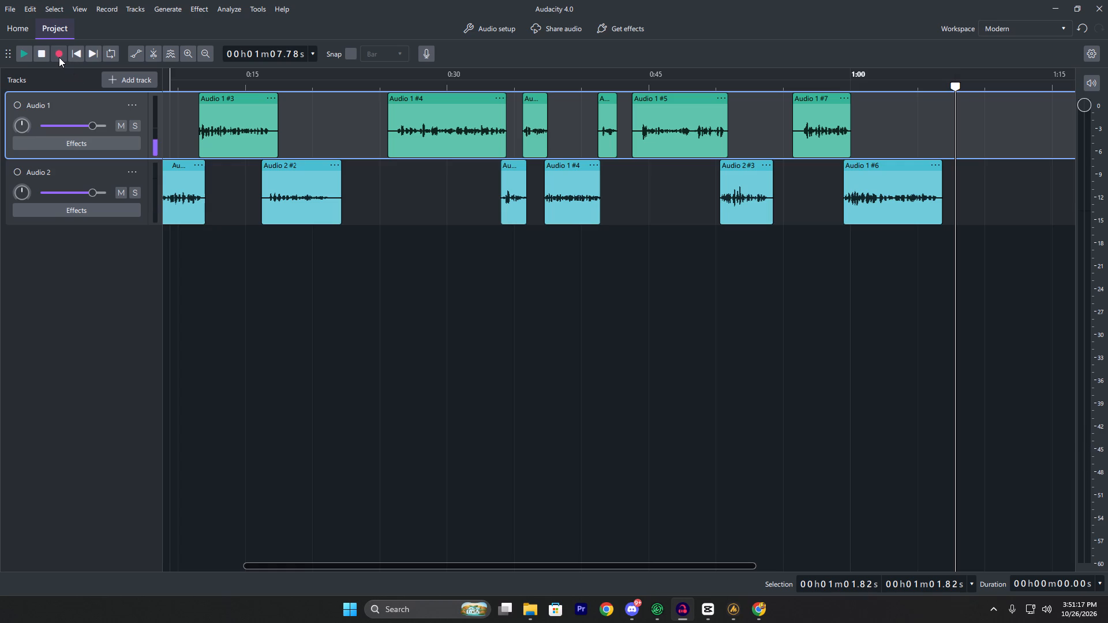
click(959, 90)
drag(959, 90, 952, 108)
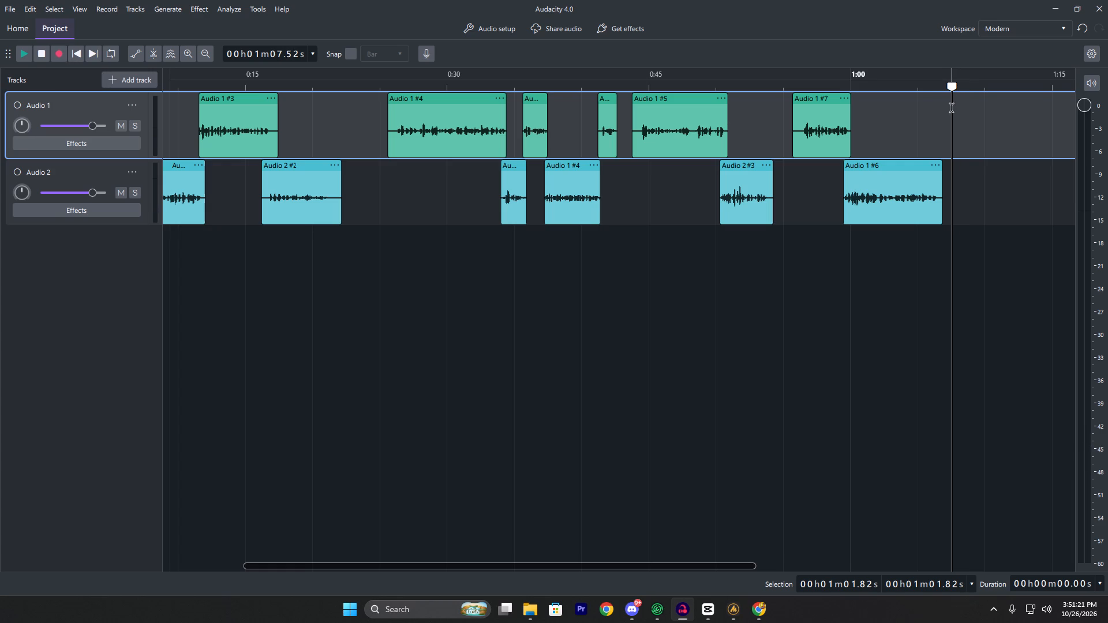
drag(952, 108, 955, 108)
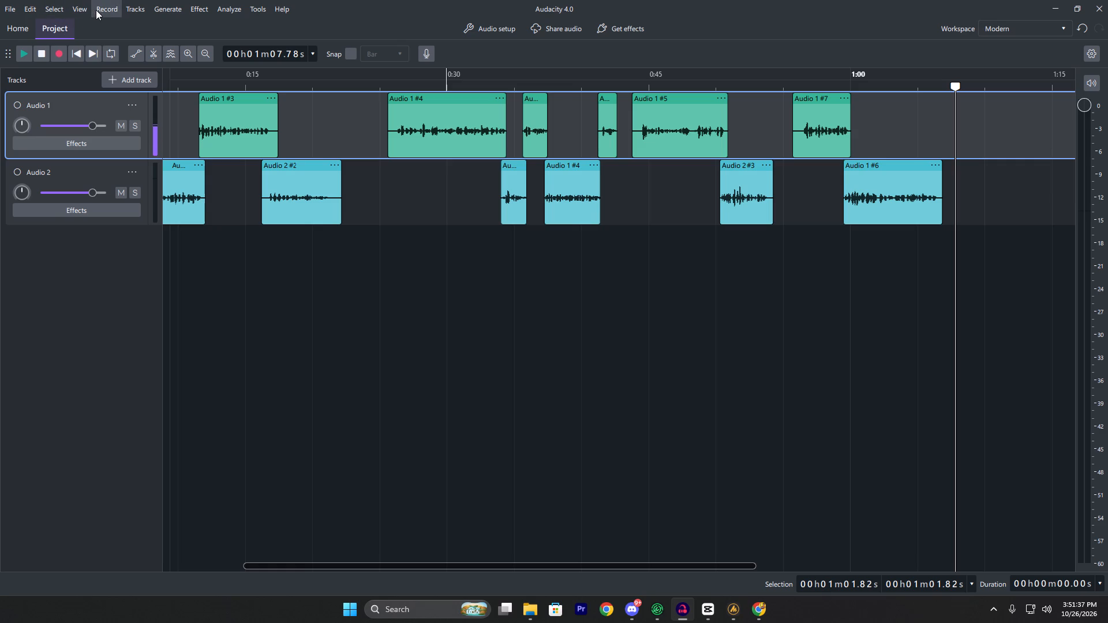
click(57, 54)
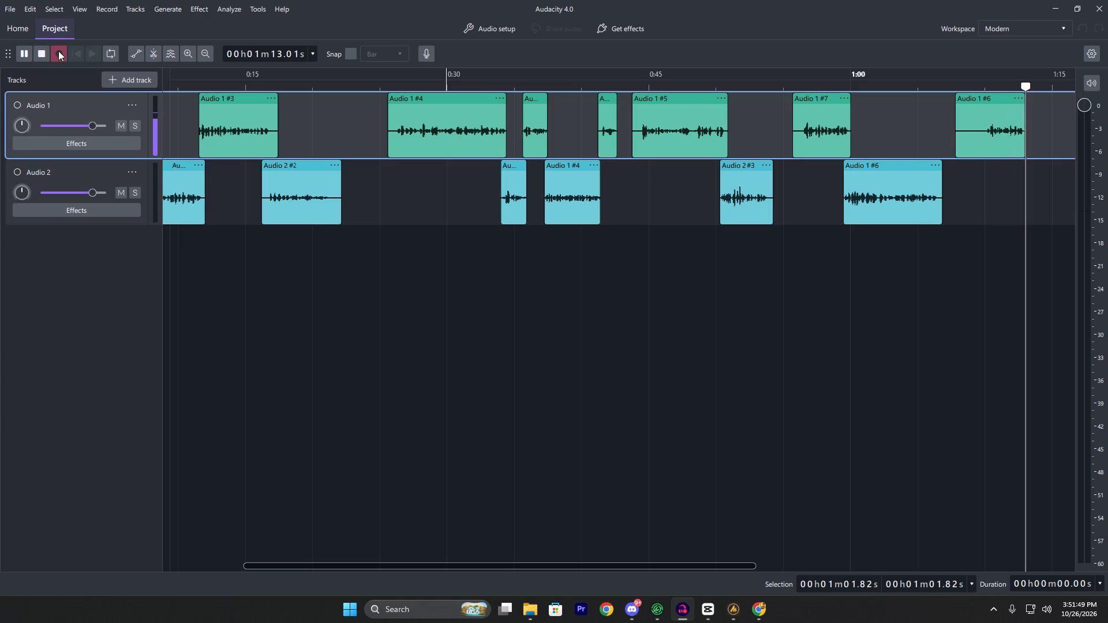
click(58, 51)
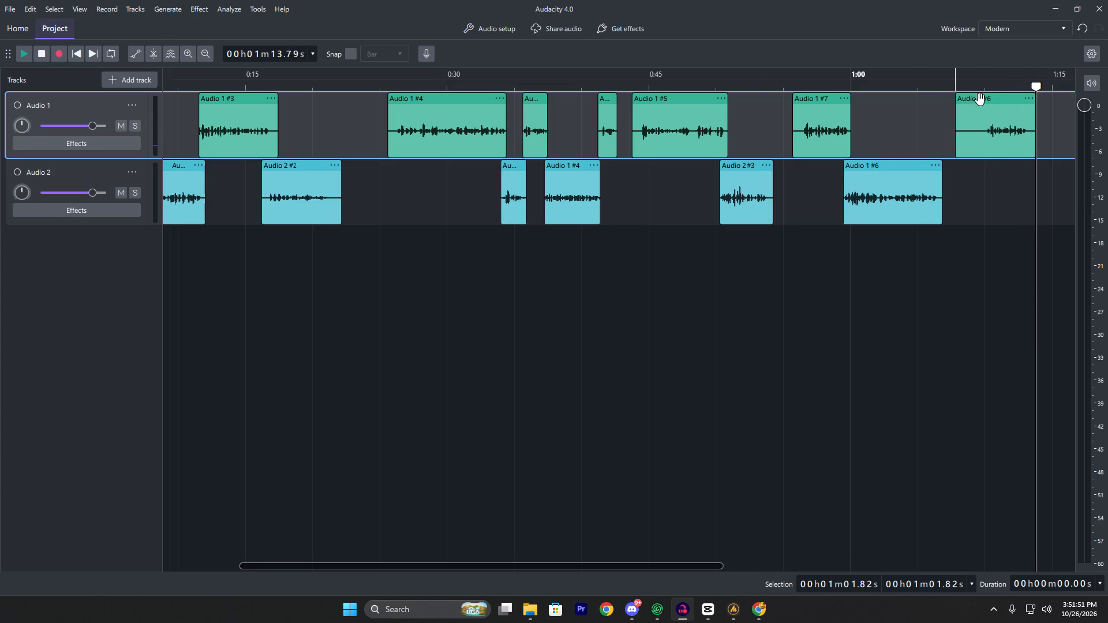
Play back the new Audio 1 voice line from about 1:10.
click(987, 89)
key(space)
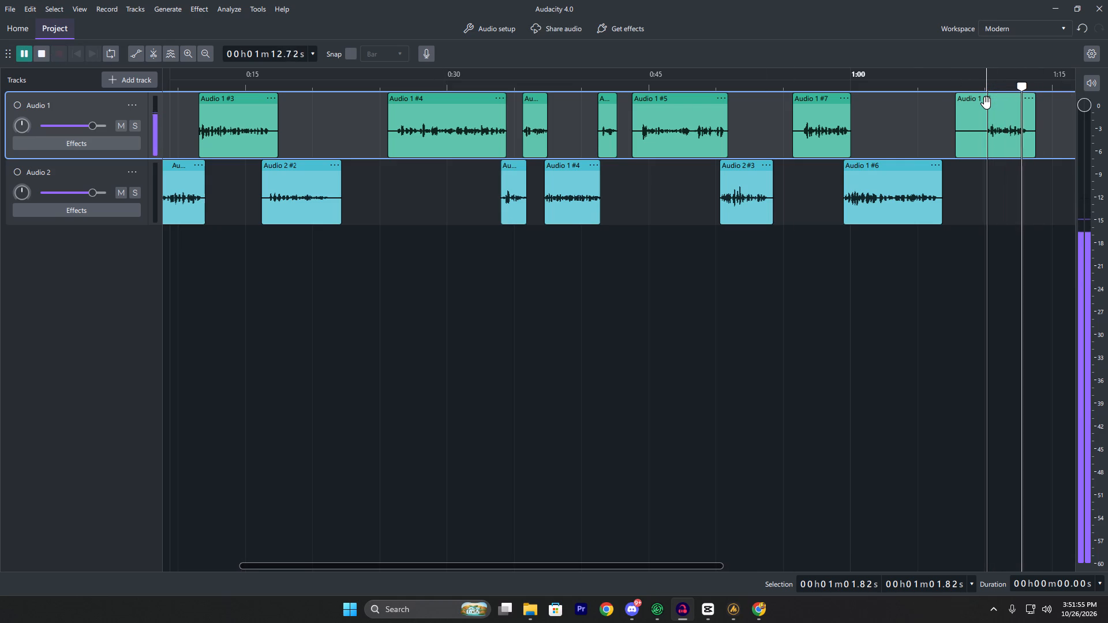
key(space)
Move the new Audio 1 clip about 2.7 s earlier so it starts at about 1:05.
drag(993, 100, 966, 112)
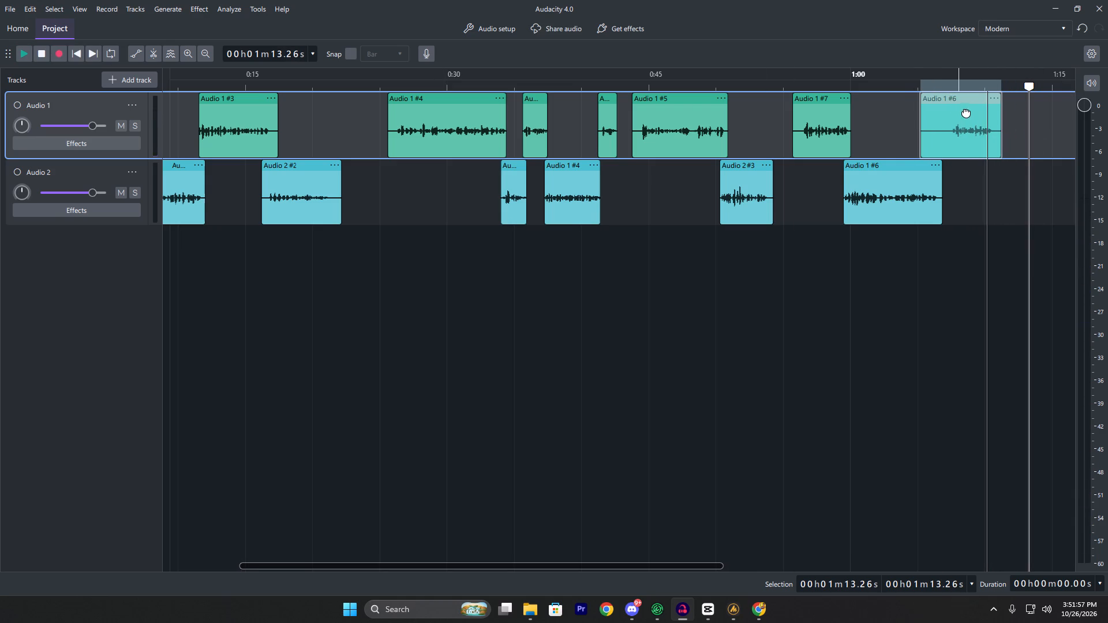
drag(966, 112, 956, 118)
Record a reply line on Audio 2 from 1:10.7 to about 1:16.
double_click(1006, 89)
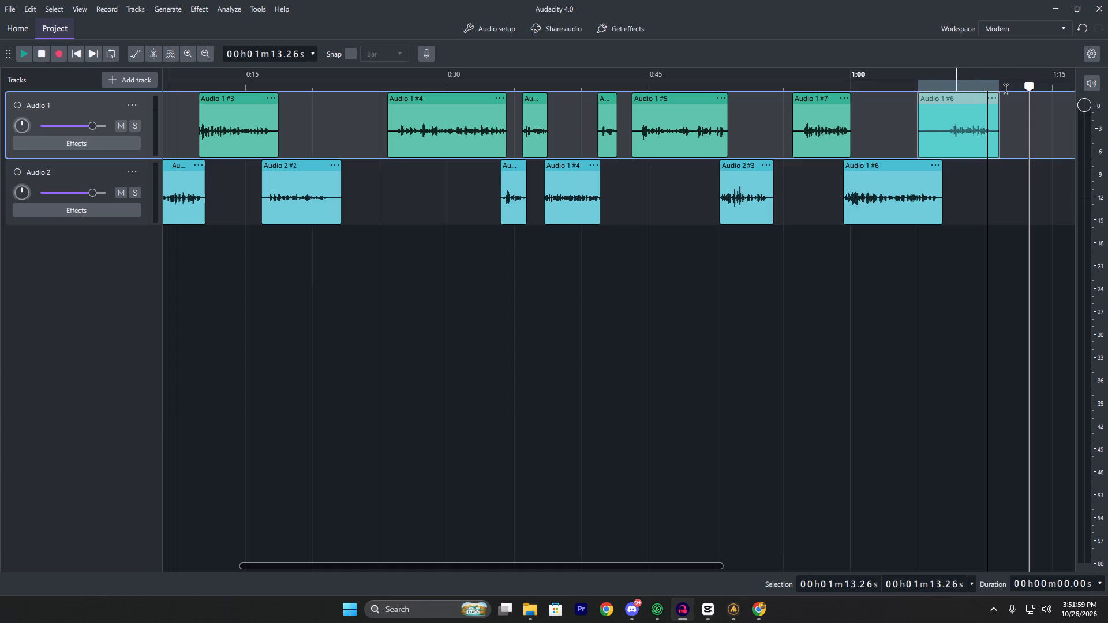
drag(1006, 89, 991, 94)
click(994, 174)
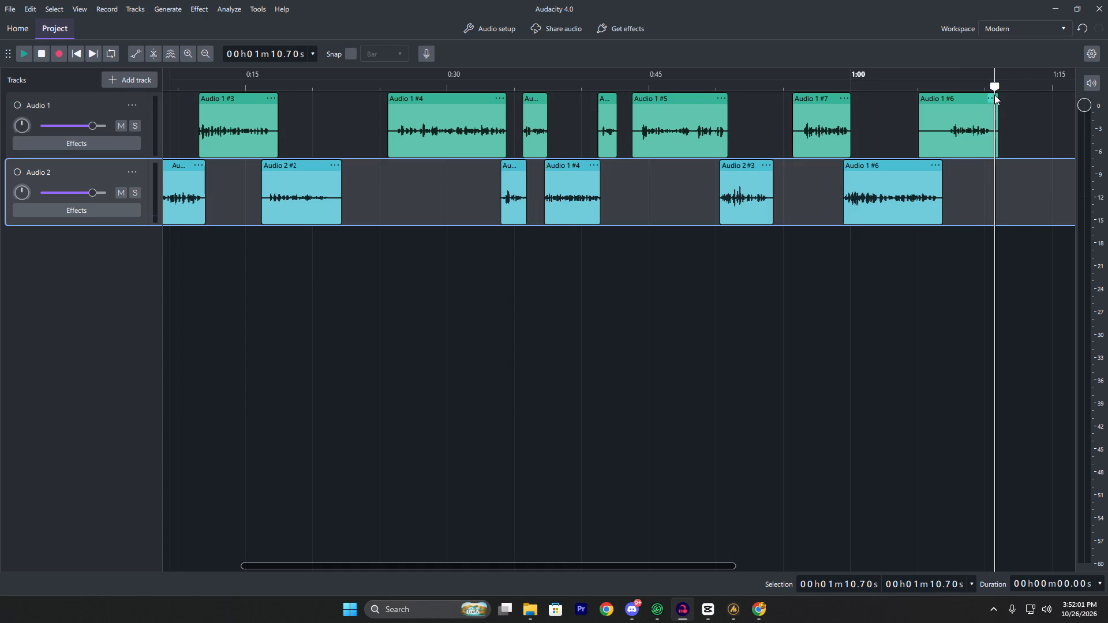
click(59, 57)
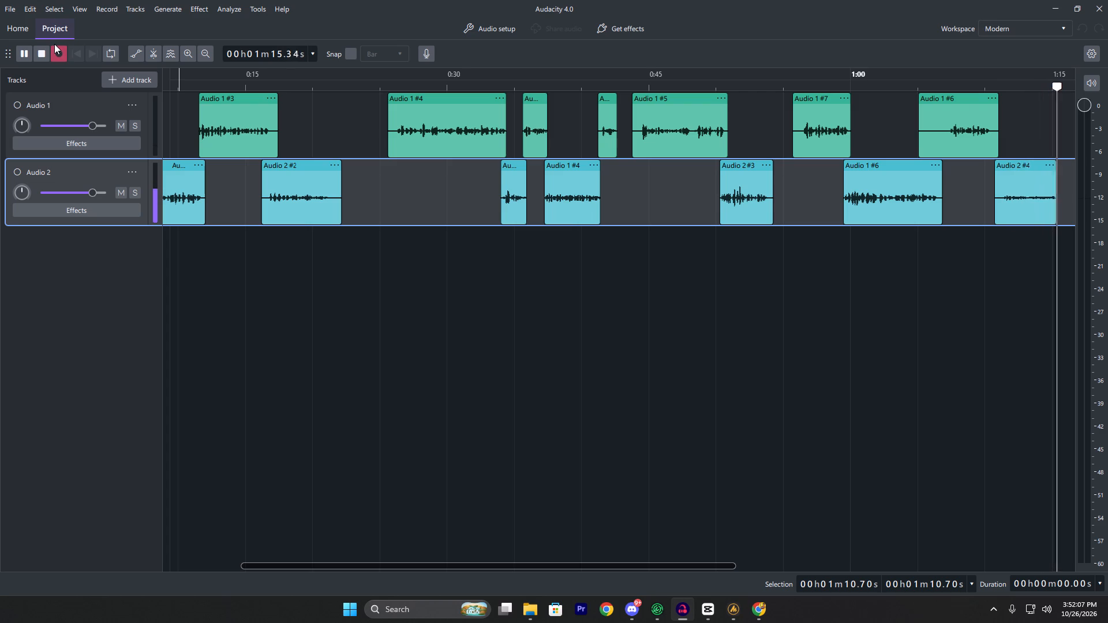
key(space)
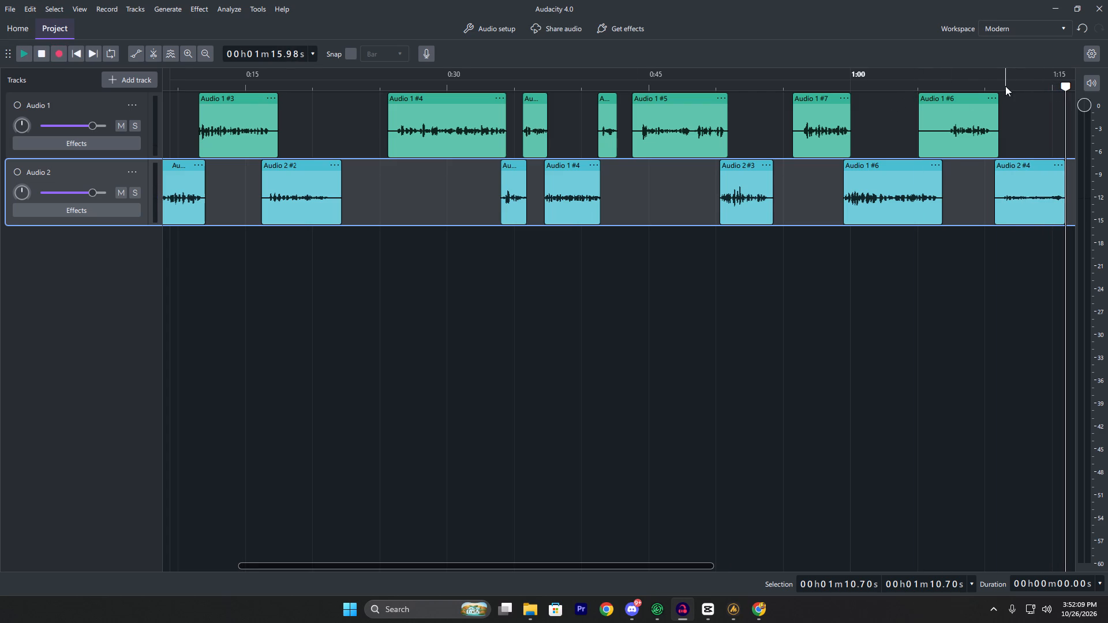
Play back the new Audio 2 take from about 1:11.5.
click(1005, 85)
key(space)
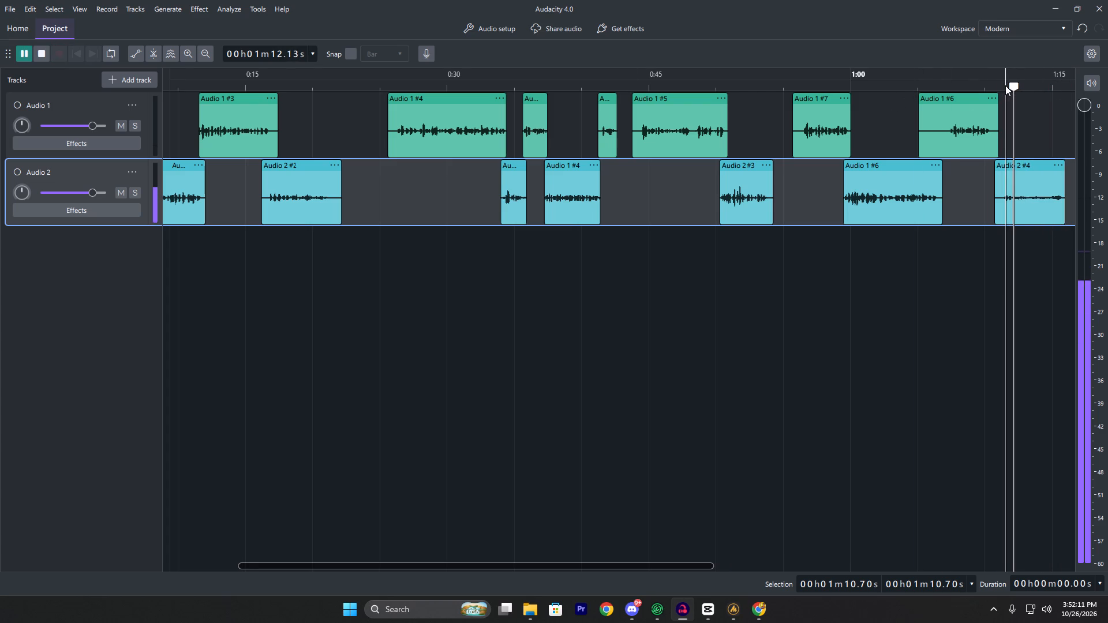
key(space)
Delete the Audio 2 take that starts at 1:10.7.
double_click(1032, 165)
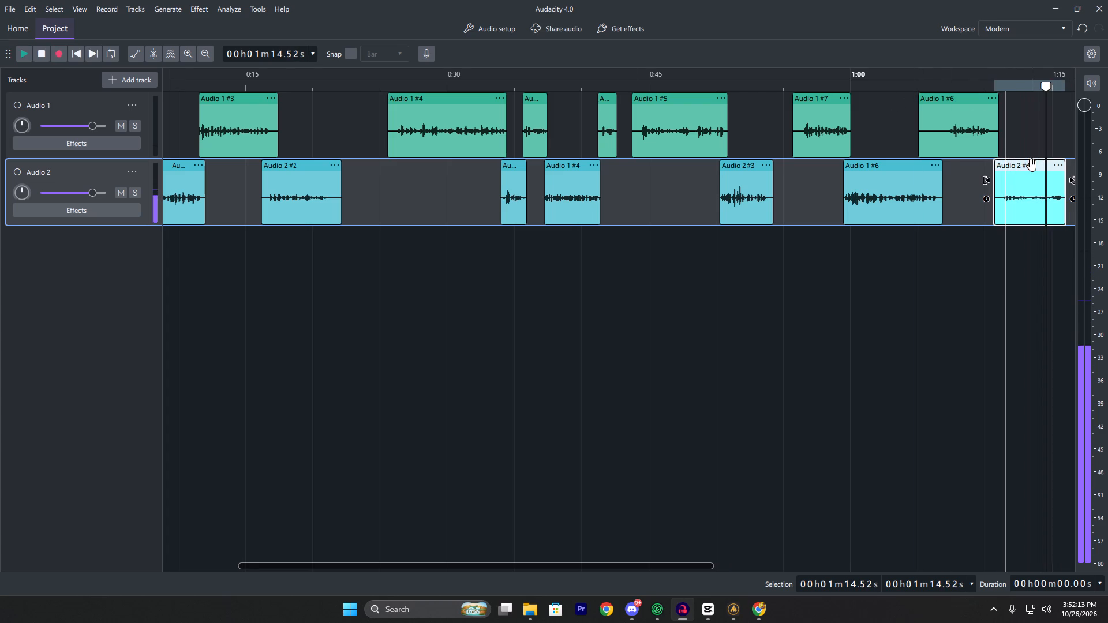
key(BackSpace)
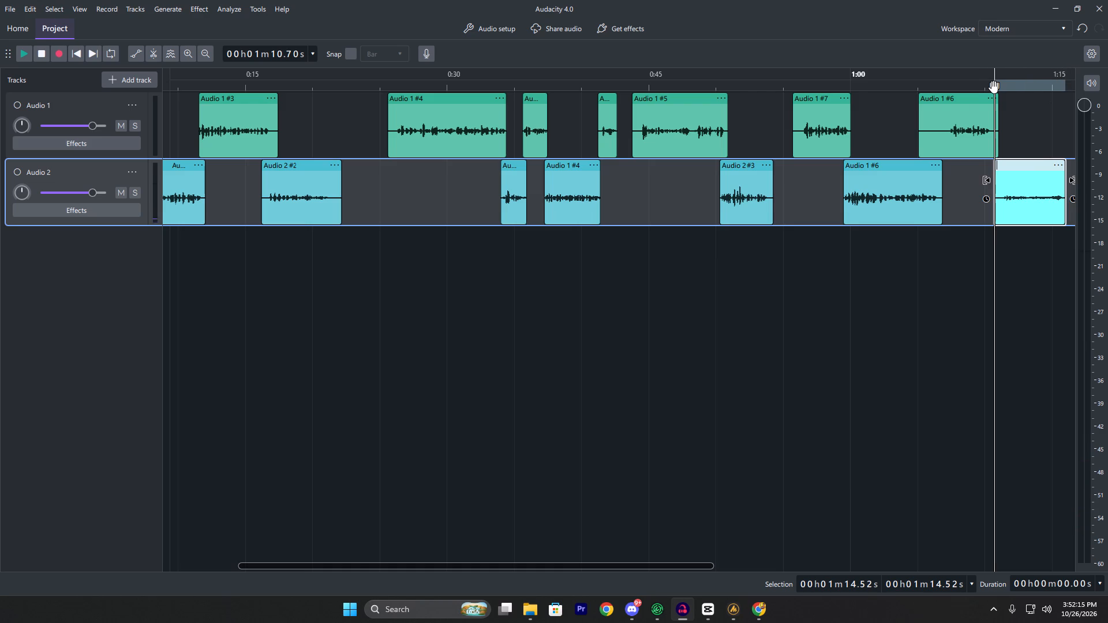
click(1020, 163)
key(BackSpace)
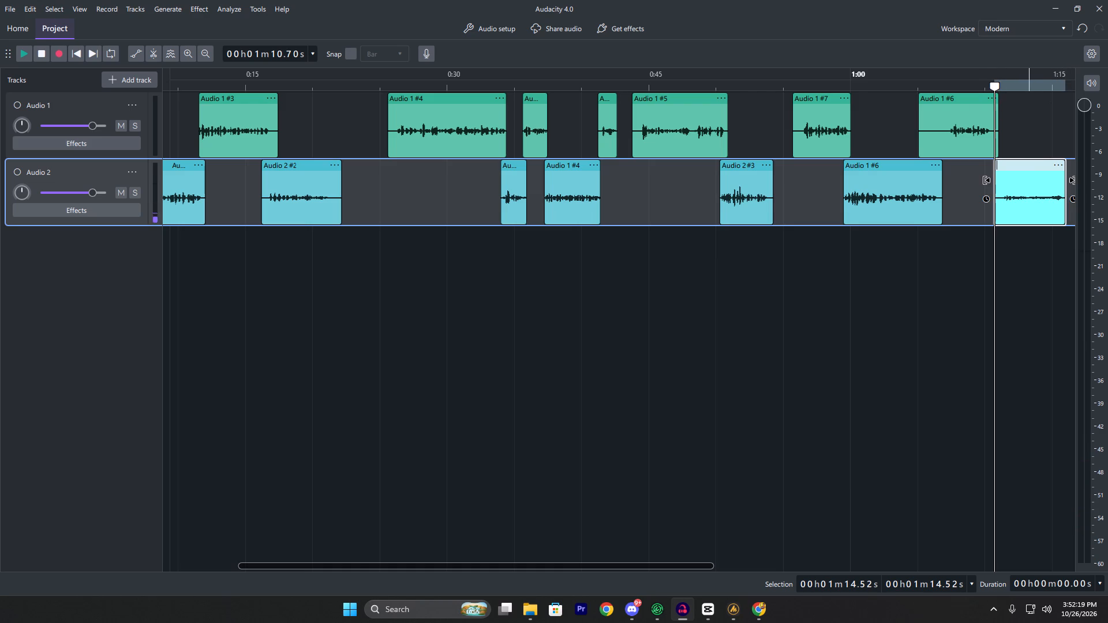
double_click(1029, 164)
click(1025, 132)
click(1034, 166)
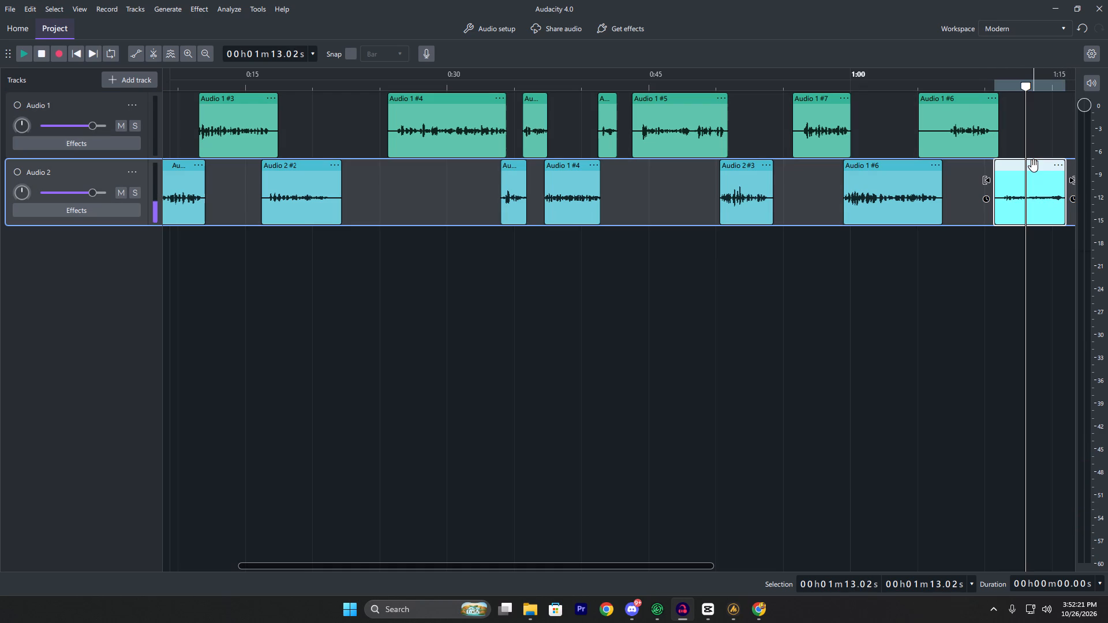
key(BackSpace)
Record the reply line again on Audio 2 from 1:11.4 to about 1:15.5.
click(1004, 90)
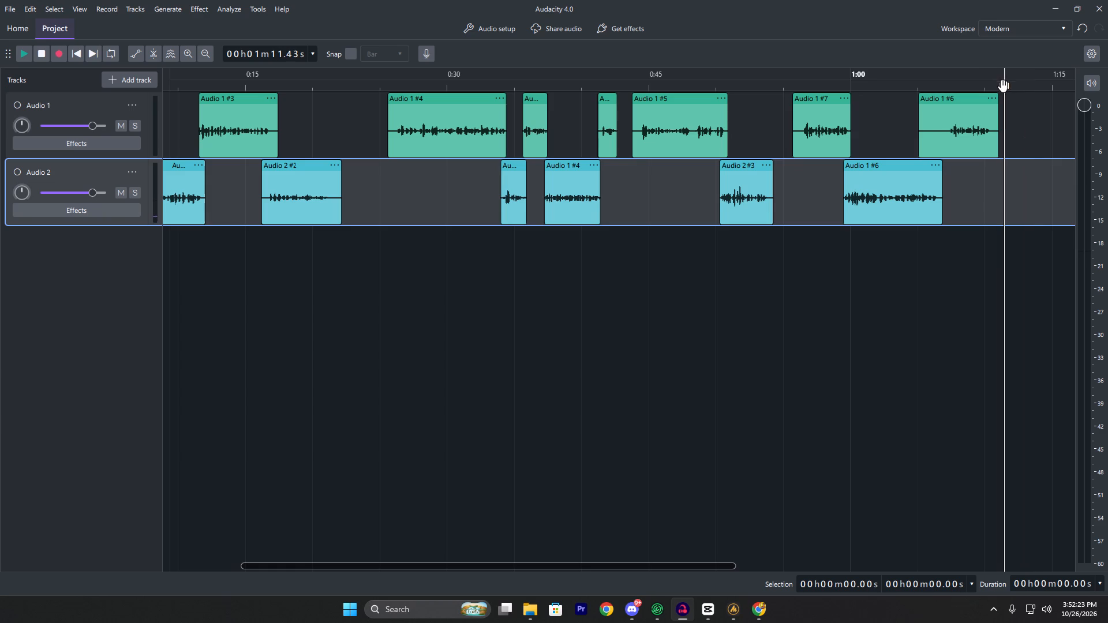
click(58, 48)
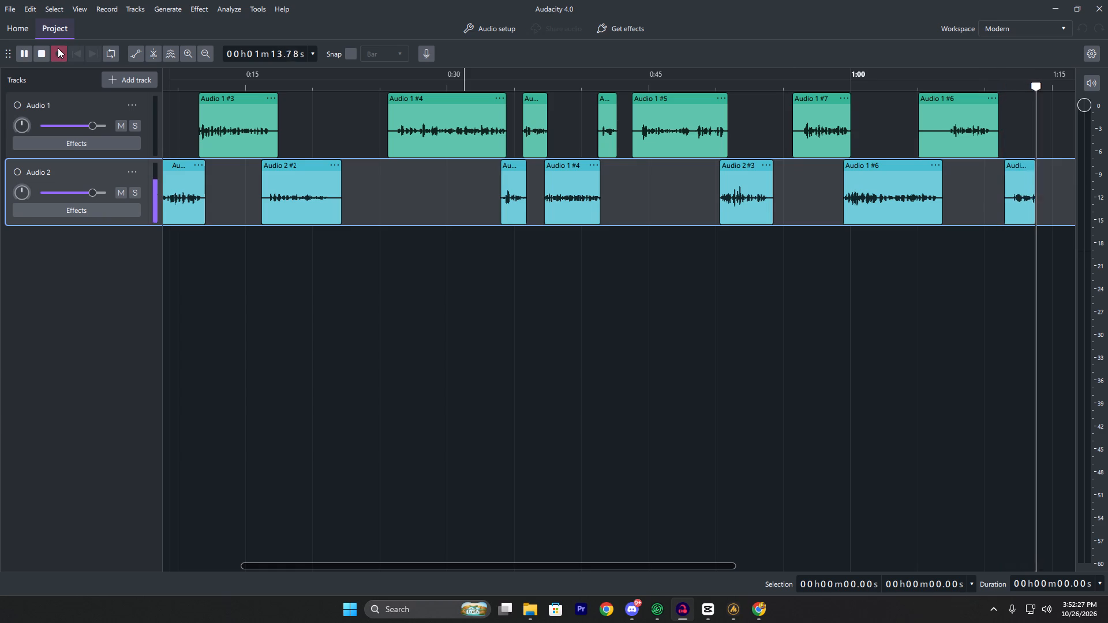
click(58, 48)
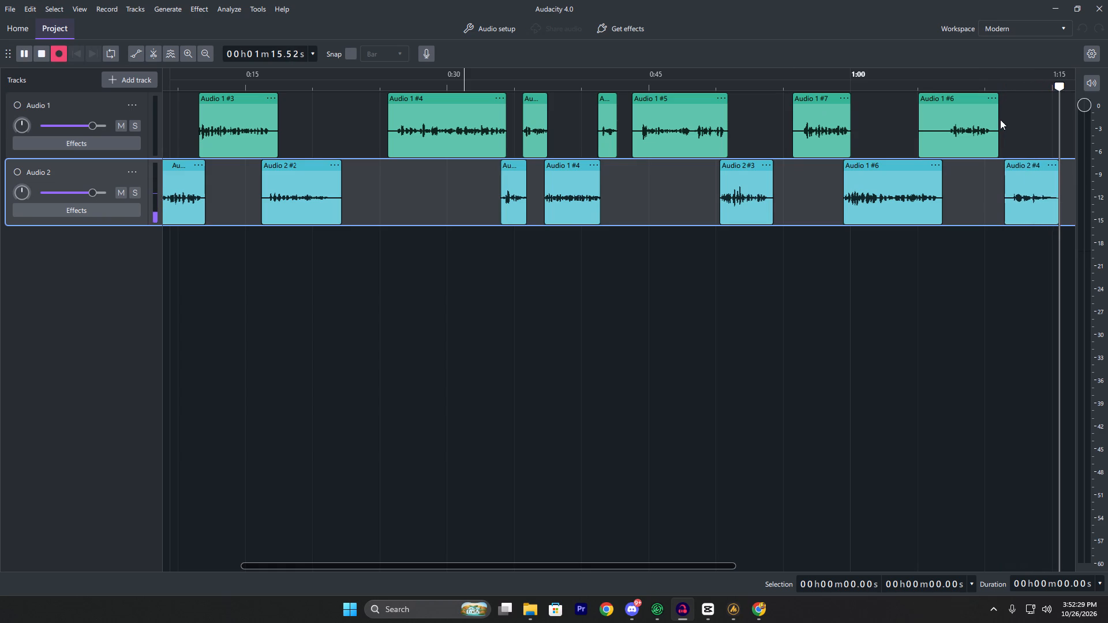
Play back the re-recorded Audio 2 reply from about 1:12.
click(1005, 93)
click(1010, 96)
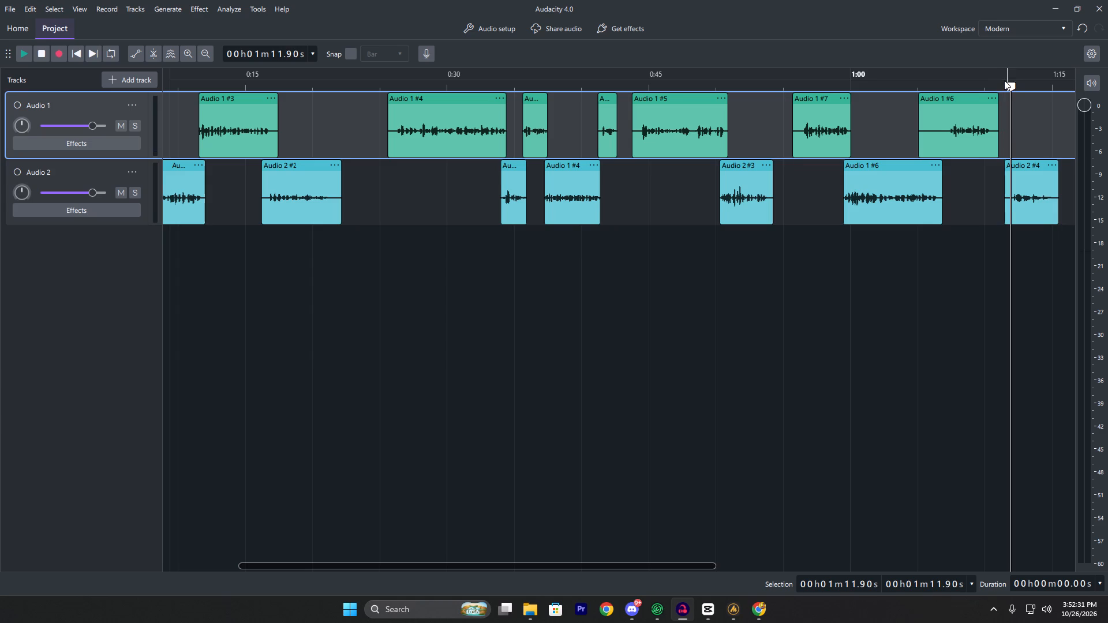
click(1012, 81)
key(space)
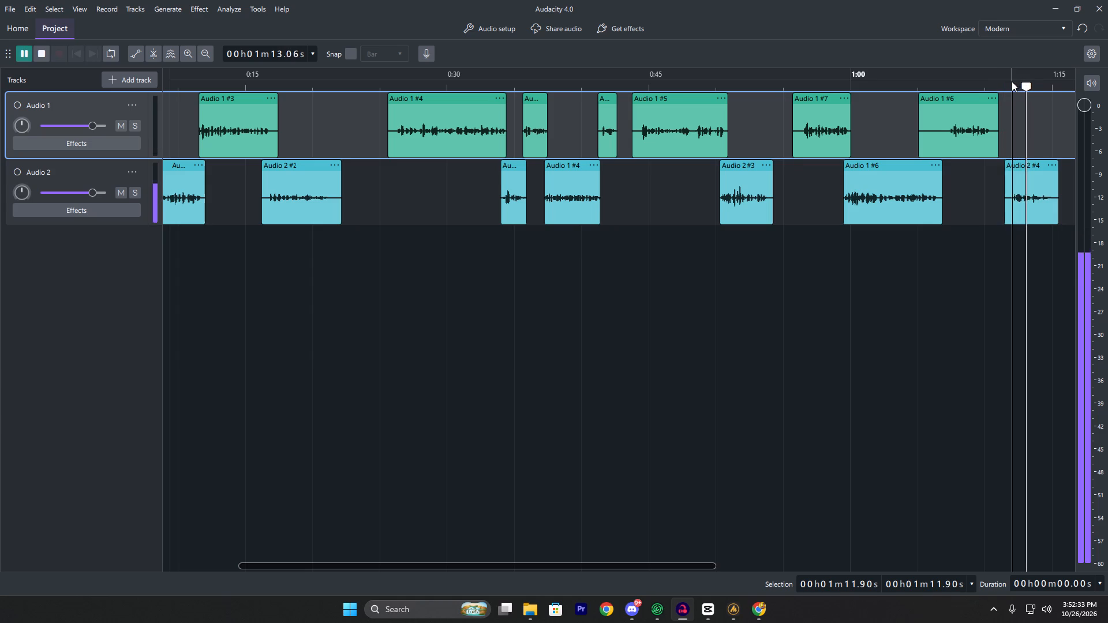
key(space)
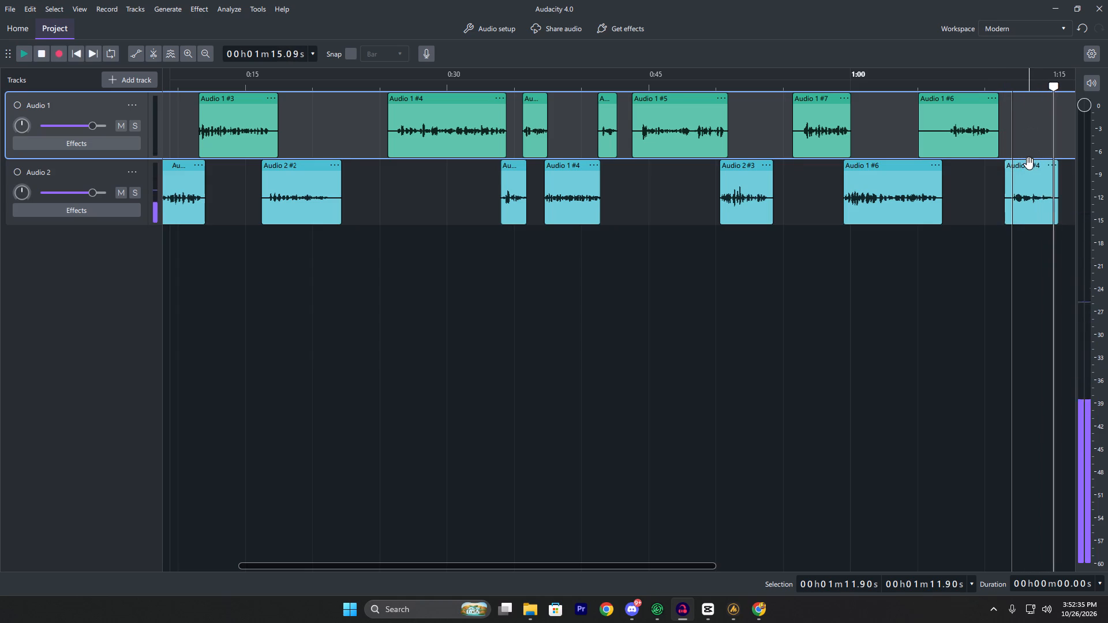
Move the re-recorded Audio 2 clip earlier so it starts at about 1:09.8.
drag(1029, 163, 1006, 168)
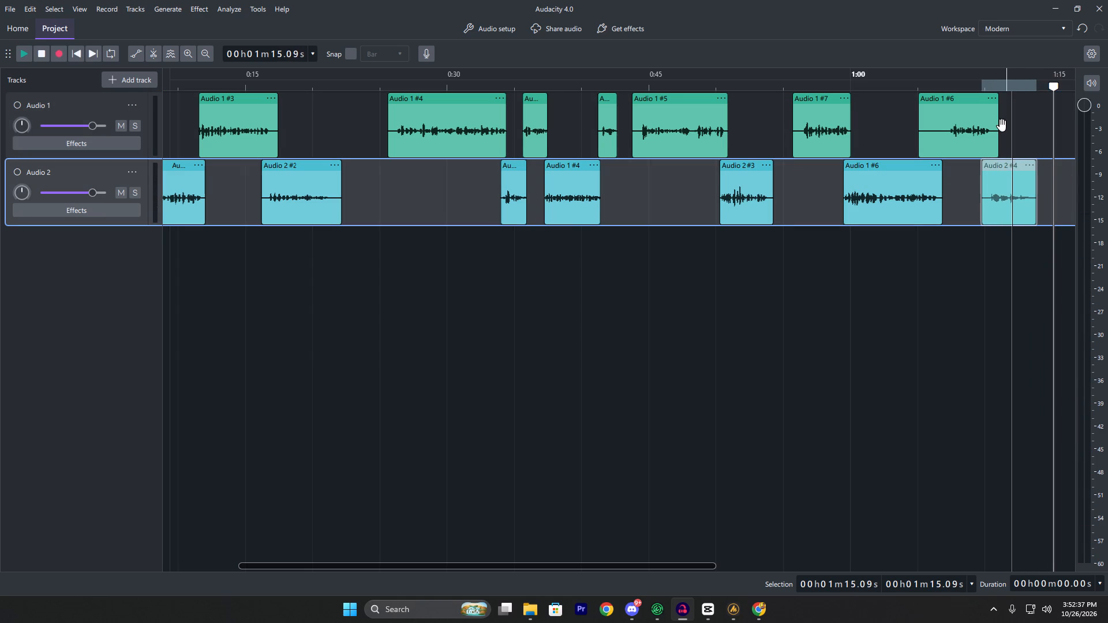
Record a short voice line on Audio 1 from 1:13.2 to about 1:16.
double_click(1006, 92)
drag(1008, 88, 1028, 88)
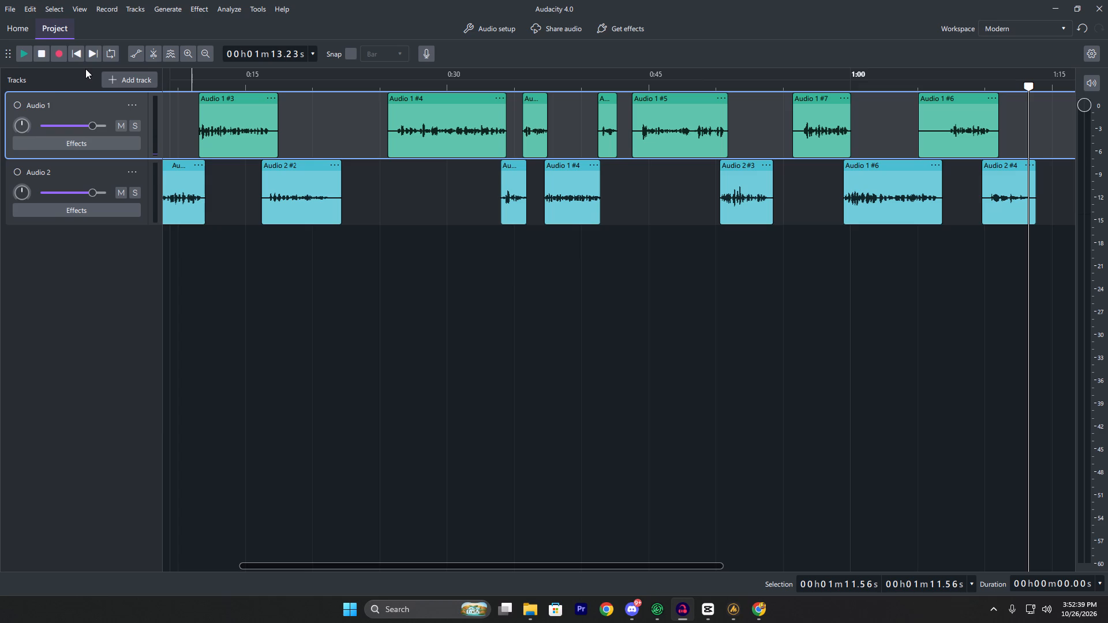
click(59, 56)
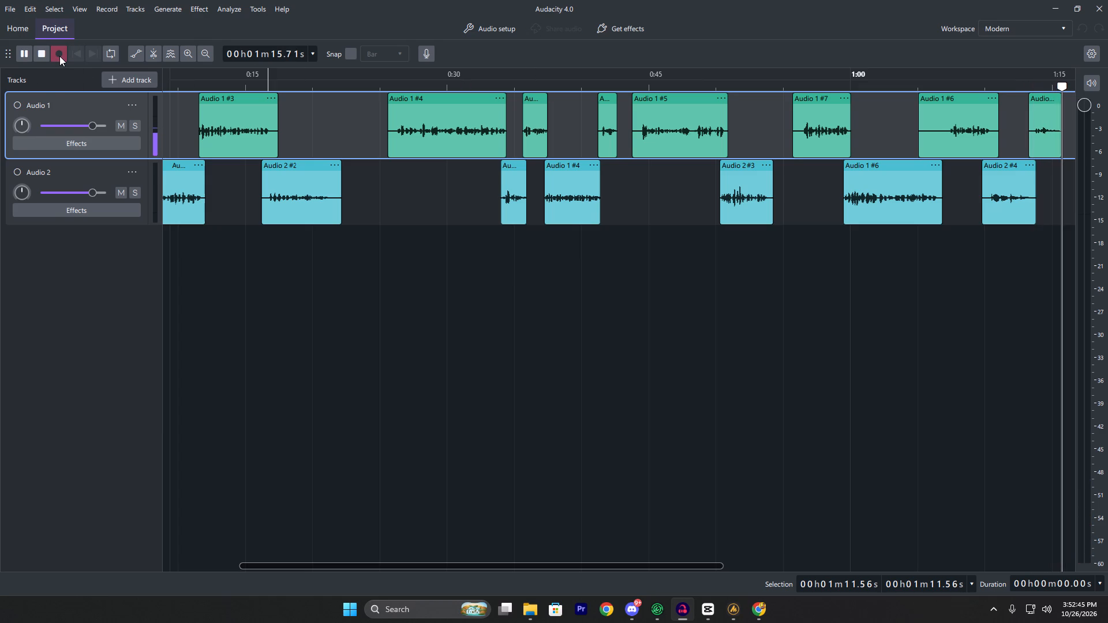
key(space)
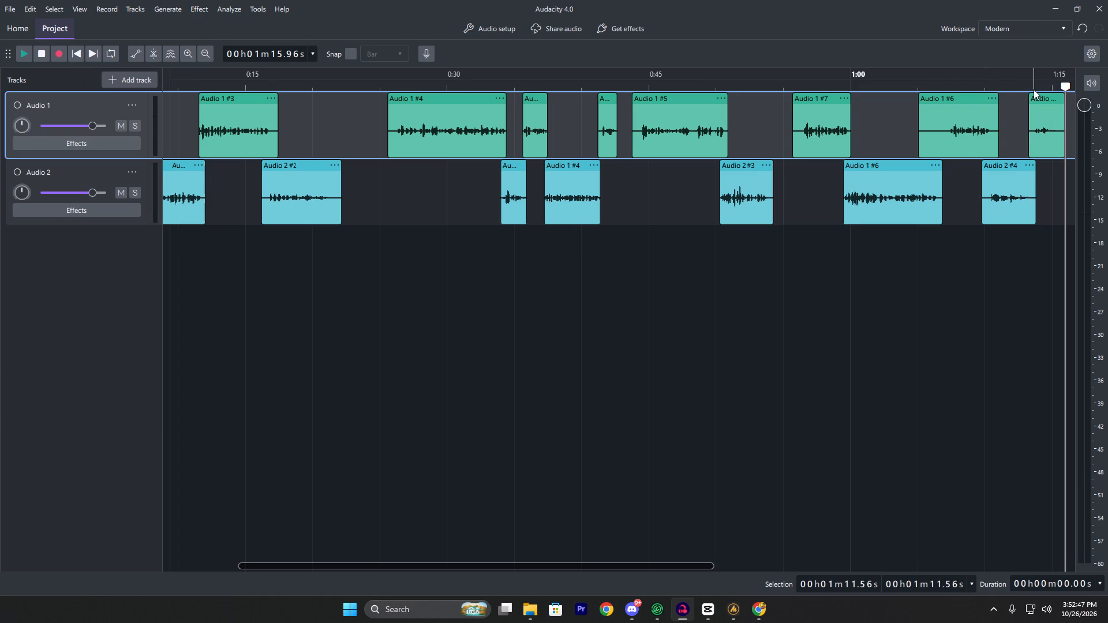
Play back the new short Audio 1 take from about 1:13.6.
click(1034, 89)
key(space)
key(space)
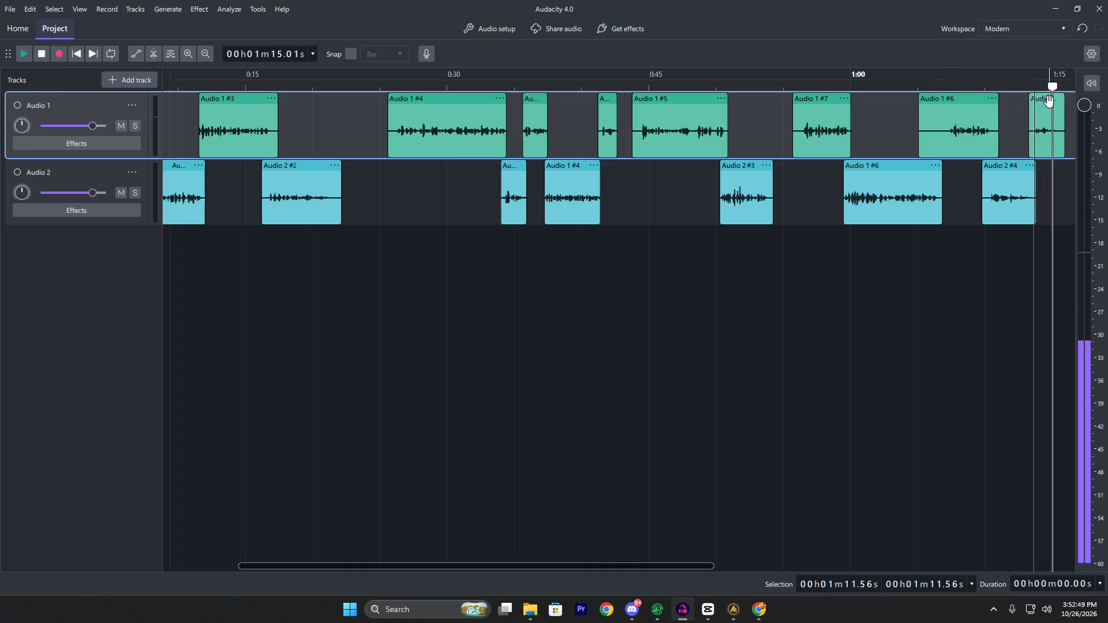
Delete the short Audio 1 take that starts at about 1:13.2.
click(1049, 102)
key(BackSpace)
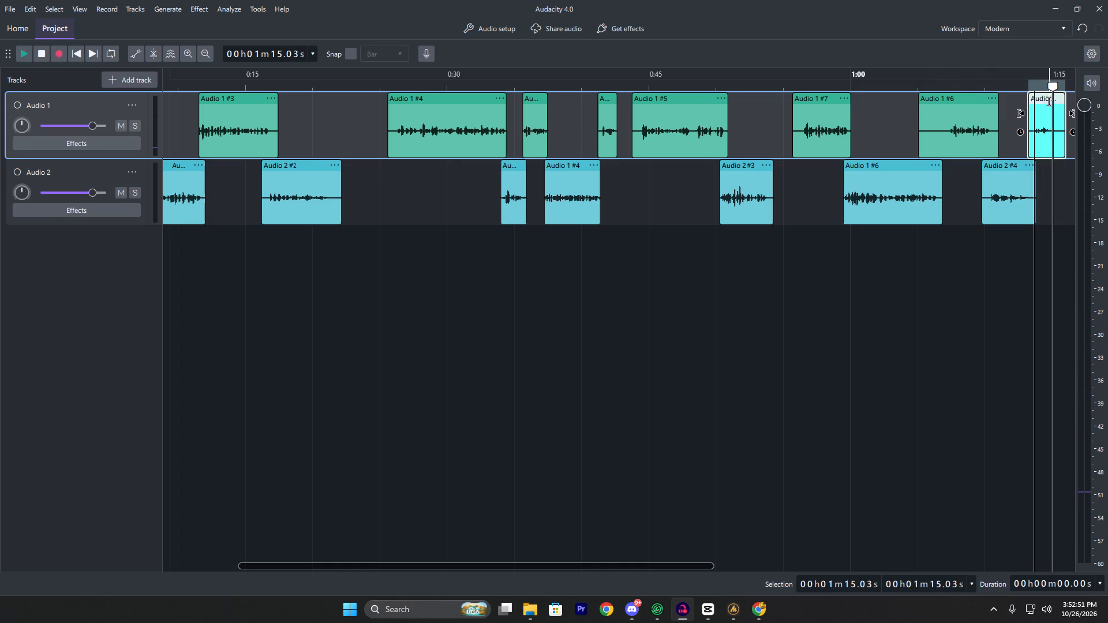
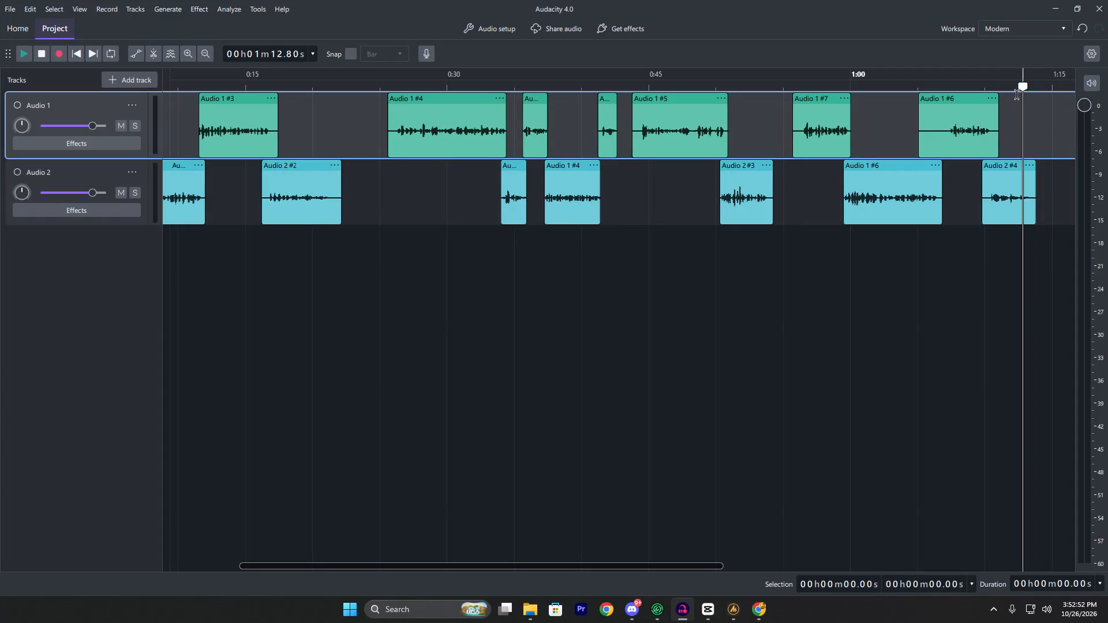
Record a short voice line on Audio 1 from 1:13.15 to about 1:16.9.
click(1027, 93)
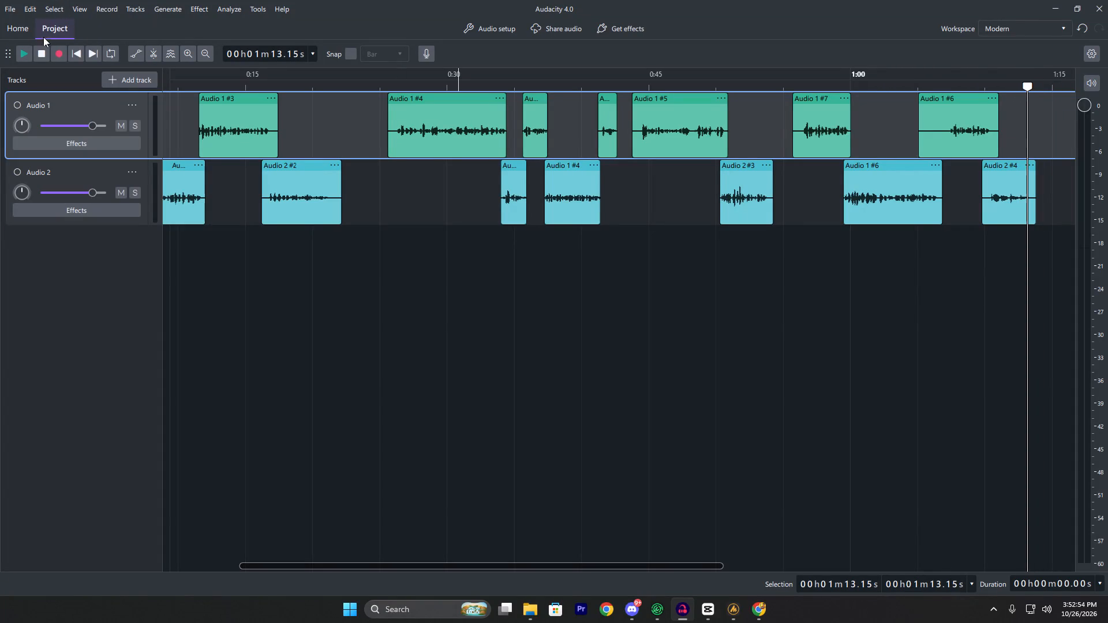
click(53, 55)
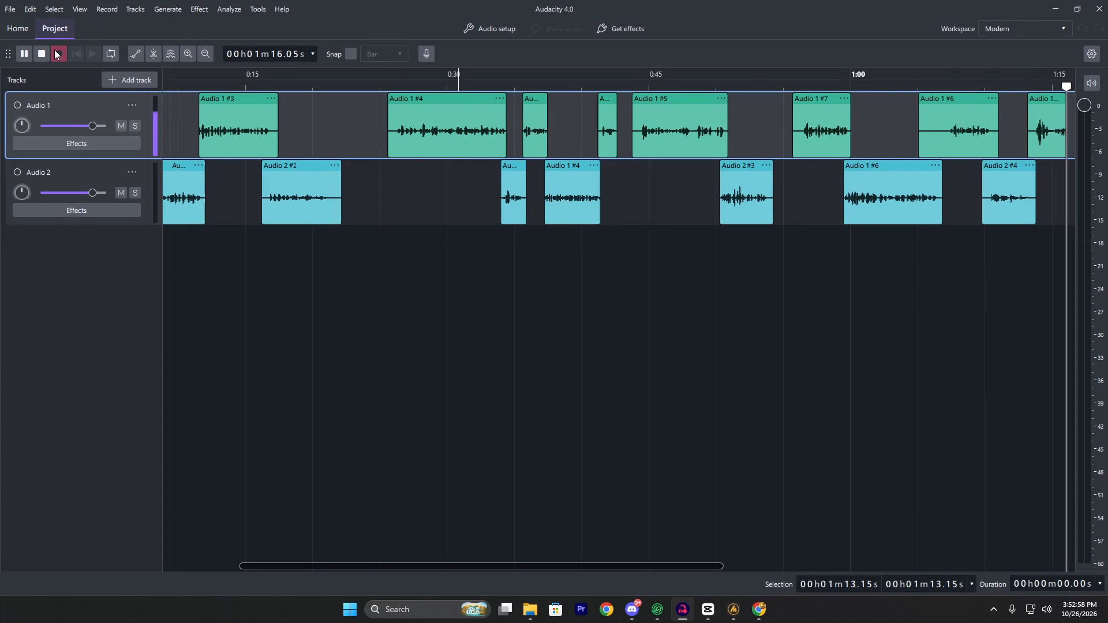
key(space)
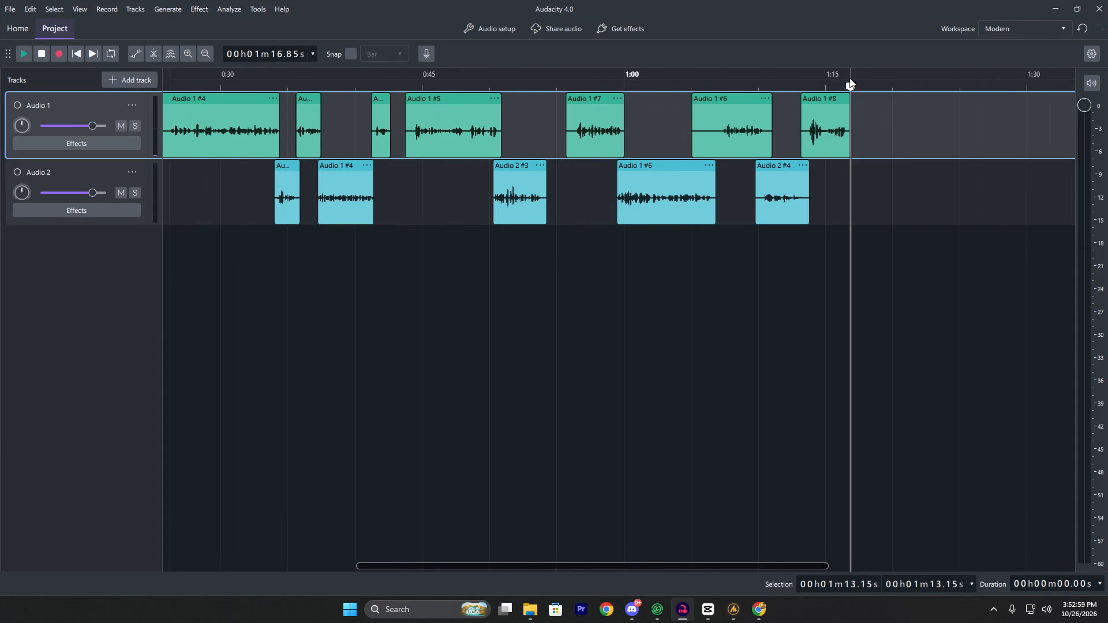
Play back the new Audio 1 take from about 1:13.
click(800, 79)
key(space)
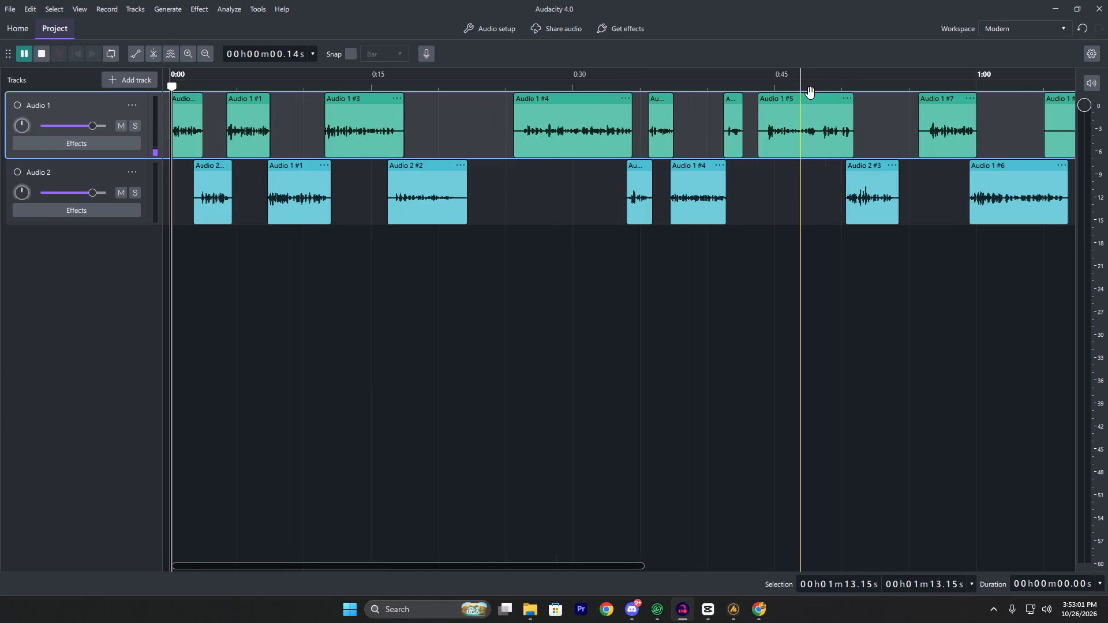
ctrl+scroll(914, 169, down, 7)
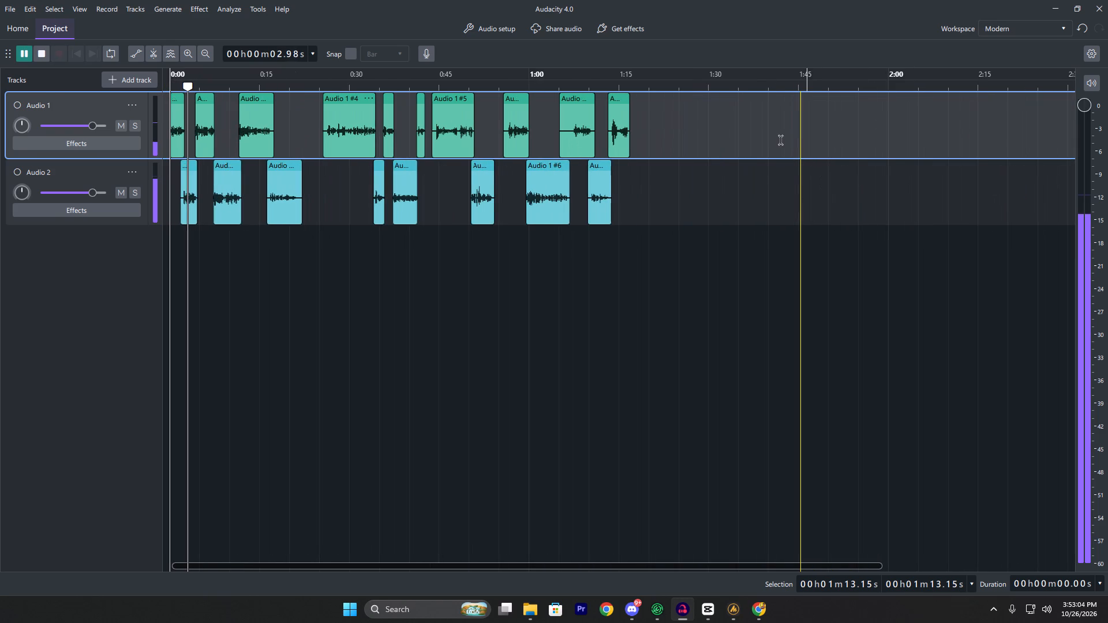
click(609, 85)
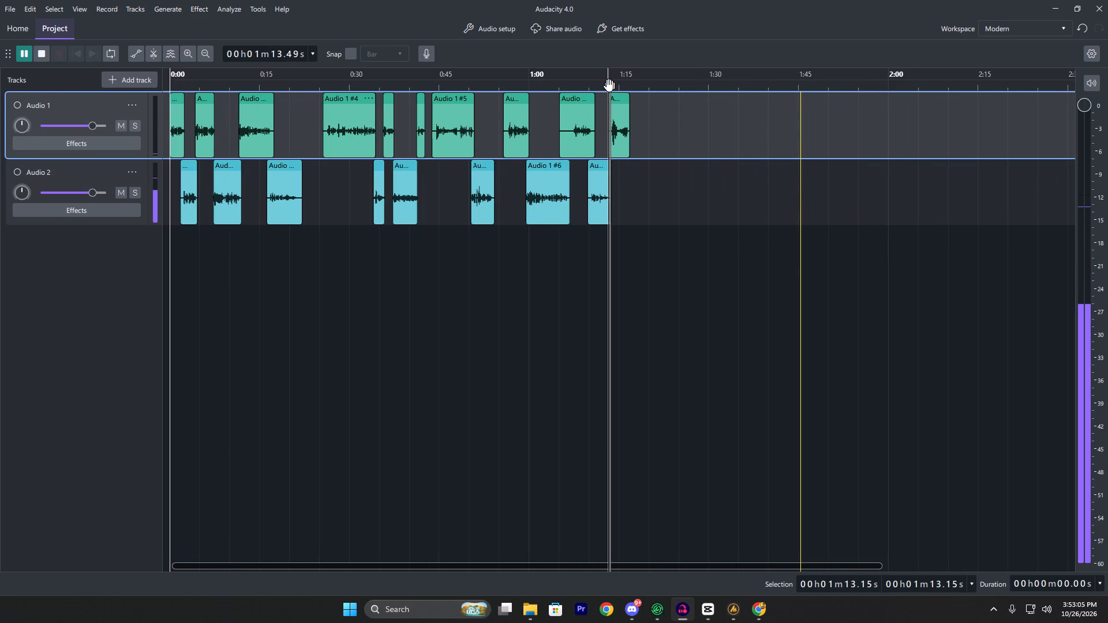
key(space)
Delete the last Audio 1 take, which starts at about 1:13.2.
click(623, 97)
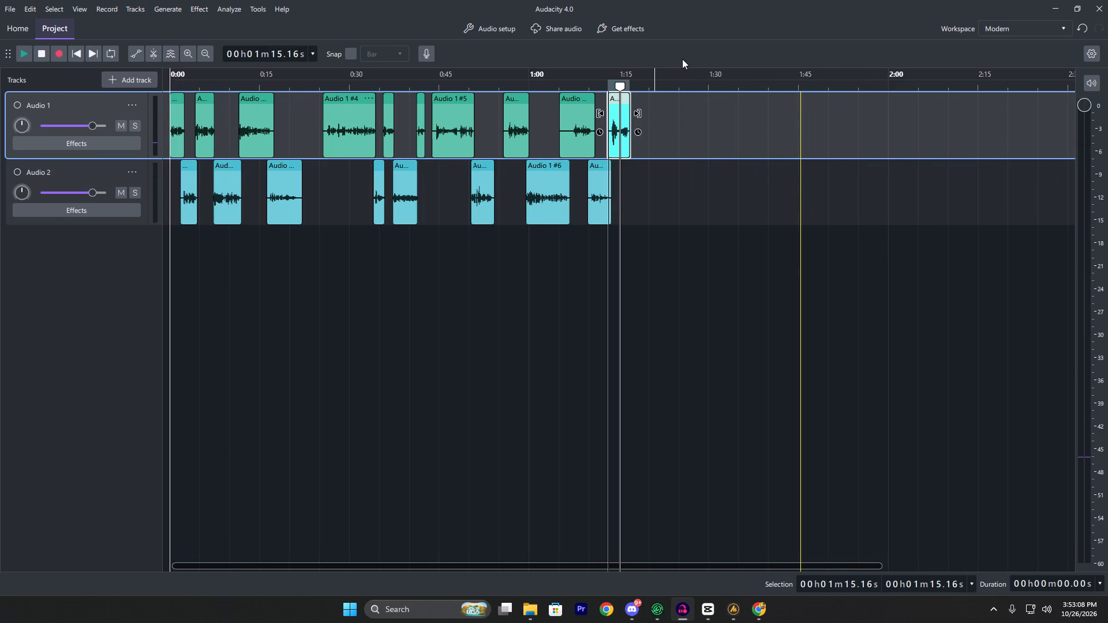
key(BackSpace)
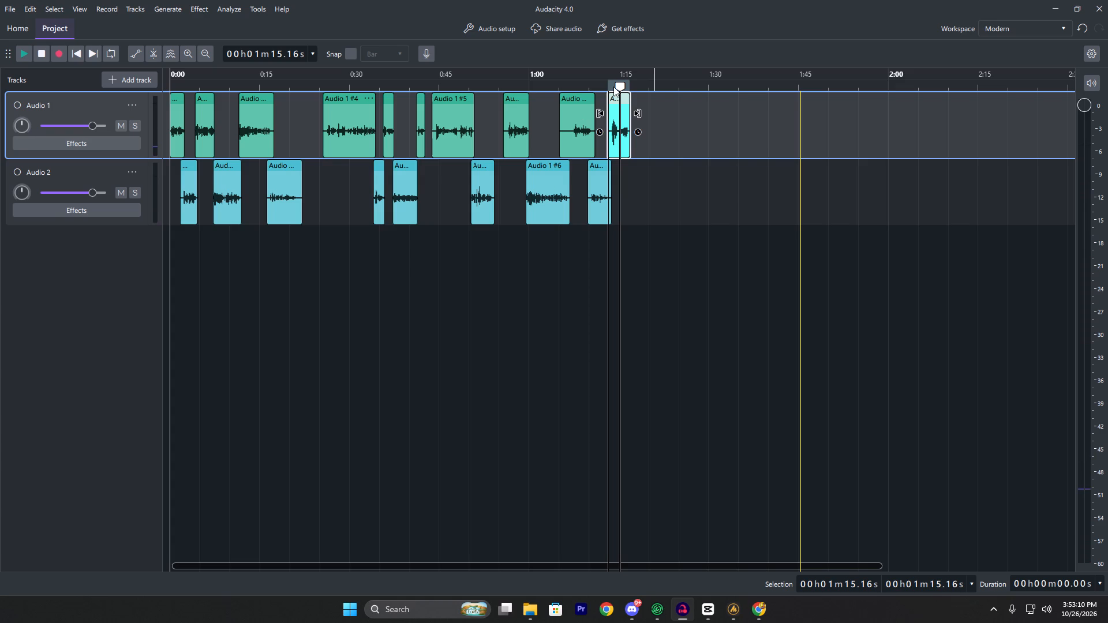
Record the voice line again on Audio 1 from about 1:12.9 to 1:16.3.
click(609, 91)
click(609, 91)
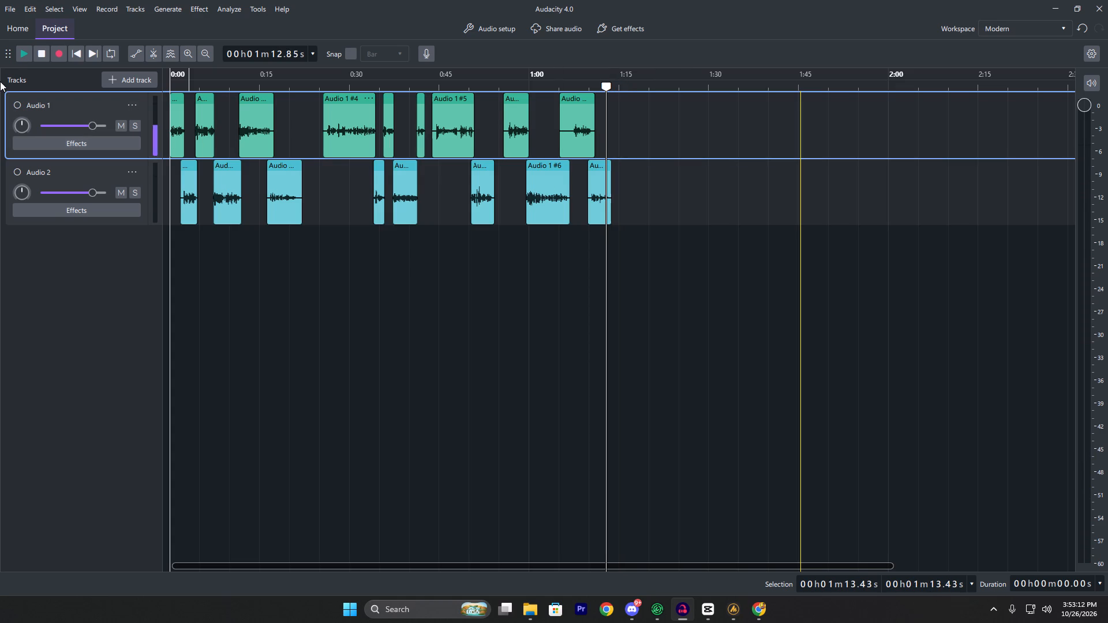
click(53, 53)
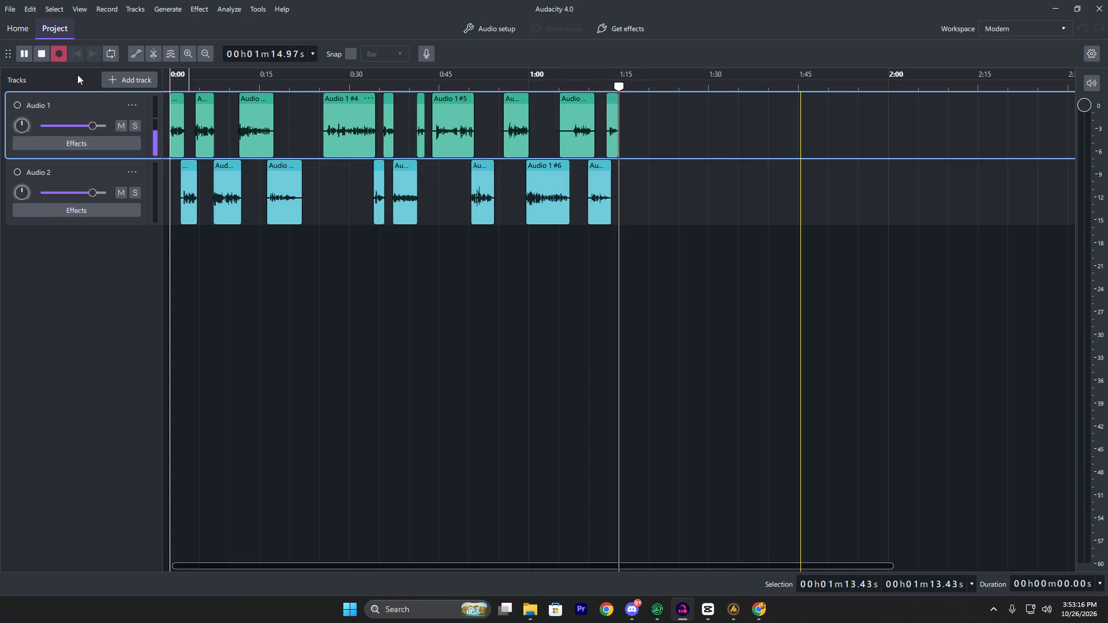
key(space)
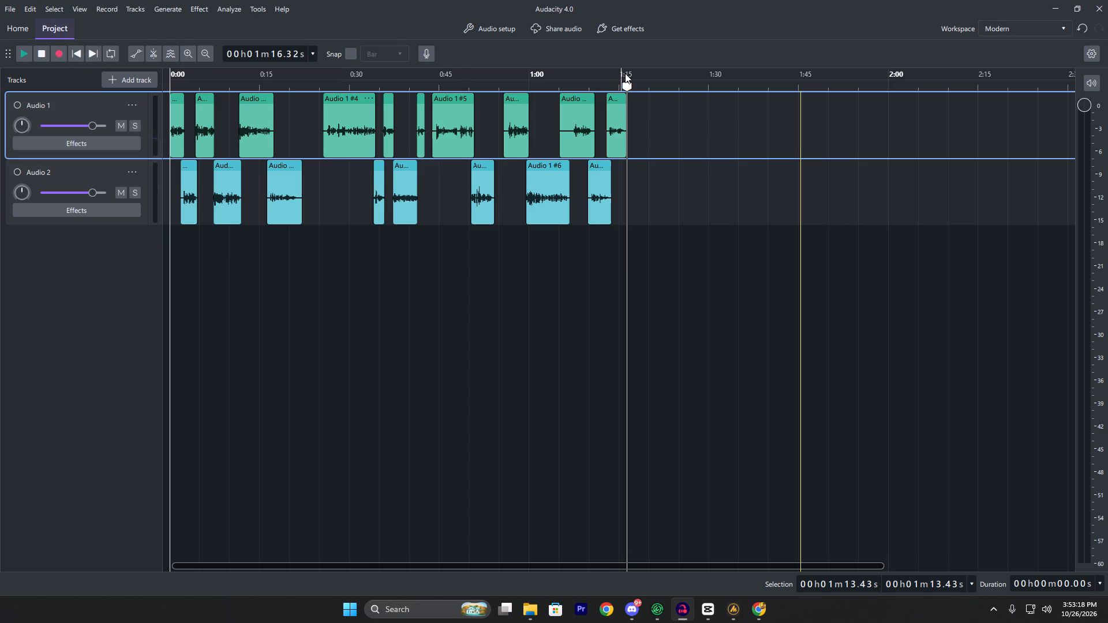
Play back the re-recorded Audio 1 take from about 1:12.9 to 1:16.2.
click(607, 85)
key(space)
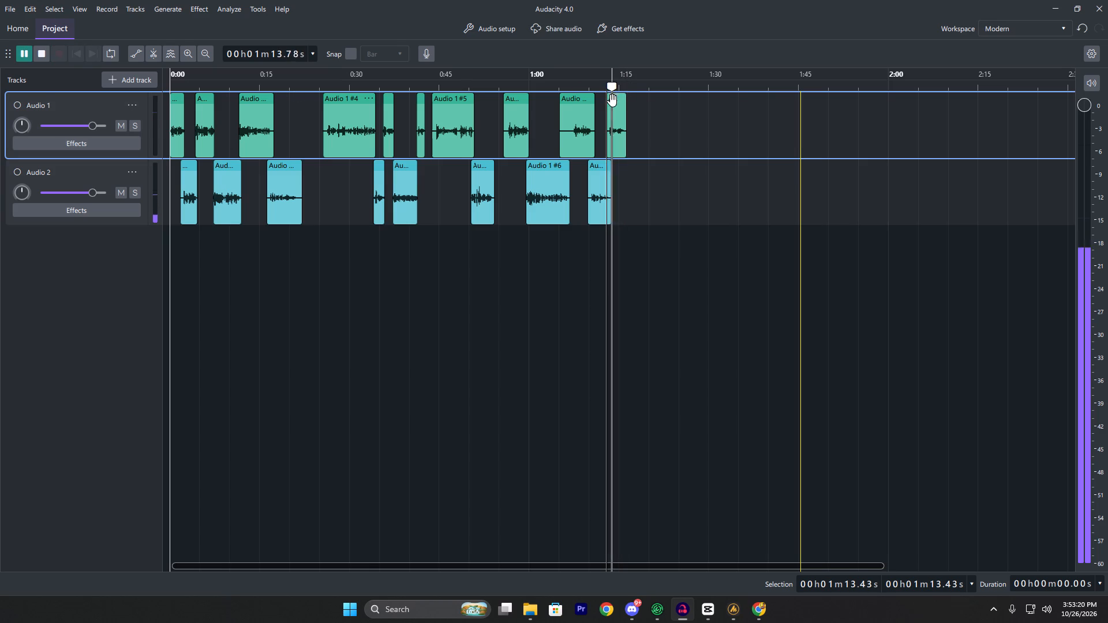
scroll(613, 104, up, 19)
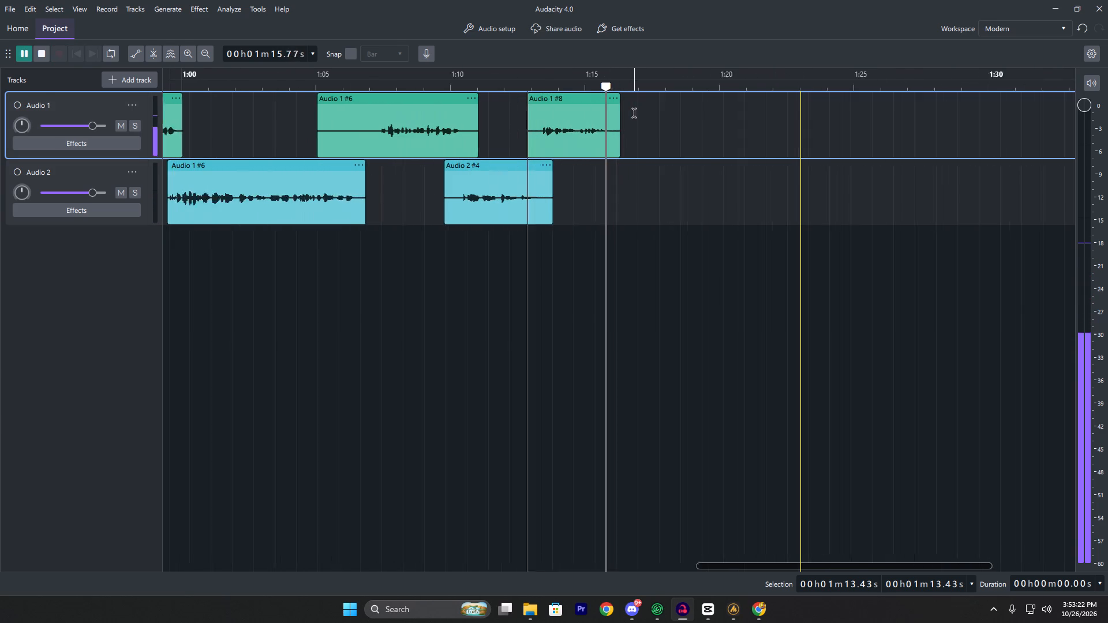
key(space)
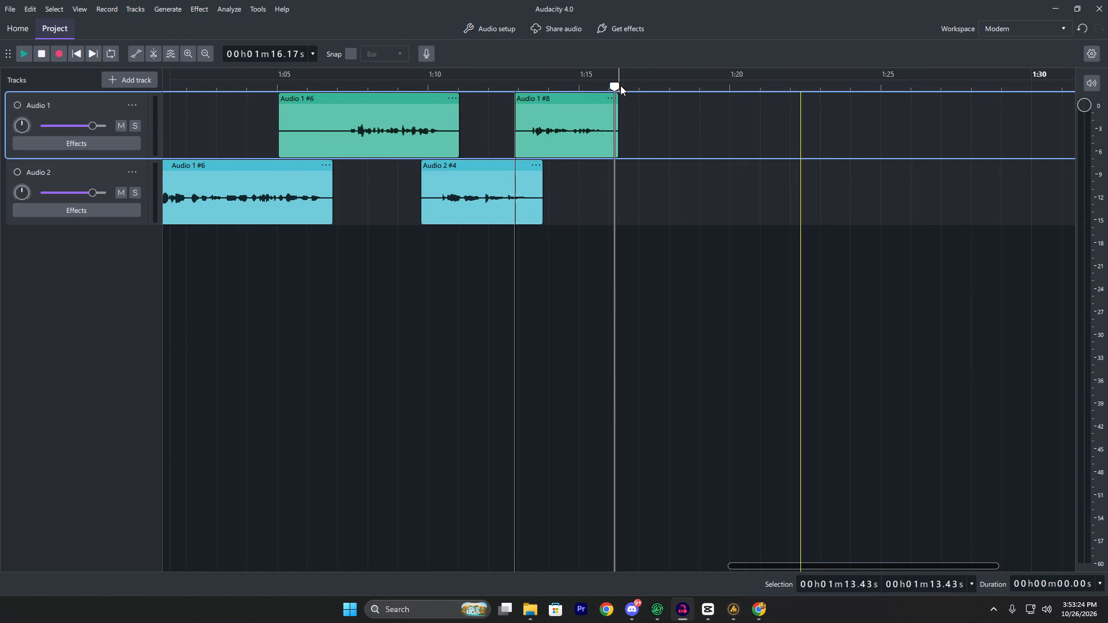
Record the next voice line on Audio 2 from about 1:16.2 to 1:21.7.
click(616, 190)
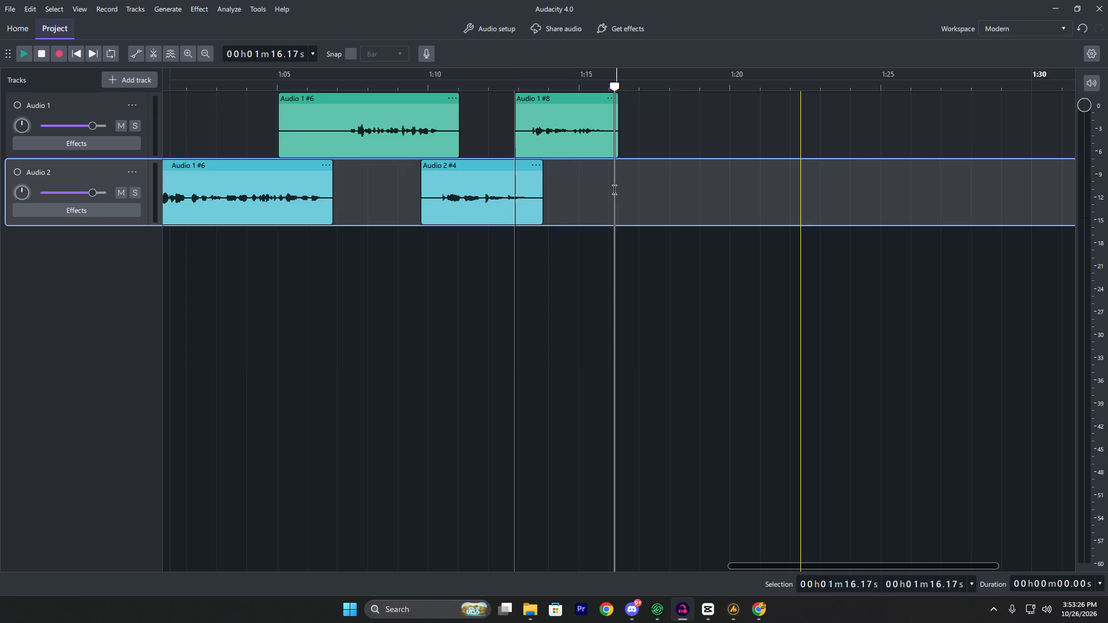
click(58, 50)
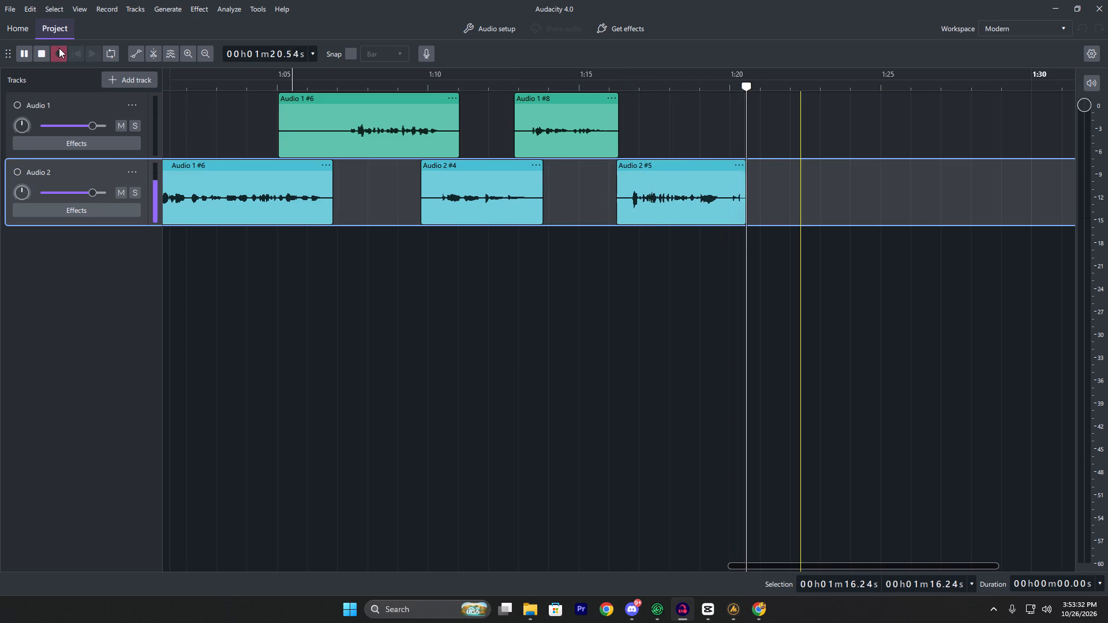
key(space)
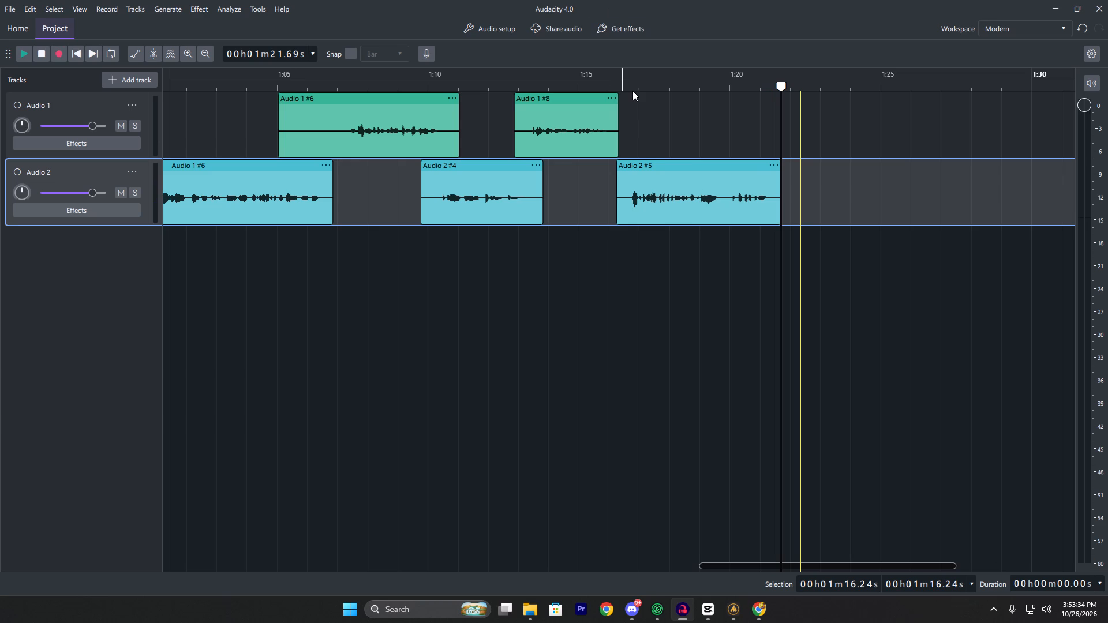
Play back the new Audio 2 take from about 1:16.5.
click(617, 88)
double_click(626, 89)
key(space)
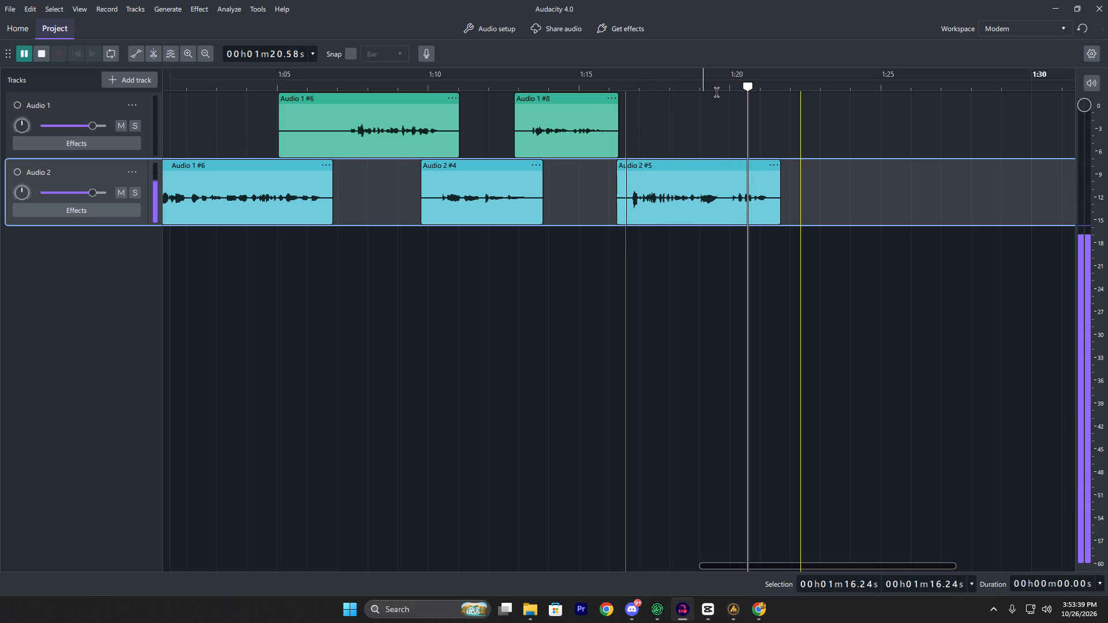
key(space)
Place the playhead in the empty stretch after the last Audio 2 clip, at about 1:26.7.
drag(780, 87, 849, 101)
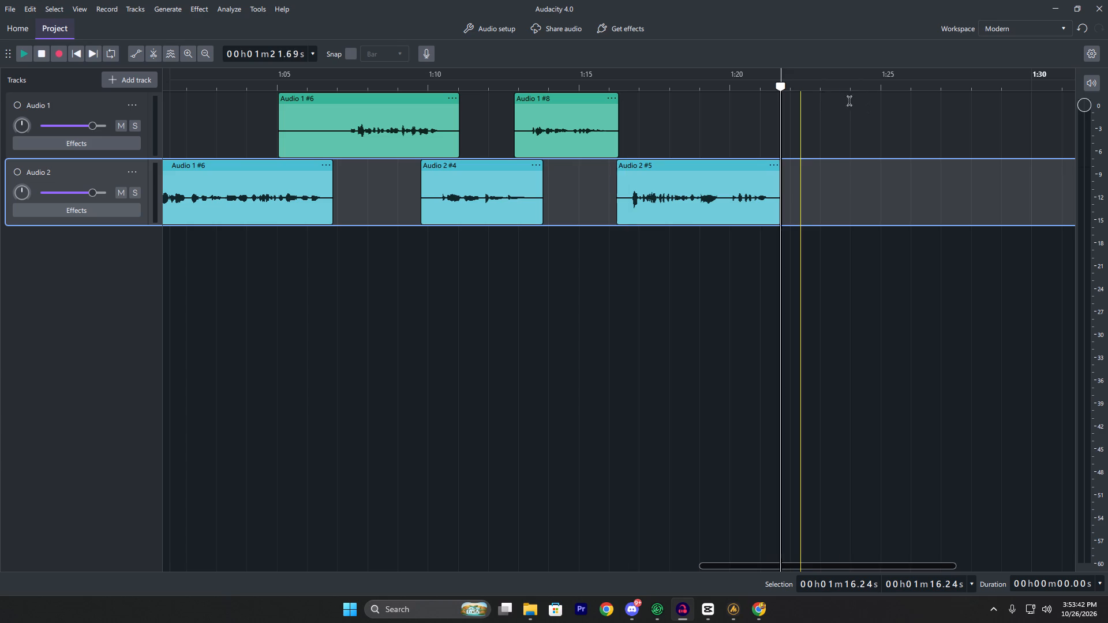
drag(849, 101, 960, 113)
scroll(964, 113, down, 15)
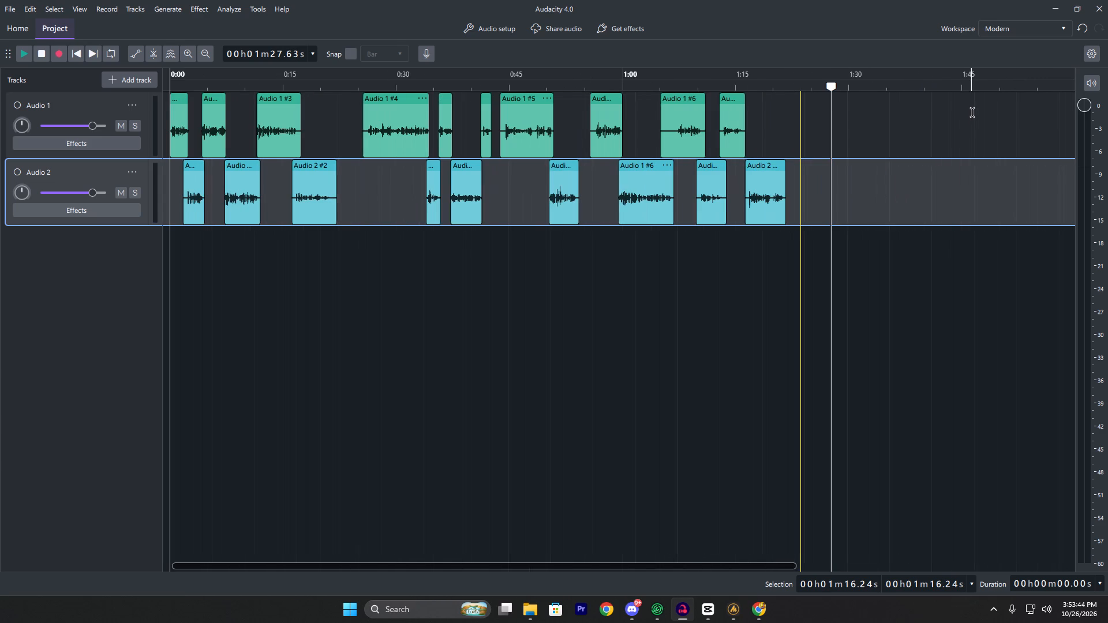
ctrl+scroll(972, 112, down, 5)
ctrl+scroll(640, 119, down, 4)
click(501, 87)
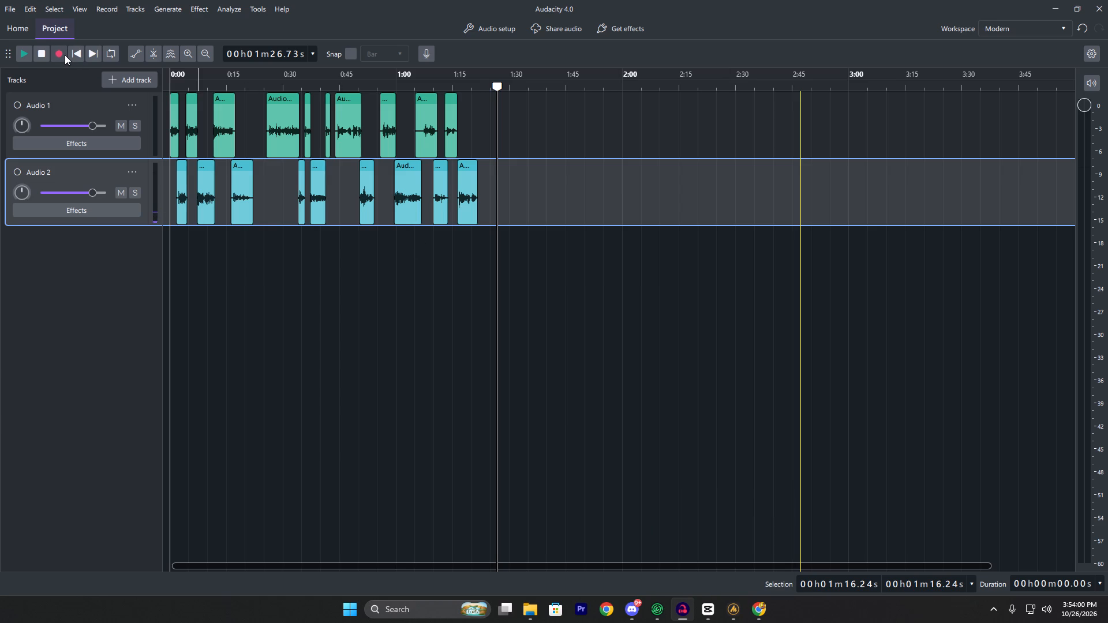
Look over the YouTube Studio Shorts list and the CapCut project timeline, ending back in Audacity.
click(759, 613)
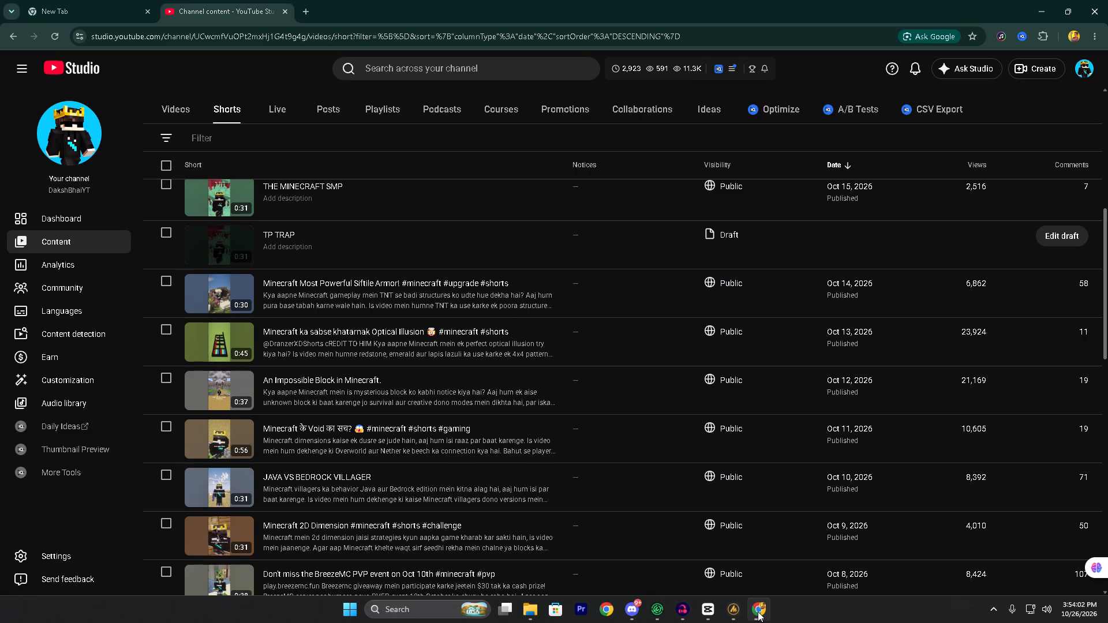
double_click(733, 607)
click(717, 605)
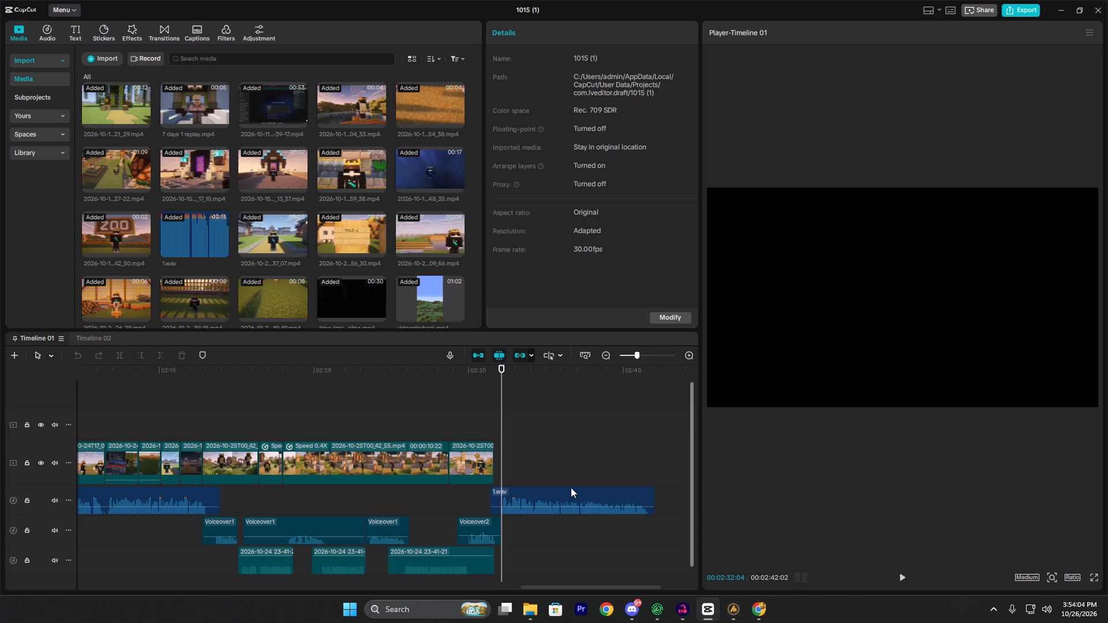
click(689, 605)
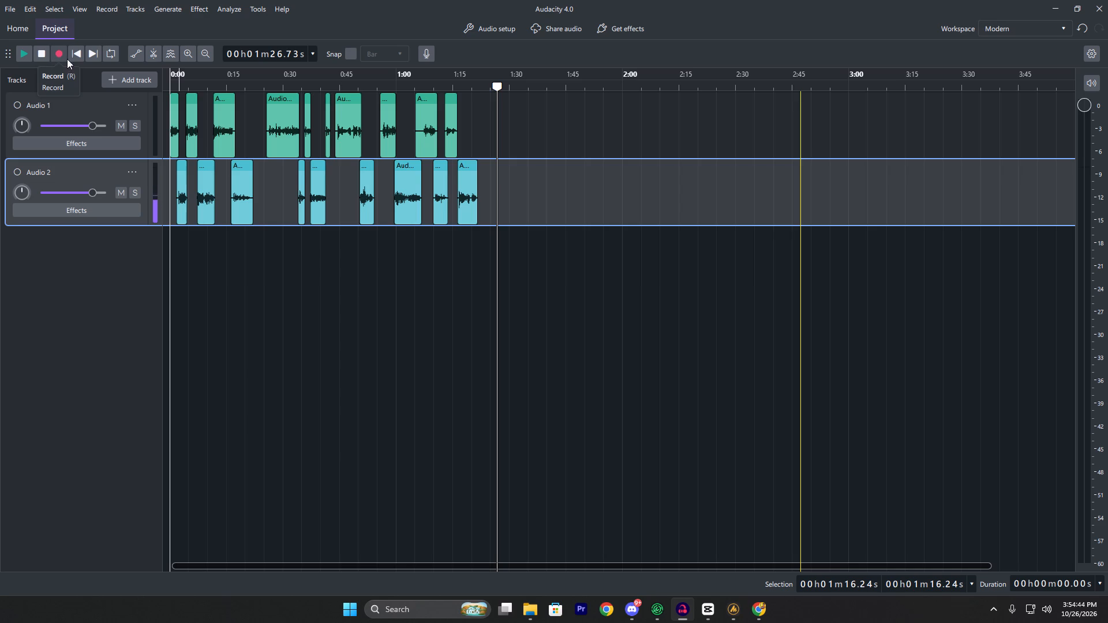
click(766, 614)
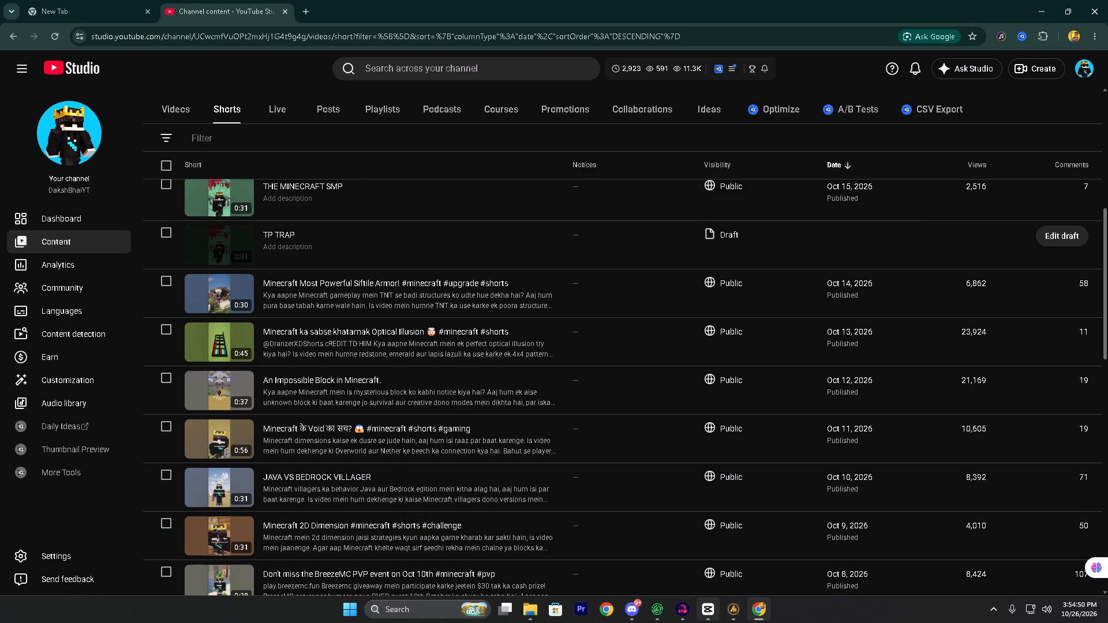
click(688, 535)
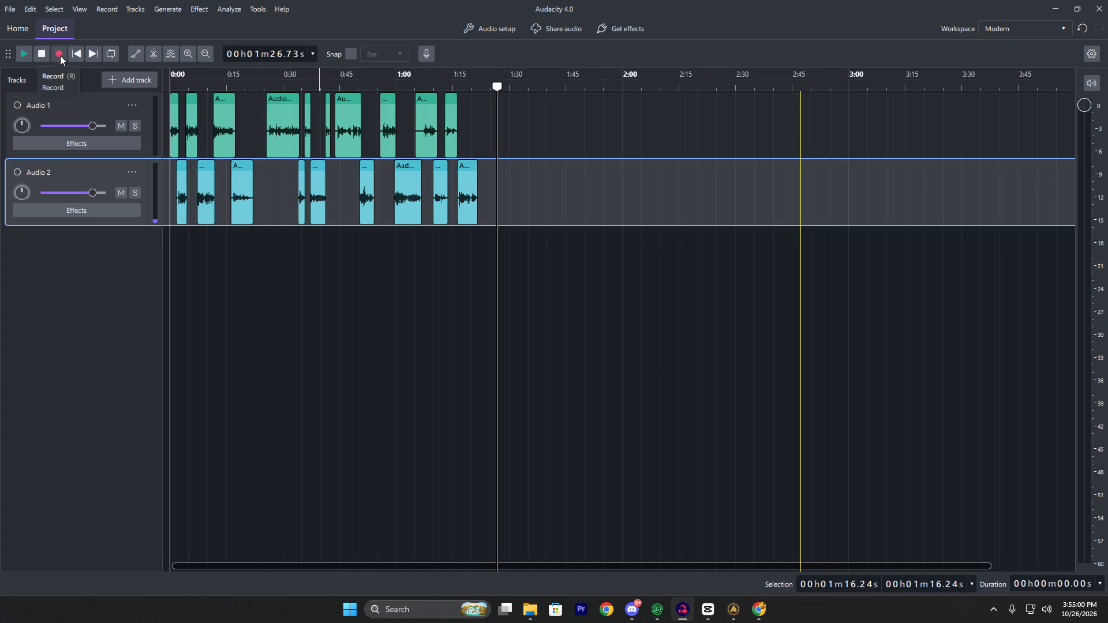
Record a longer voice line on Audio 2 from about 1:26.7 to 1:38.5.
double_click(60, 55)
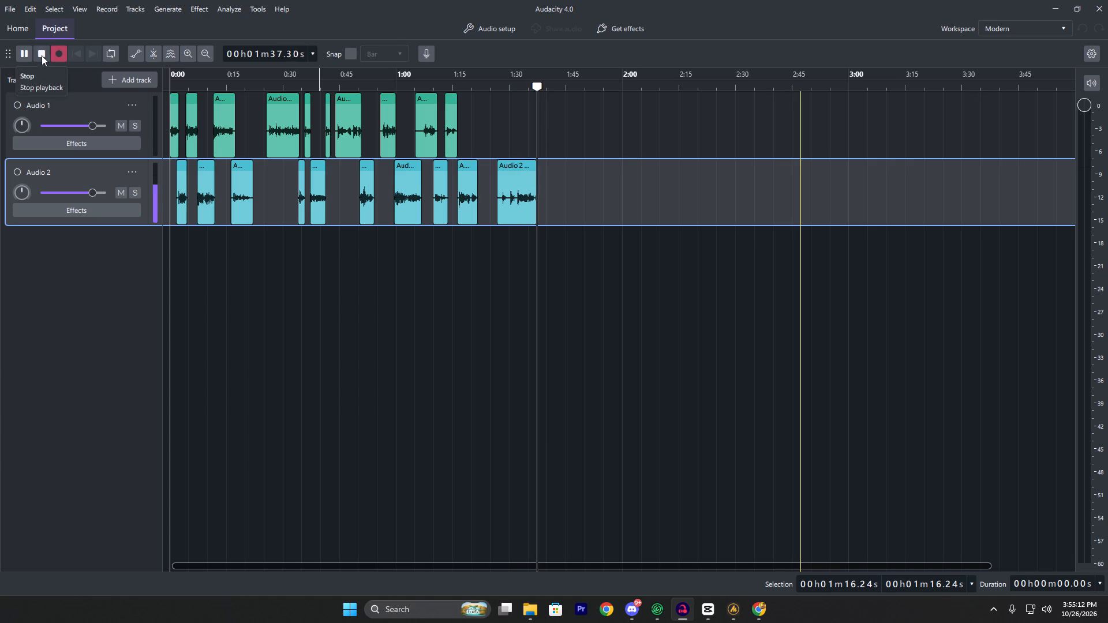
double_click(64, 57)
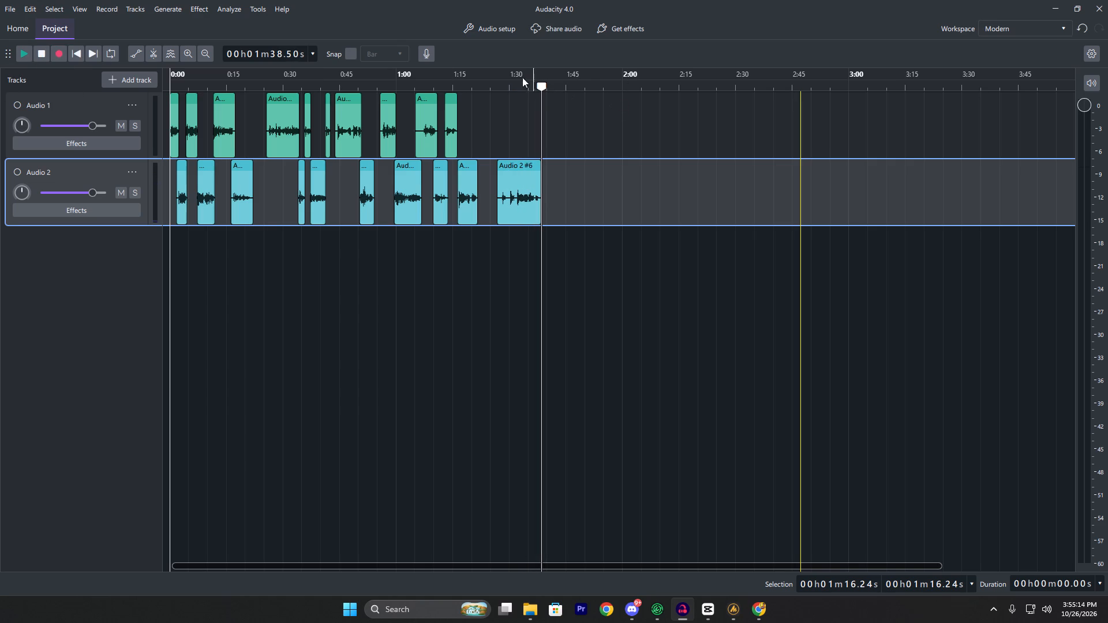
Play back the long Audio 2 take from about 1:26.7 to 1:33.8.
click(498, 88)
key(space)
ctrl+scroll(542, 72, up, 8)
ctrl+scroll(541, 185, up, 2)
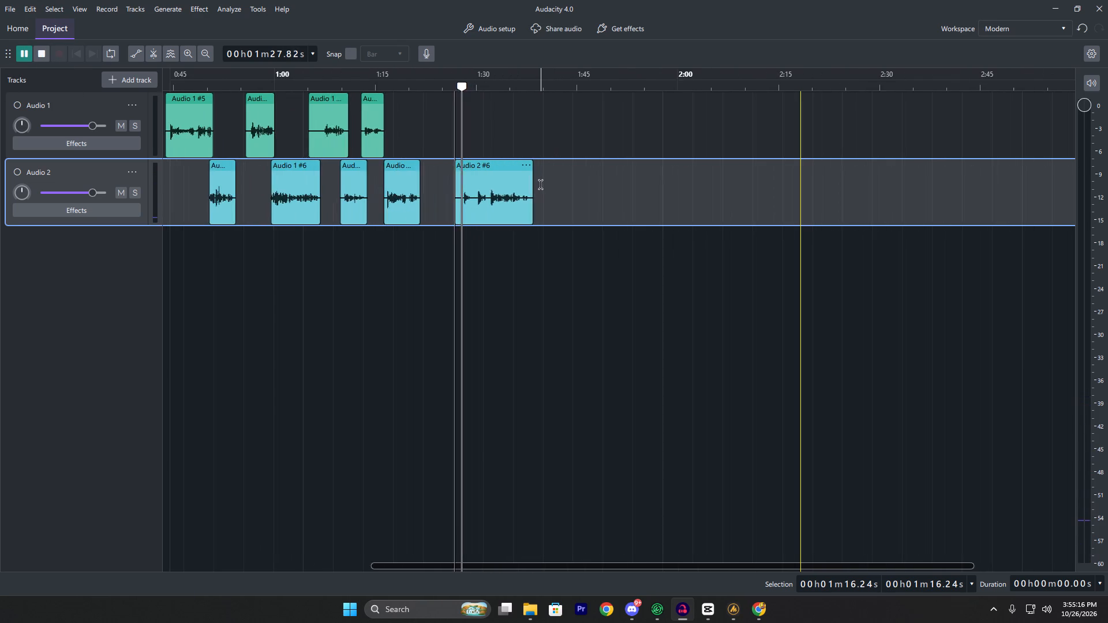
ctrl+scroll(541, 185, up, 7)
ctrl+scroll(481, 151, up, 5)
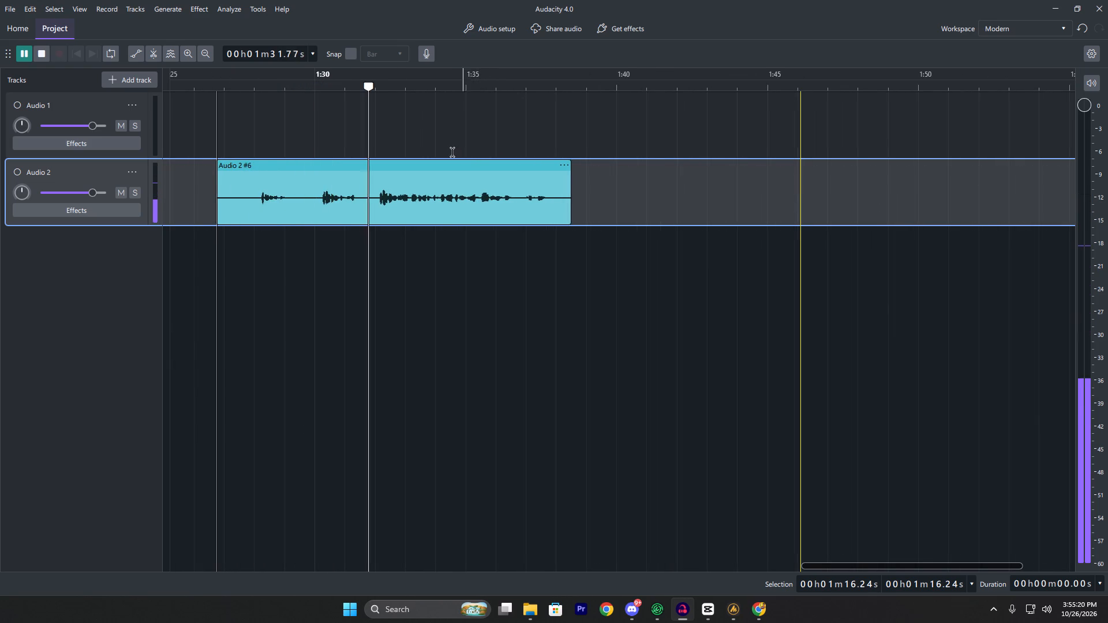
key(space)
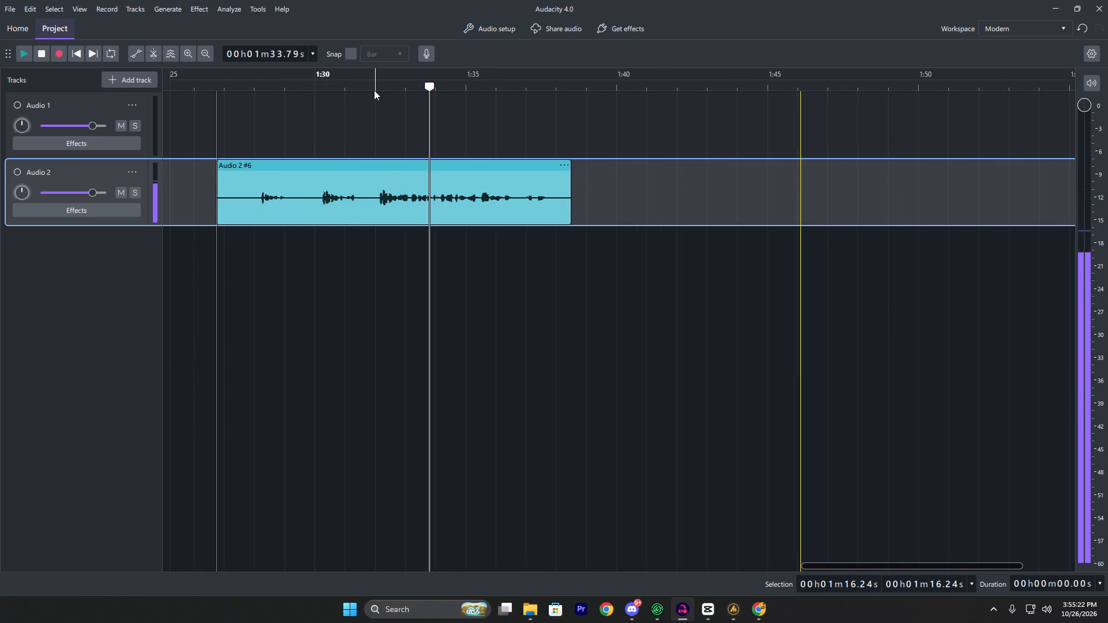
Cut the opening of the last Audio 2 clip, from its start up to about 1:32.
drag(376, 194, 208, 214)
key(BackSpace)
Play back the shortened last Audio 2 clip from its start at about 1:26.5 to about 1:31.7.
double_click(214, 77)
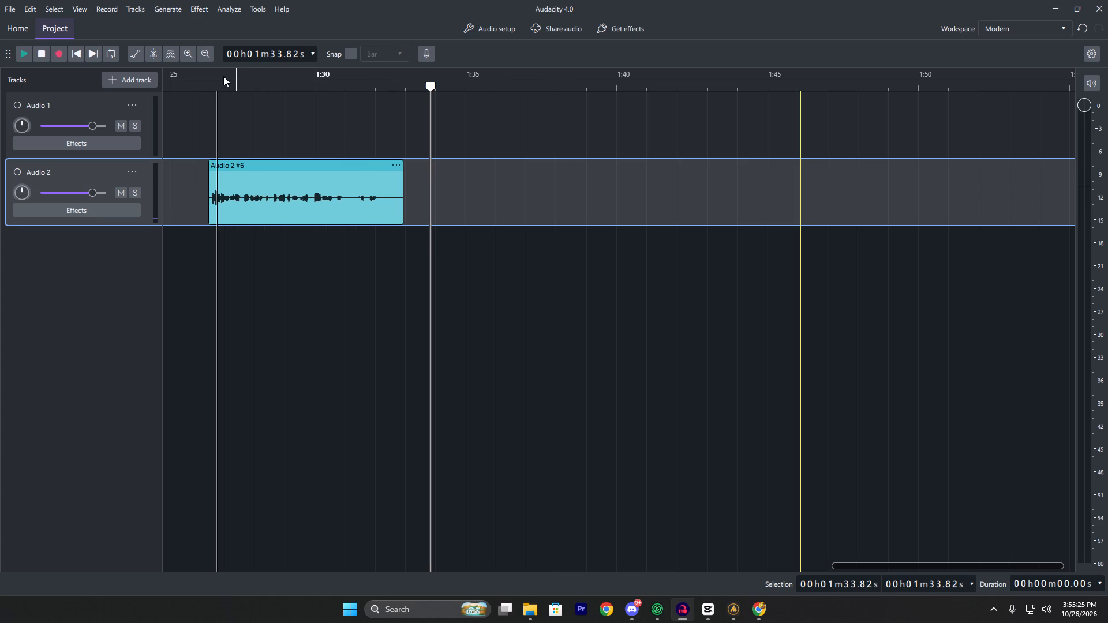
click(208, 80)
key(space)
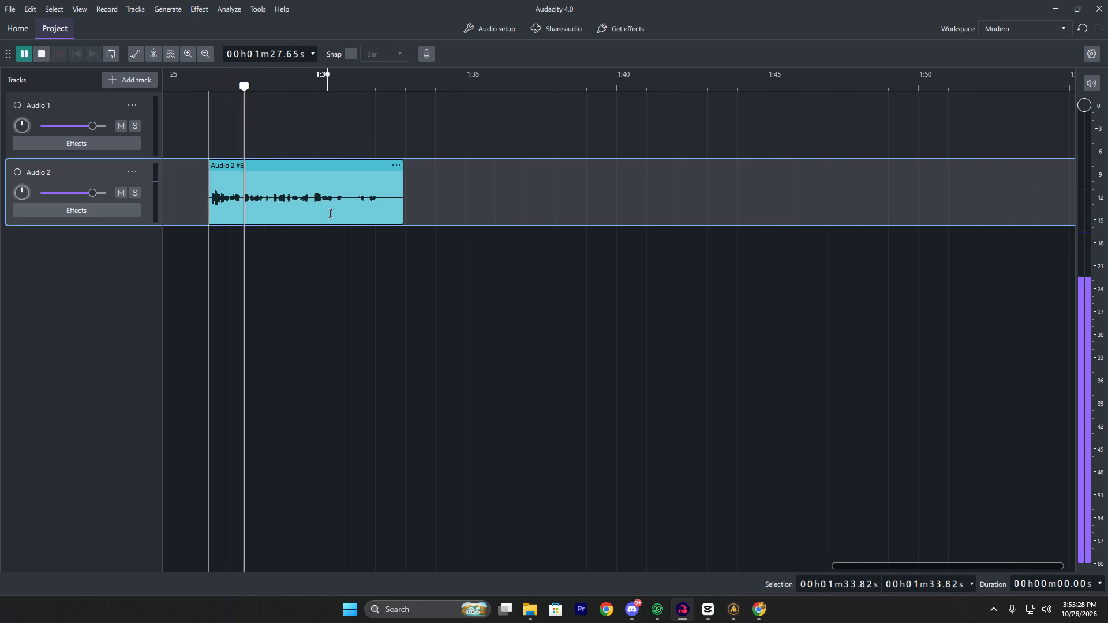
ctrl+scroll(375, 209, up, 5)
ctrl+scroll(376, 209, down, 5)
ctrl+scroll(394, 209, up, 2)
ctrl+scroll(394, 209, down, 2)
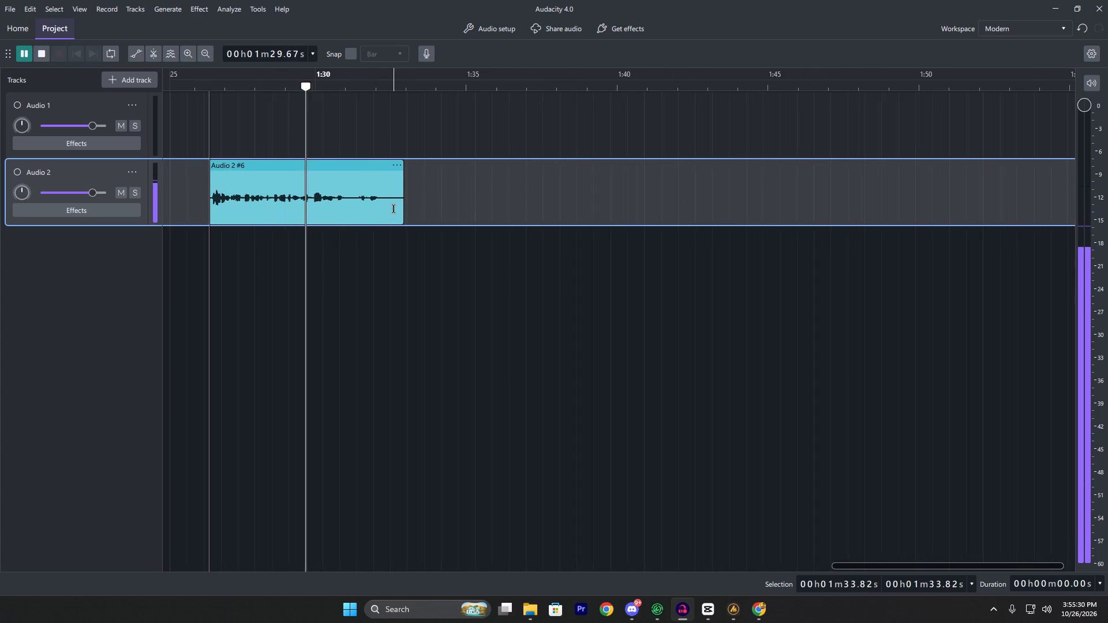
ctrl+scroll(394, 209, down, 1)
ctrl+scroll(394, 209, up, 1)
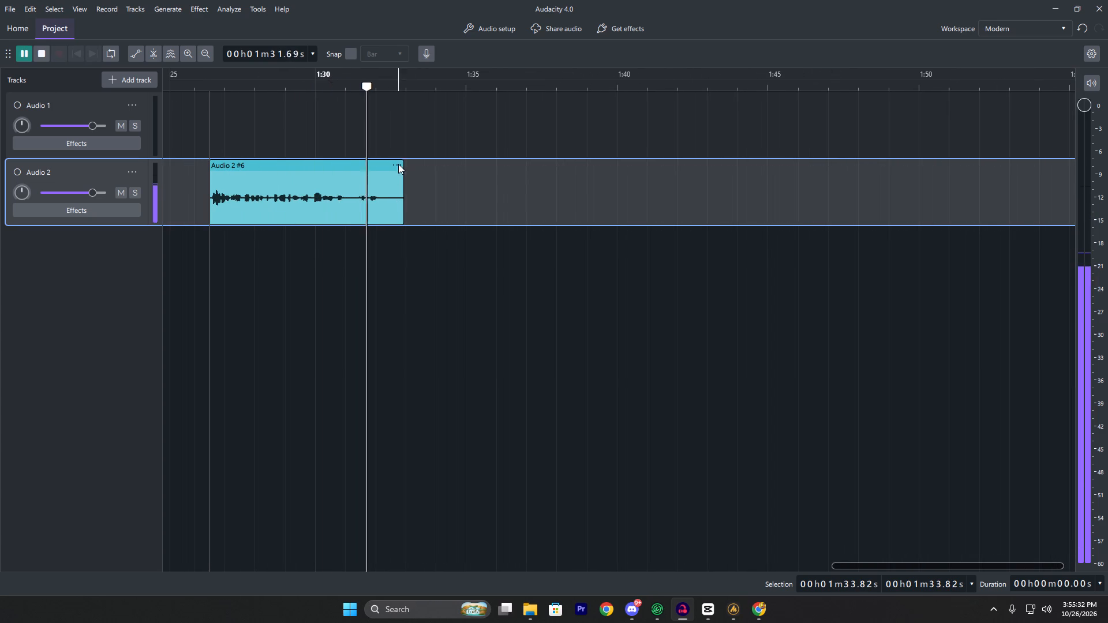
key(space)
Cut the short pause in the last Audio 2 clip, from about 1:31.1 to 1:31.35.
click(350, 92)
ctrl+scroll(365, 182, up, 6)
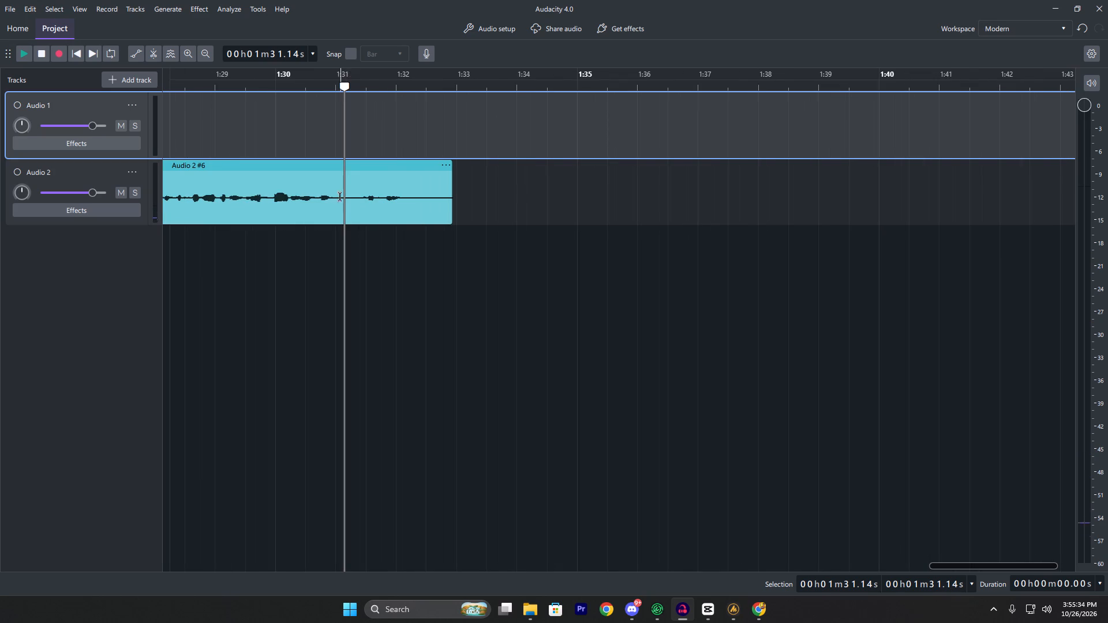
drag(341, 198, 354, 203)
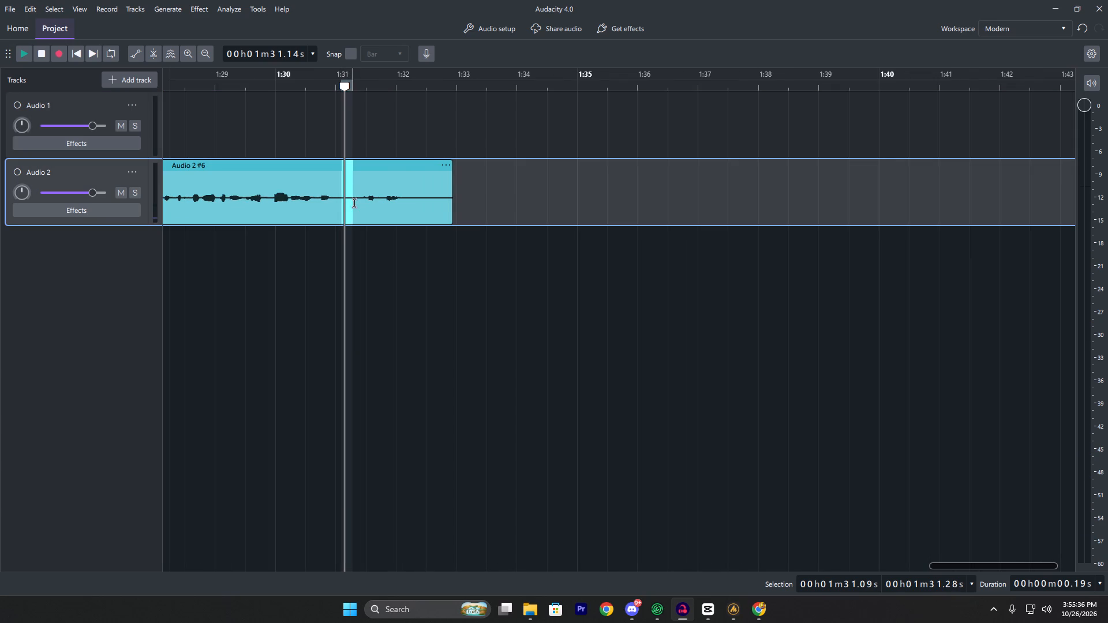
drag(354, 203, 357, 204)
key(BackSpace)
Play back the tightened pause on Audio 2 from about 1:30.5 to 1:32.1.
click(303, 85)
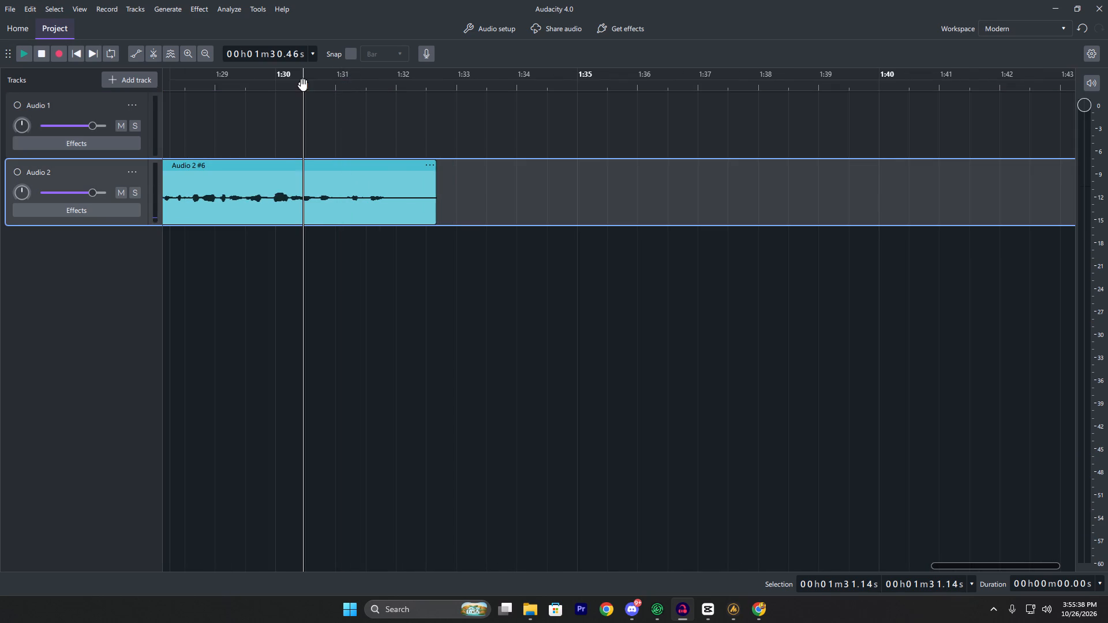
key(space)
key(space)
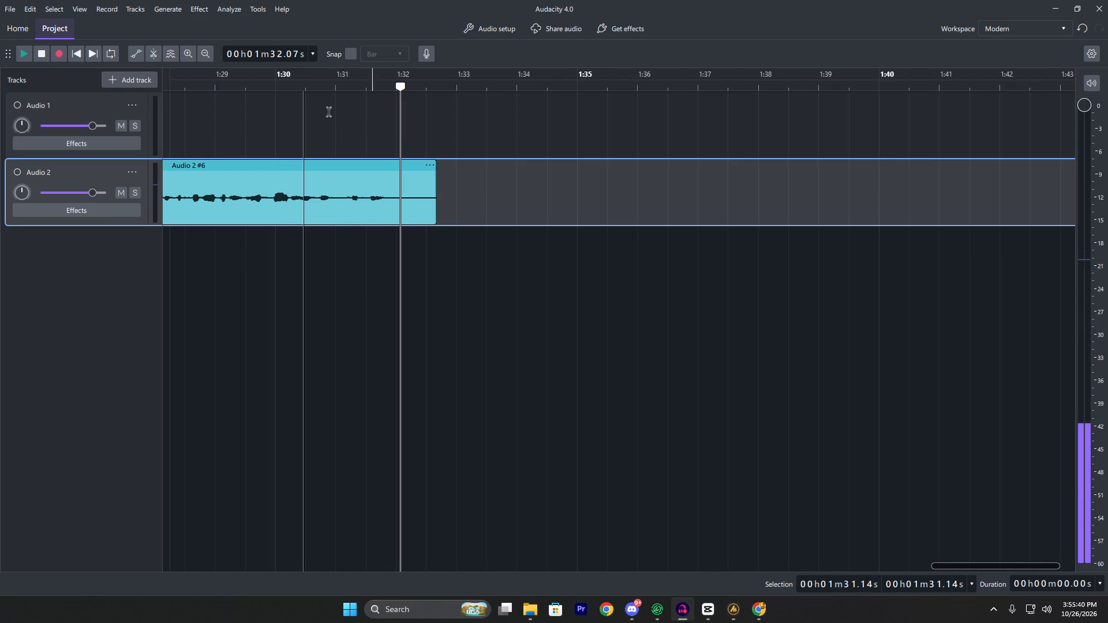
Look over the Shorts list in YouTube Studio, then return to Audacity.
click(759, 609)
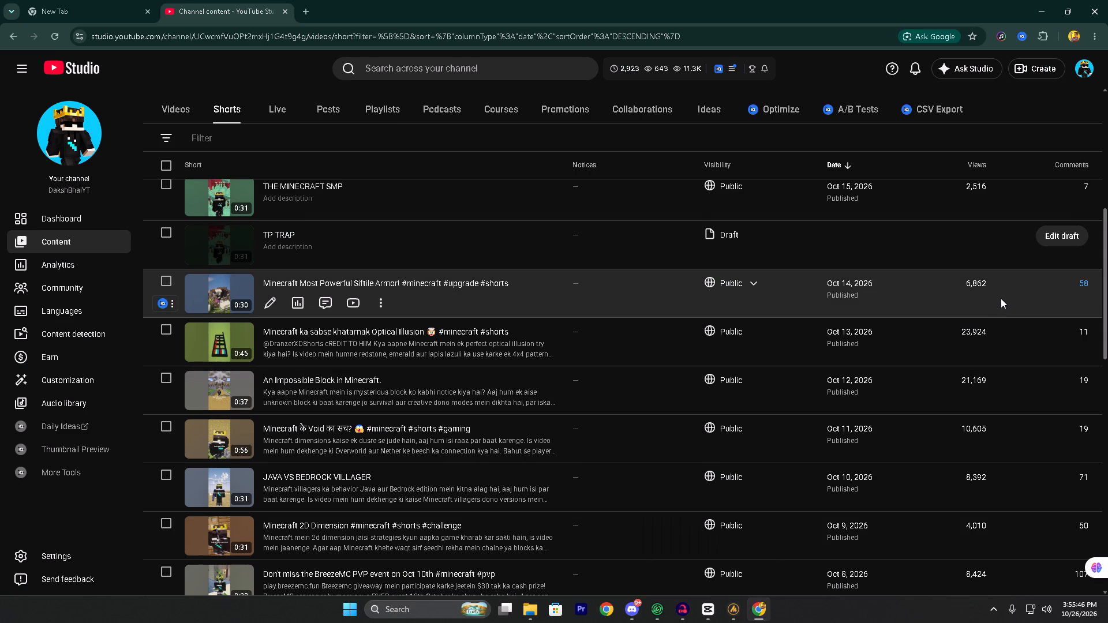
scroll(938, 409, up, 1)
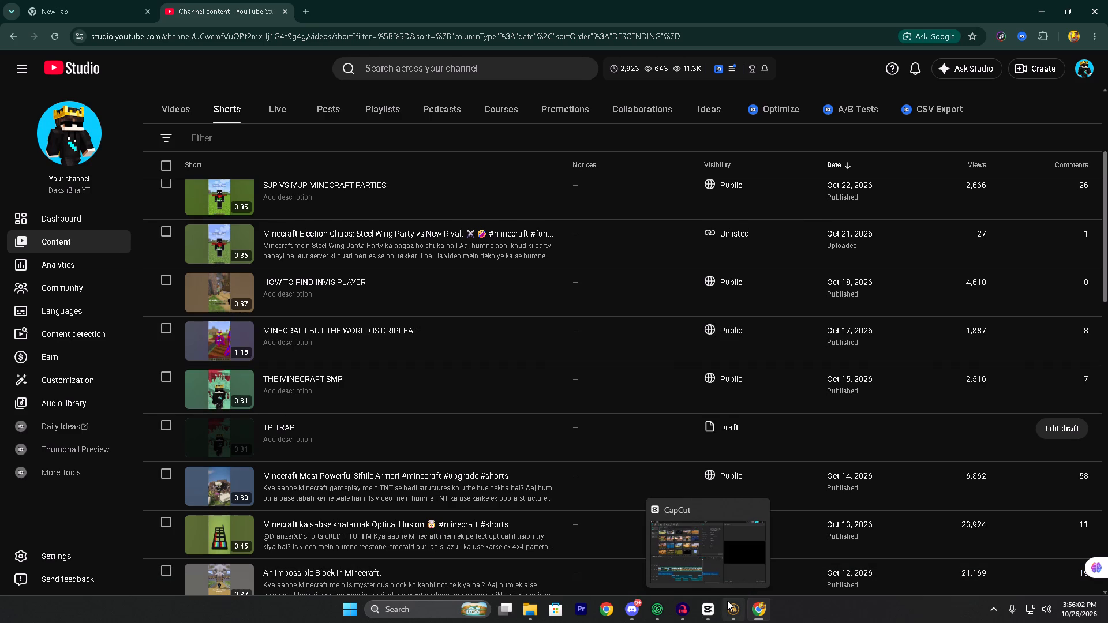
click(673, 620)
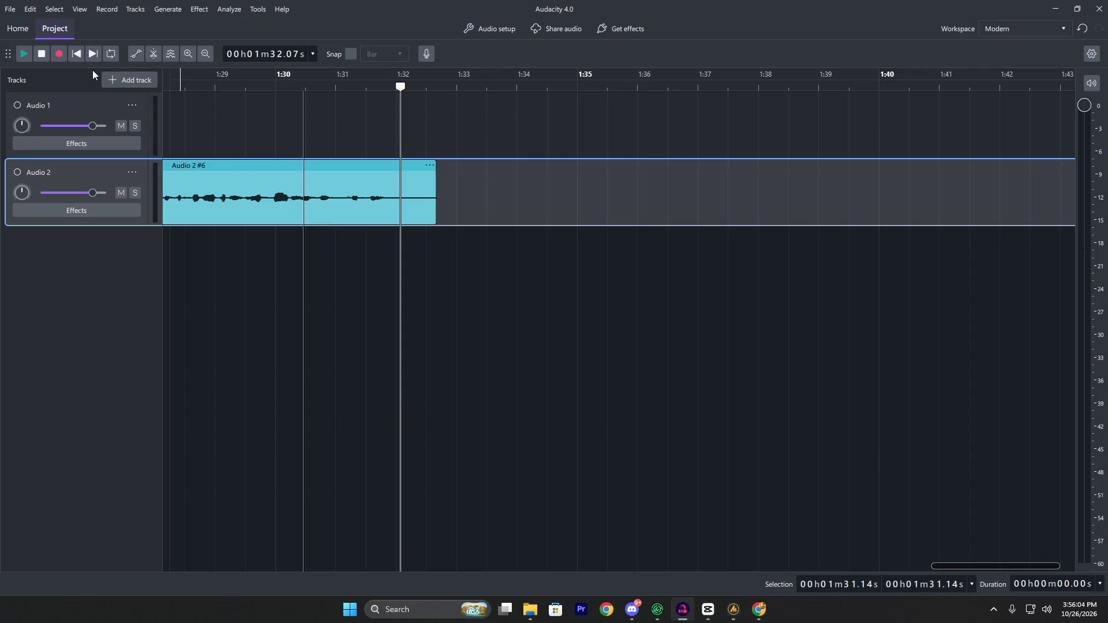
Make Audio 1 the active track and play the last Audio 2 clip, stopping after its final words at about 1:32.1.
double_click(398, 130)
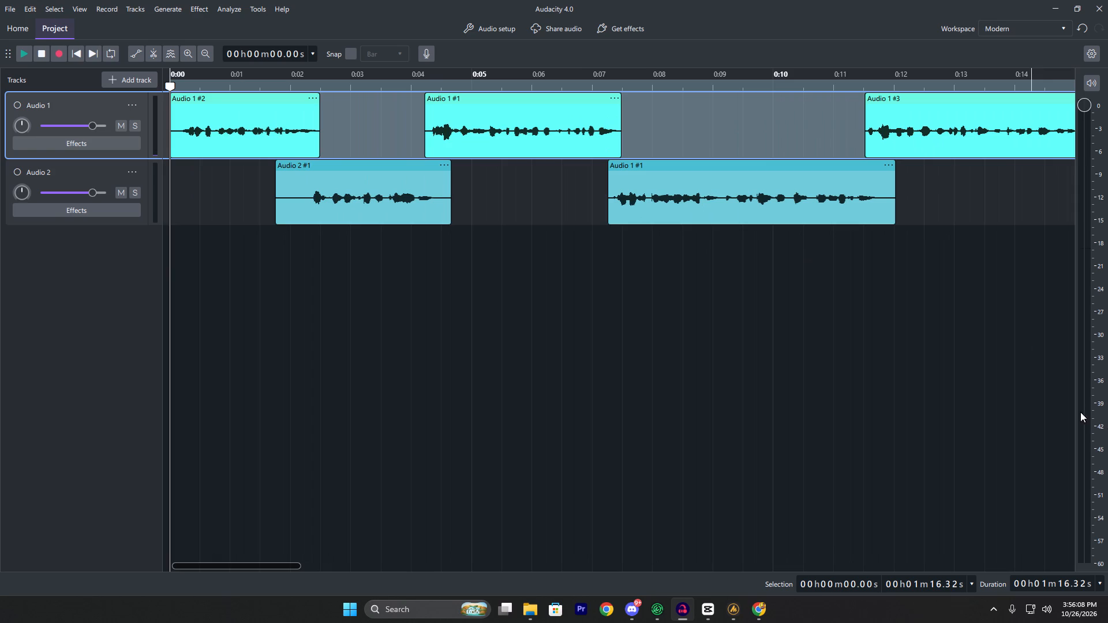
ctrl+scroll(991, 336, down, 15)
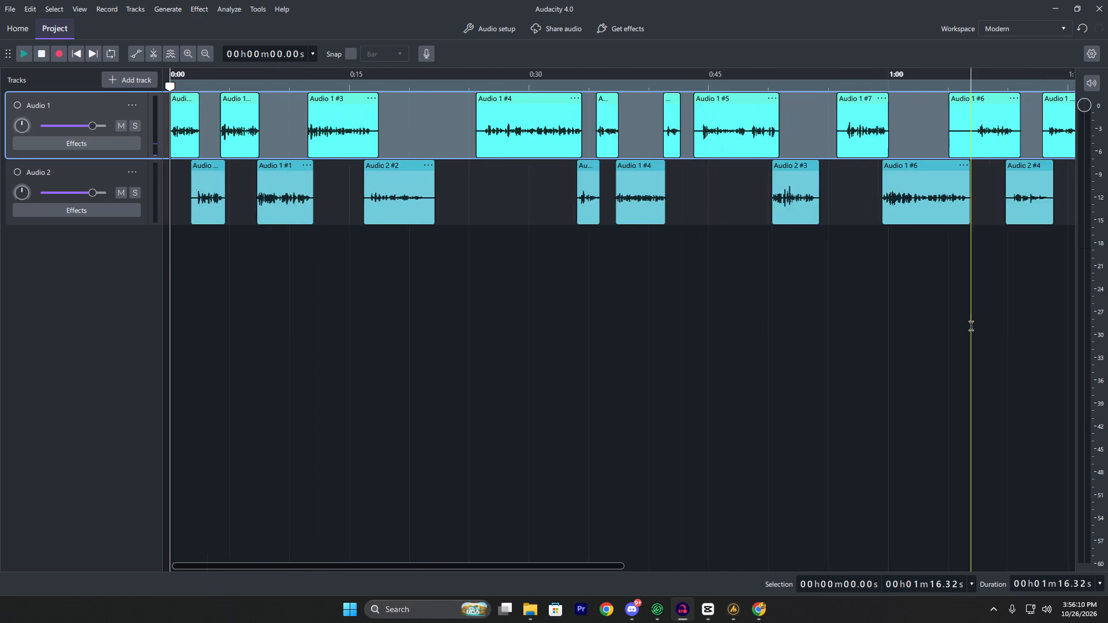
ctrl+scroll(971, 326, down, 7)
click(601, 85)
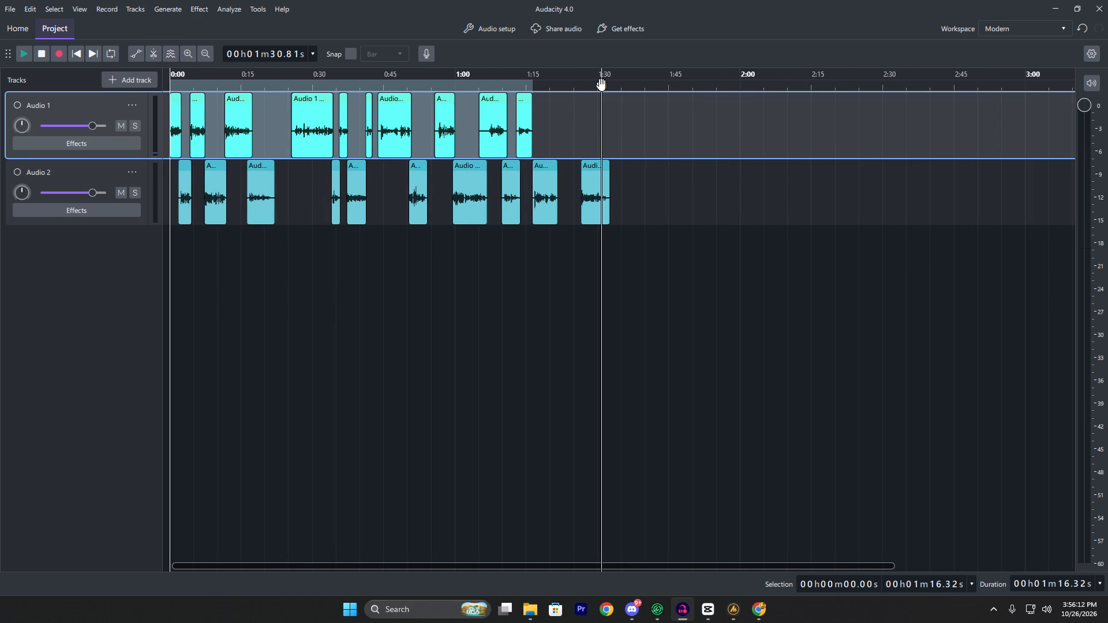
key(space)
scroll(632, 126, up, 13)
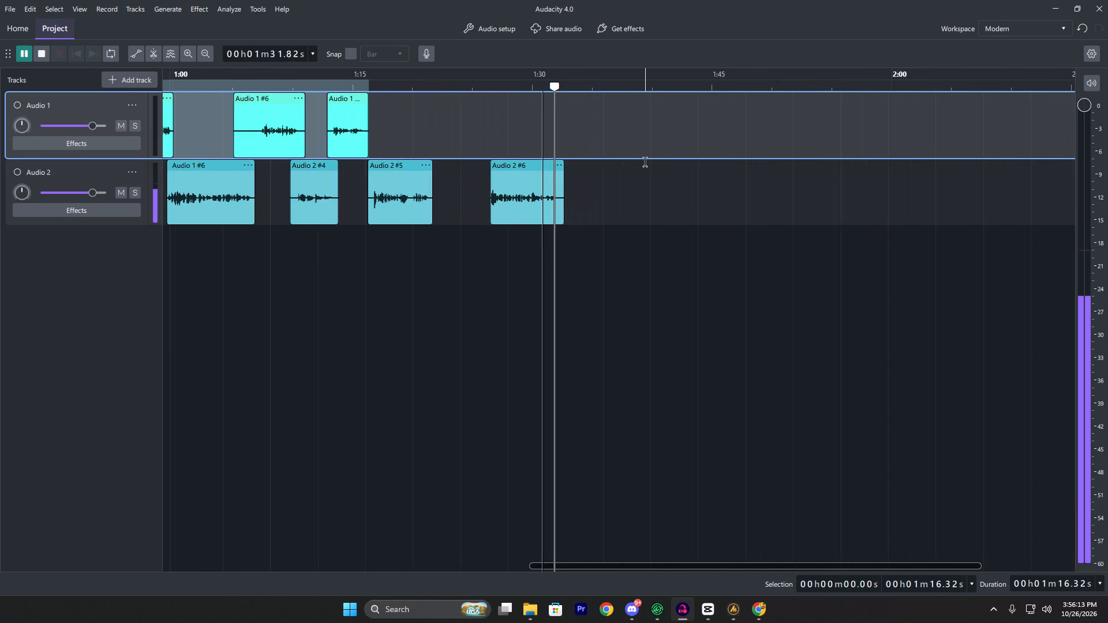
key(space)
ctrl+scroll(706, 171, down, 9)
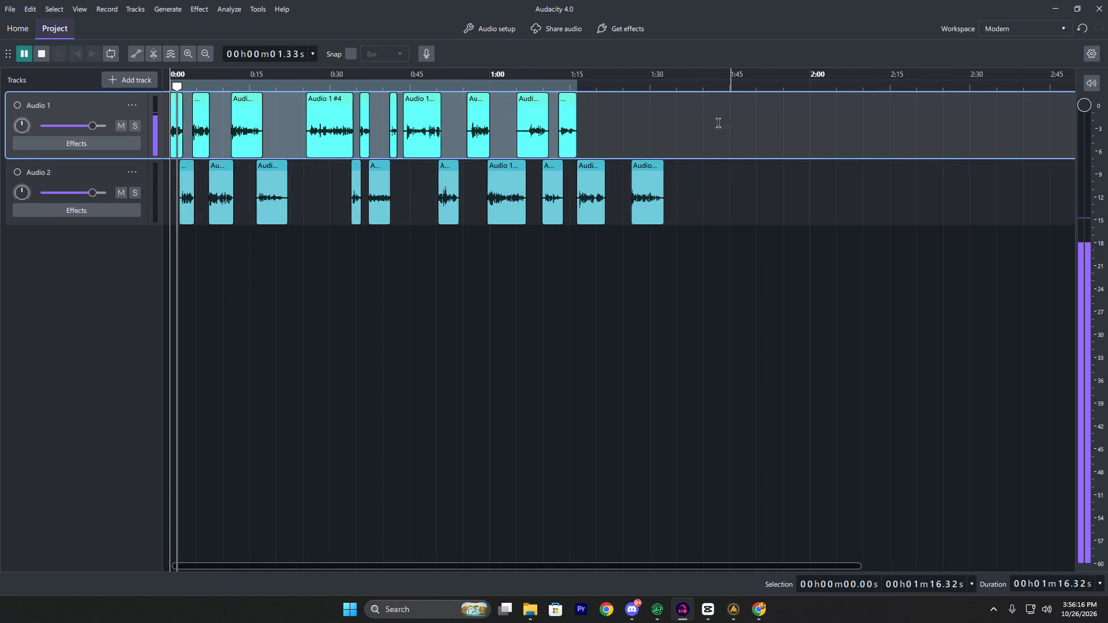
click(657, 86)
key(space)
ctrl+scroll(666, 137, up, 18)
click(484, 82)
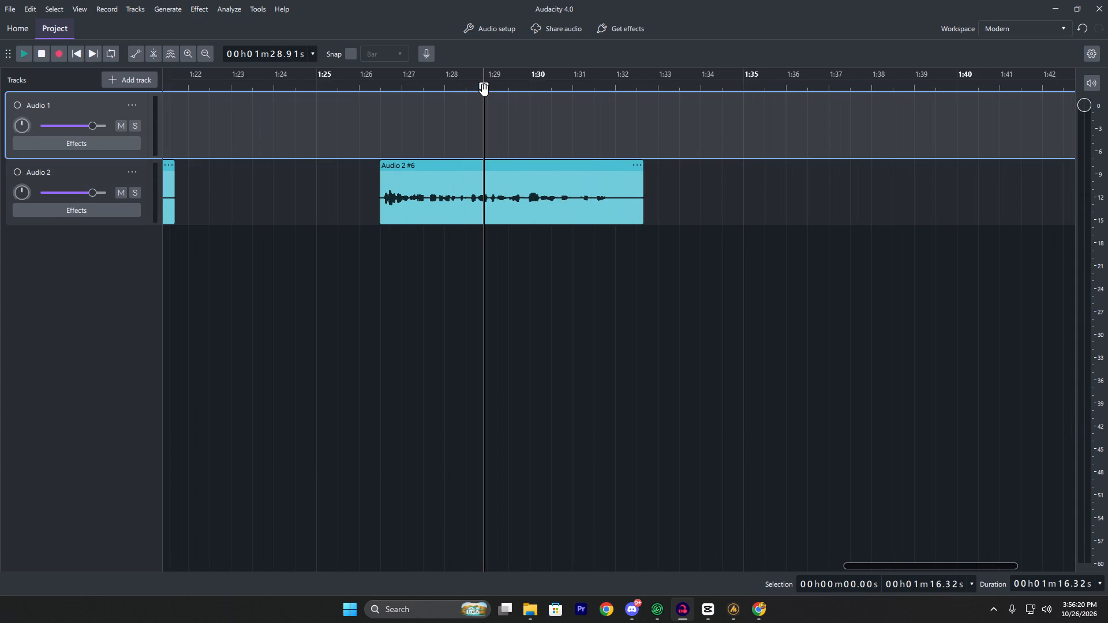
key(space)
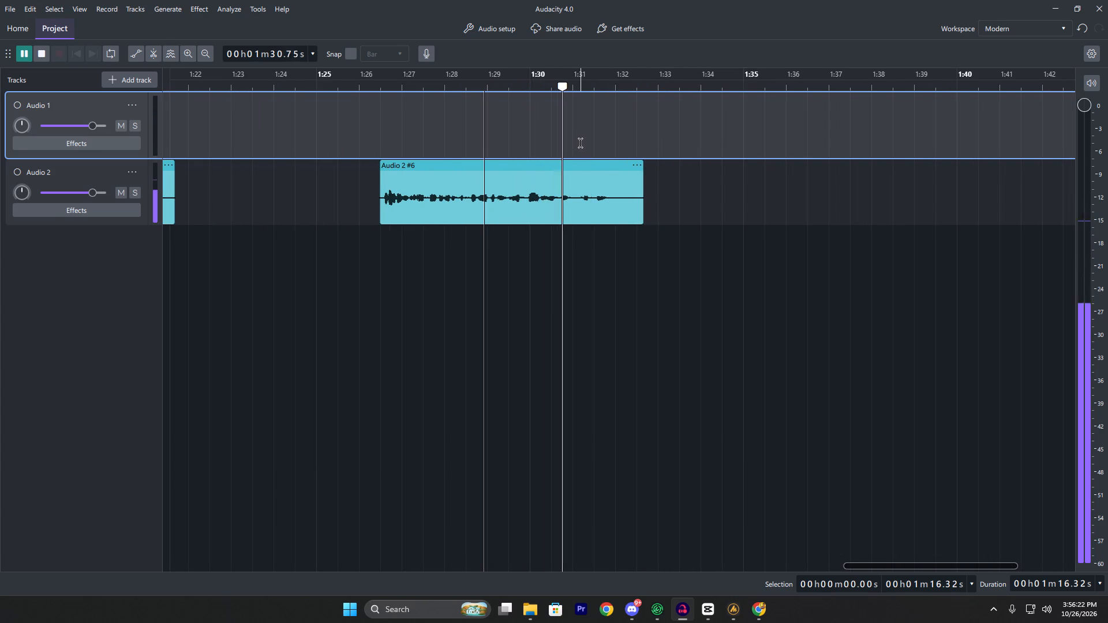
key(space)
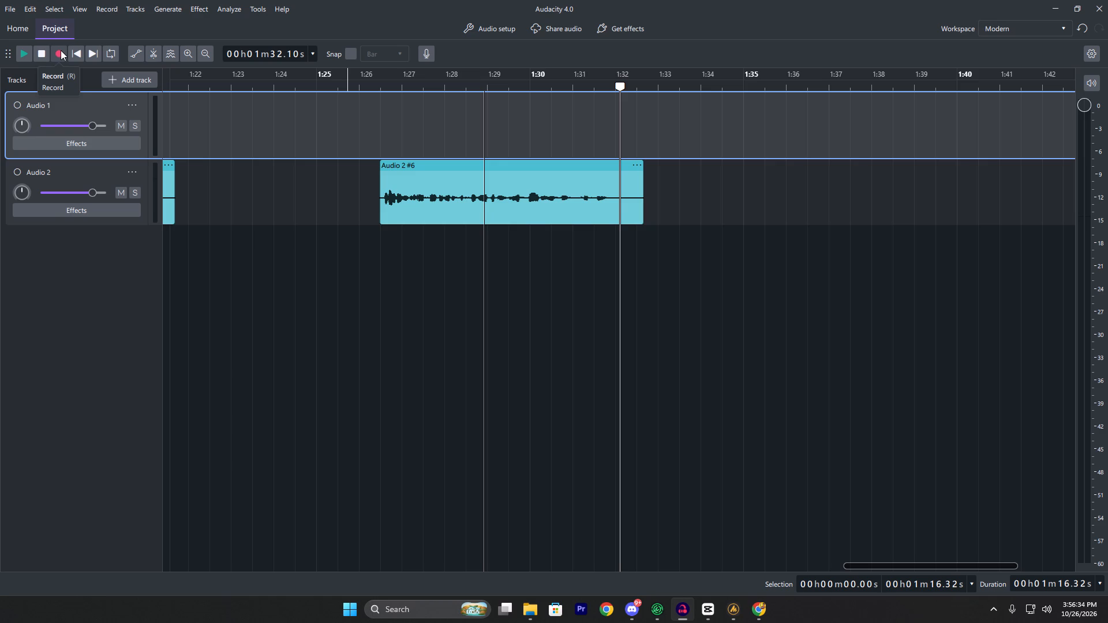
Record a voice line on Audio 1 from about 1:32.1 to 1:44.5.
click(61, 50)
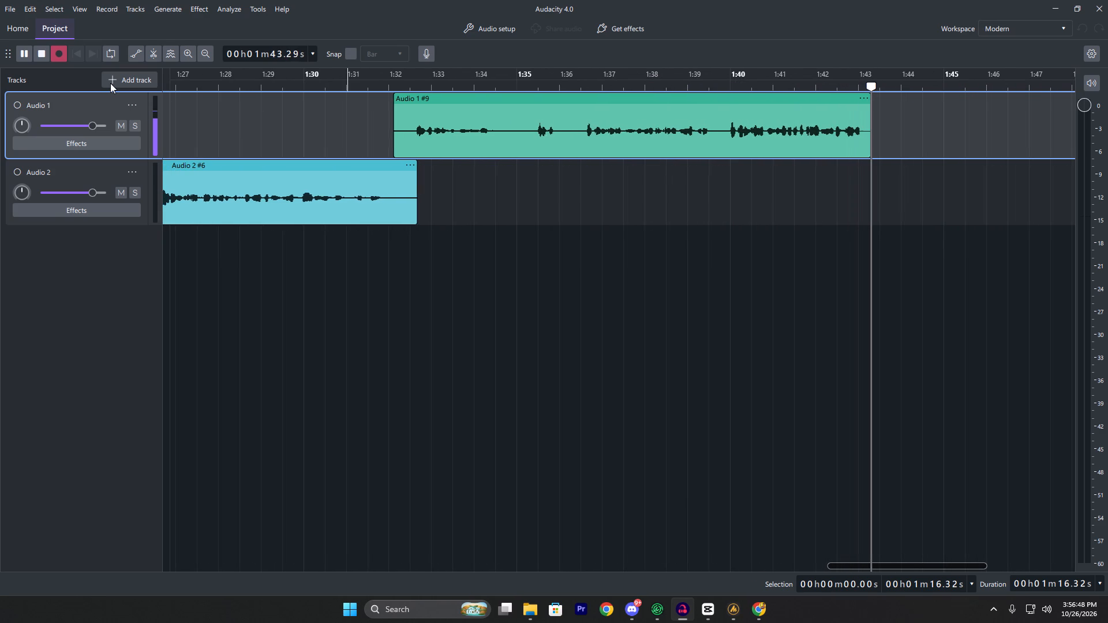
key(space)
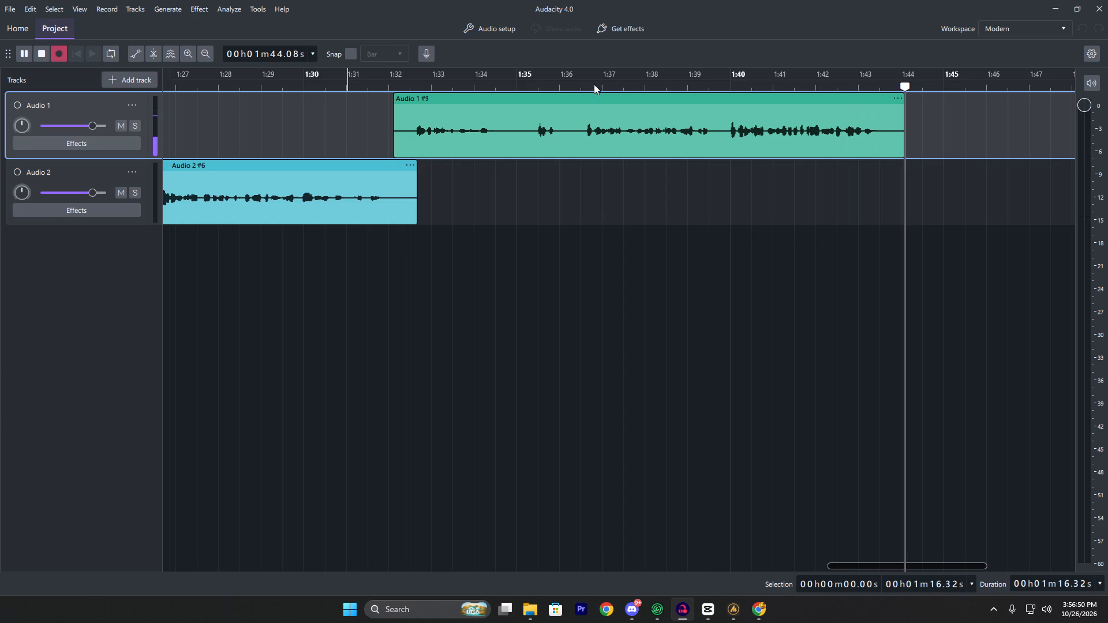
Play back the middle of the new Audio 1 take from about 1:36.6 to 1:39.5.
click(594, 84)
click(584, 85)
key(space)
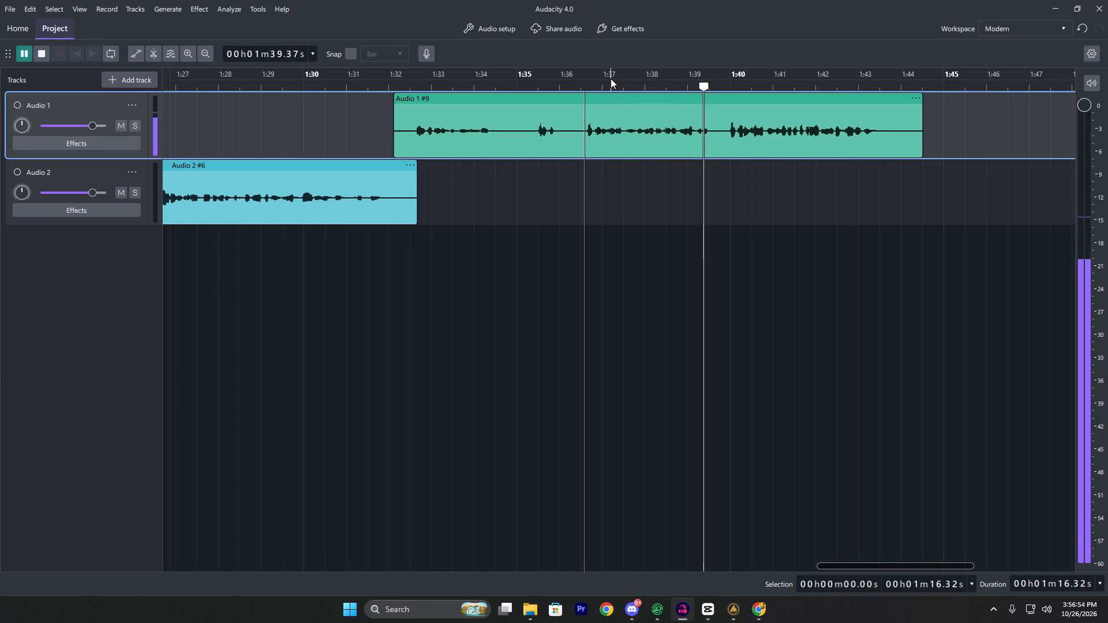
key(space)
Cut the opening of the new Audio 1 clip, from its start up to about 1:39.9.
click(724, 85)
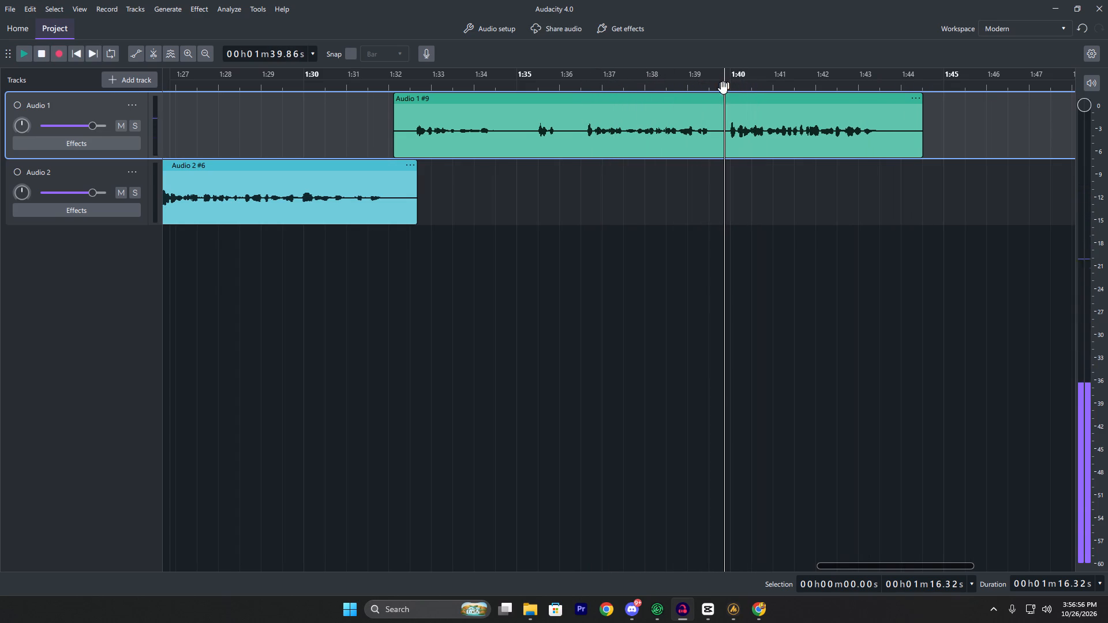
drag(727, 126, 550, 132)
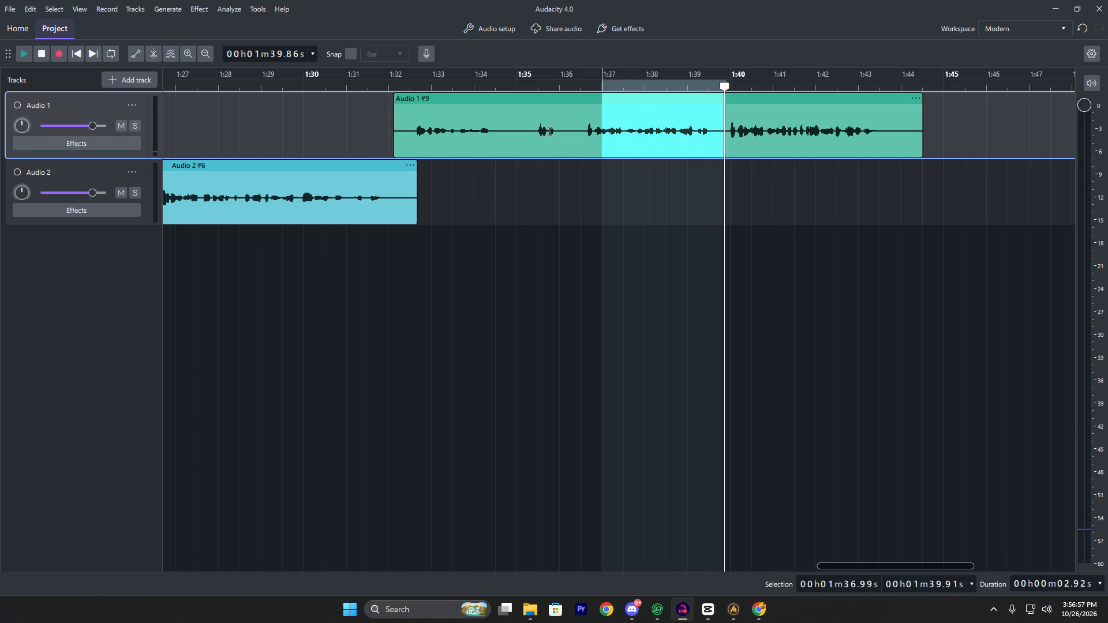
drag(550, 132, 394, 129)
key(BackSpace)
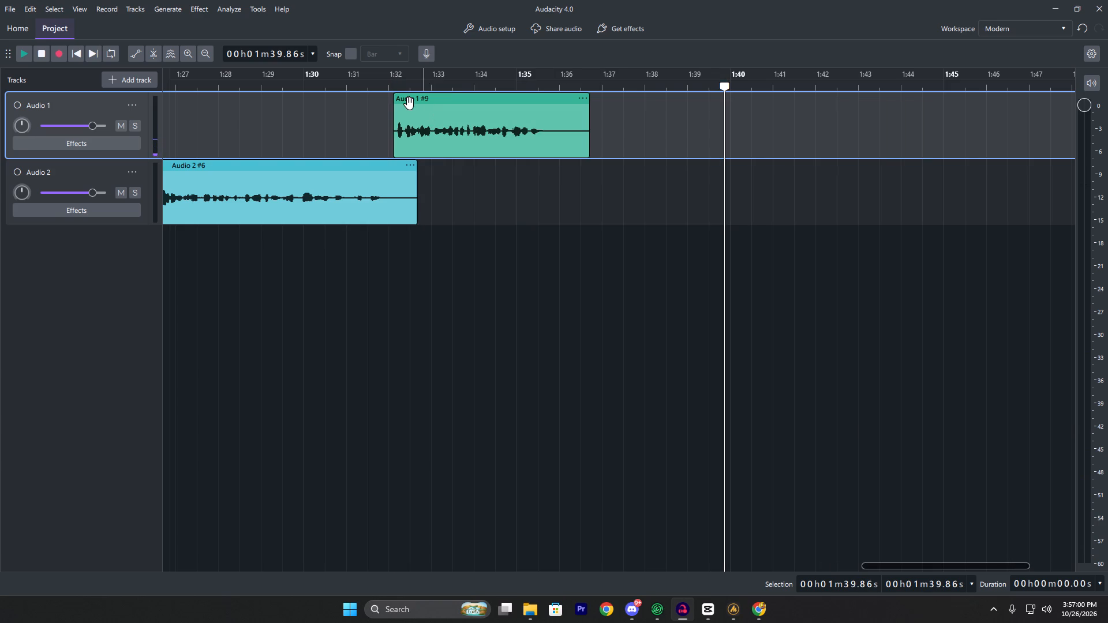
Play back the changeover from the last Audio 2 clip into the trimmed Audio 1 clip, from about 1:30.9 to 1:35.75.
click(379, 86)
key(space)
key(space)
click(359, 88)
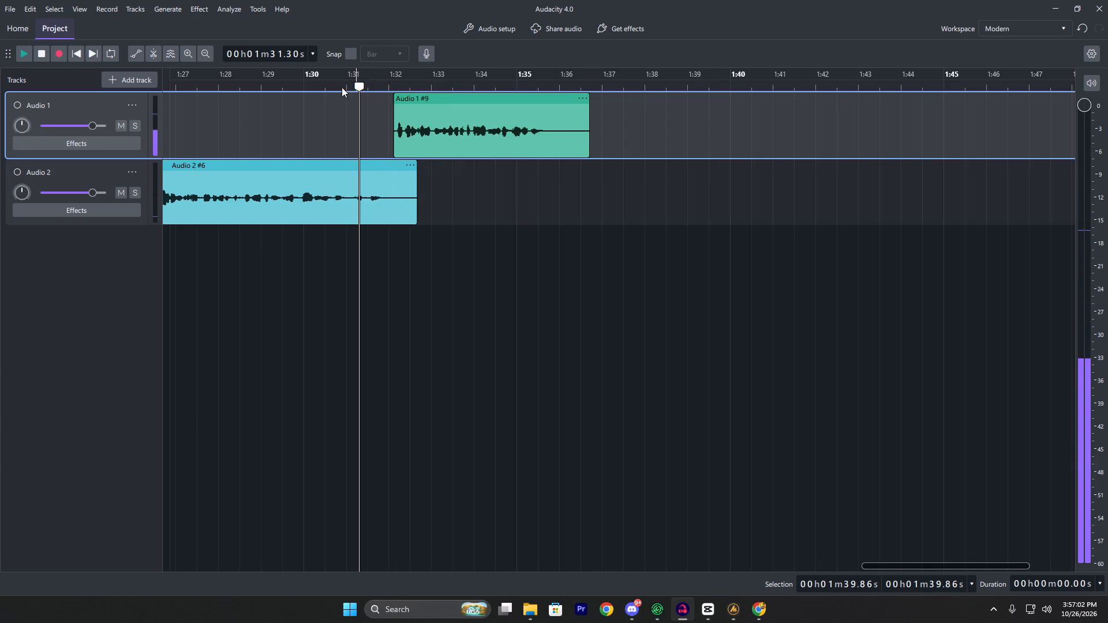
click(342, 87)
key(space)
key(space)
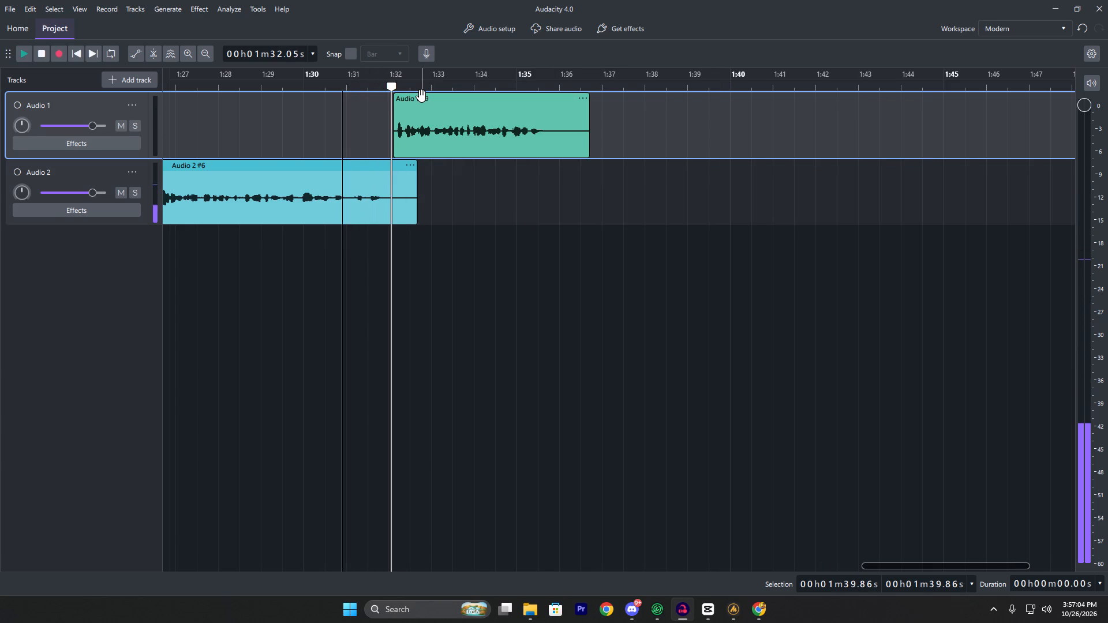
key(space)
ctrl+scroll(576, 106, down, 5)
ctrl+scroll(578, 108, up, 5)
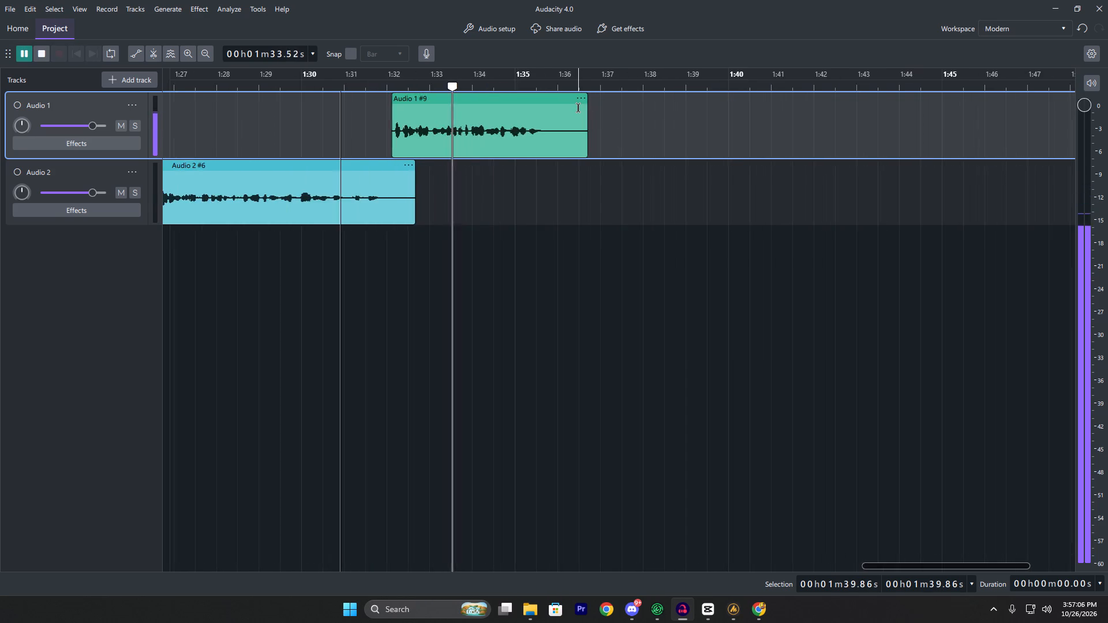
ctrl+scroll(579, 108, down, 6)
ctrl+scroll(714, 150, down, 4)
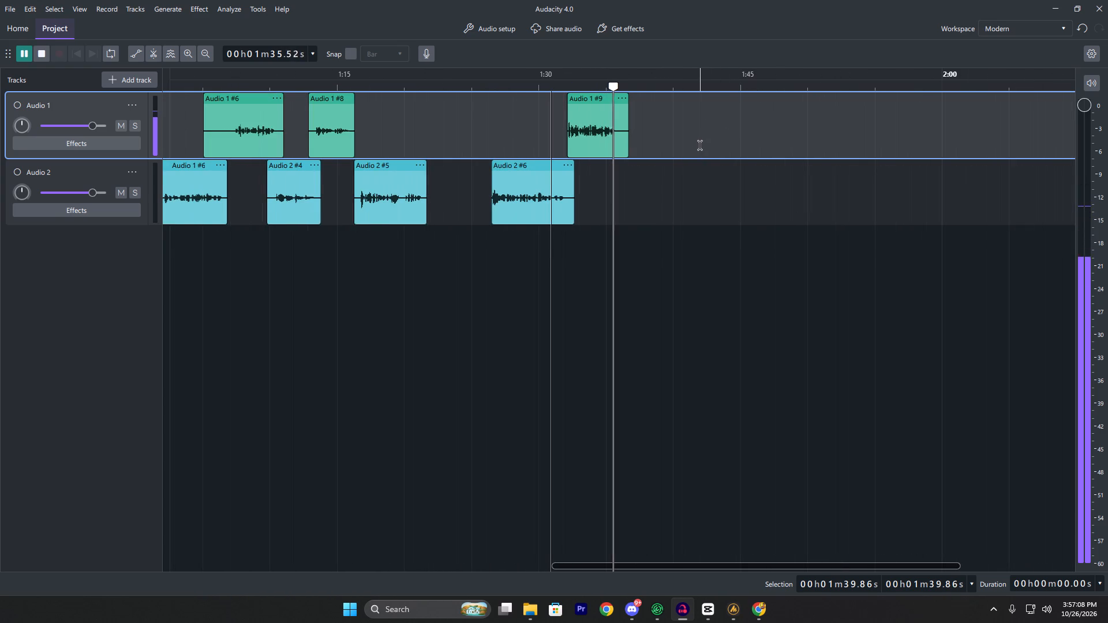
key(space)
Replay the end of the last Audio 1 clip from about 1:34.5 to 1:35.7.
scroll(637, 103, up, 14)
click(491, 85)
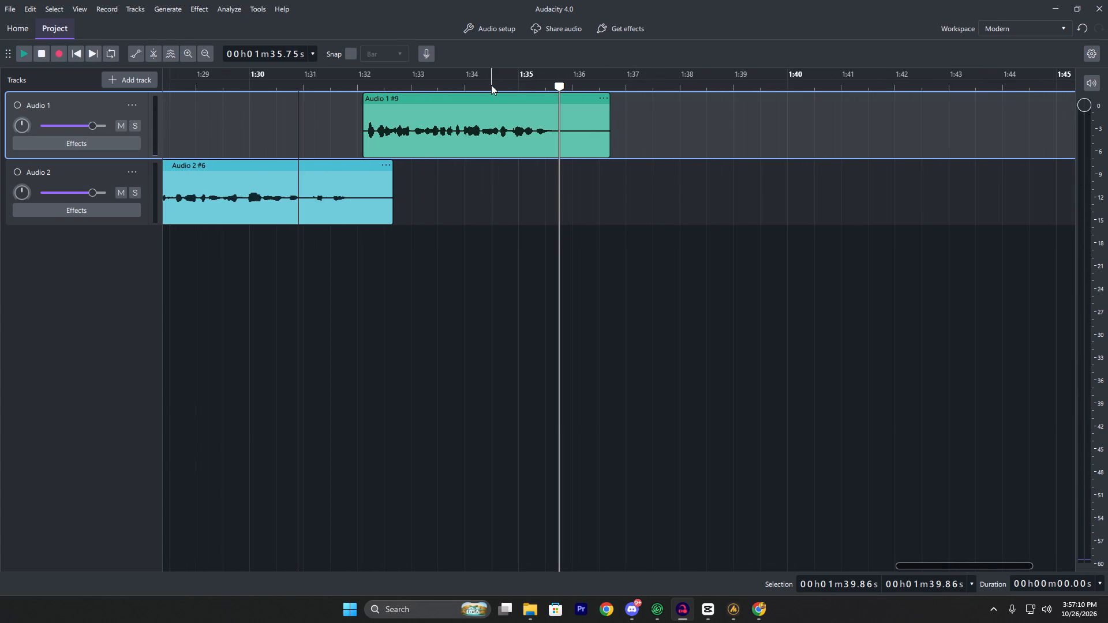
key(space)
key(space)
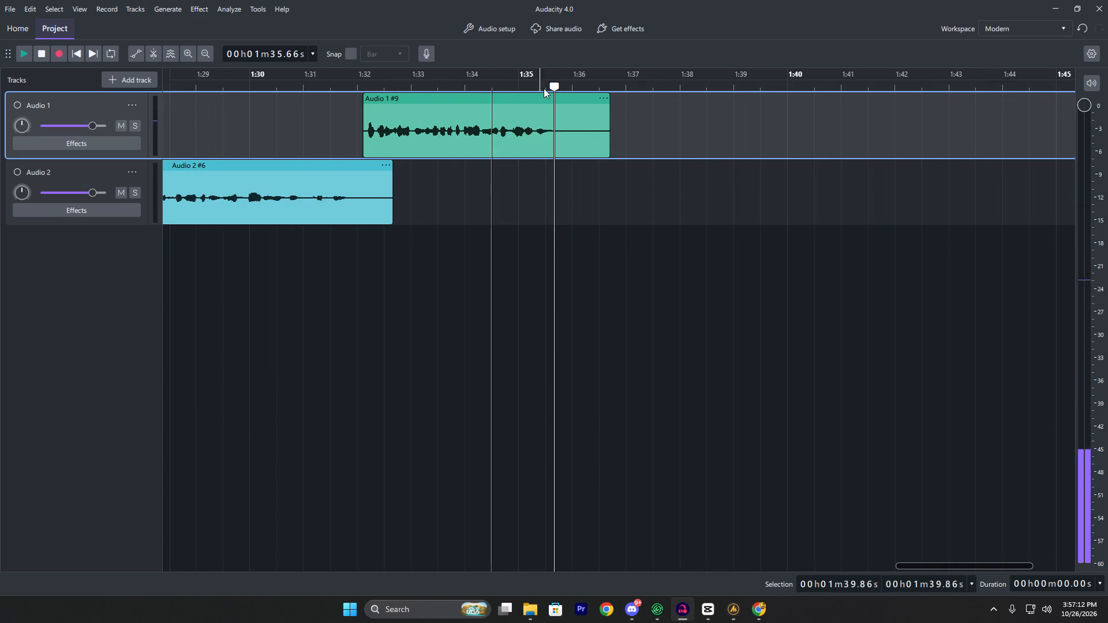
Make Audio 2 the active track and place the cursor at about 1:35.69, near the end of the last Audio 1 clip.
double_click(551, 202)
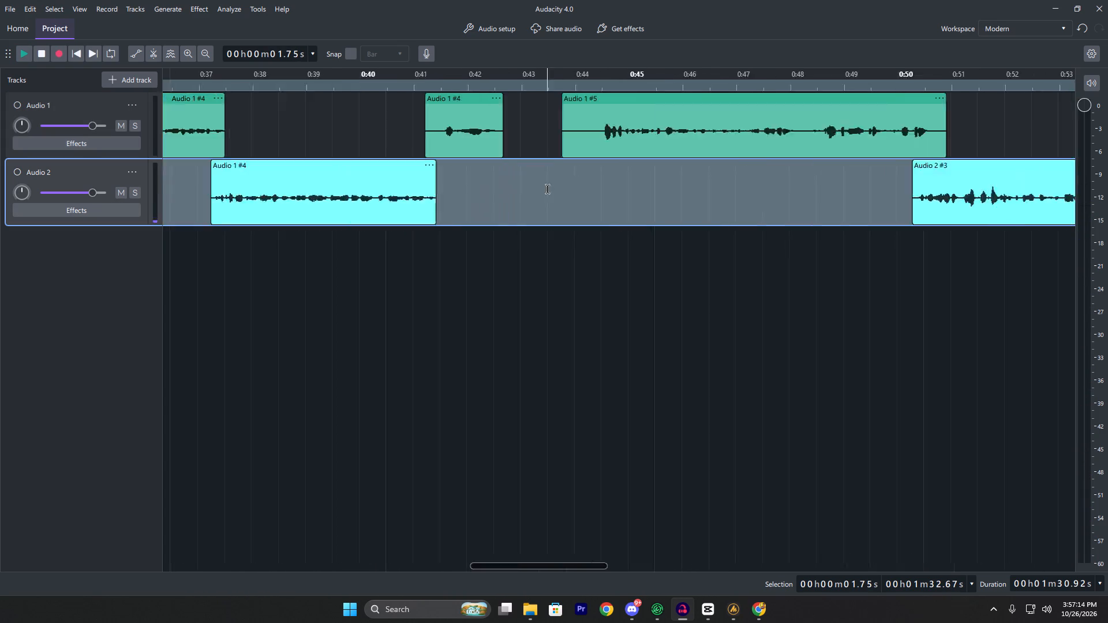
ctrl+scroll(706, 160, down, 19)
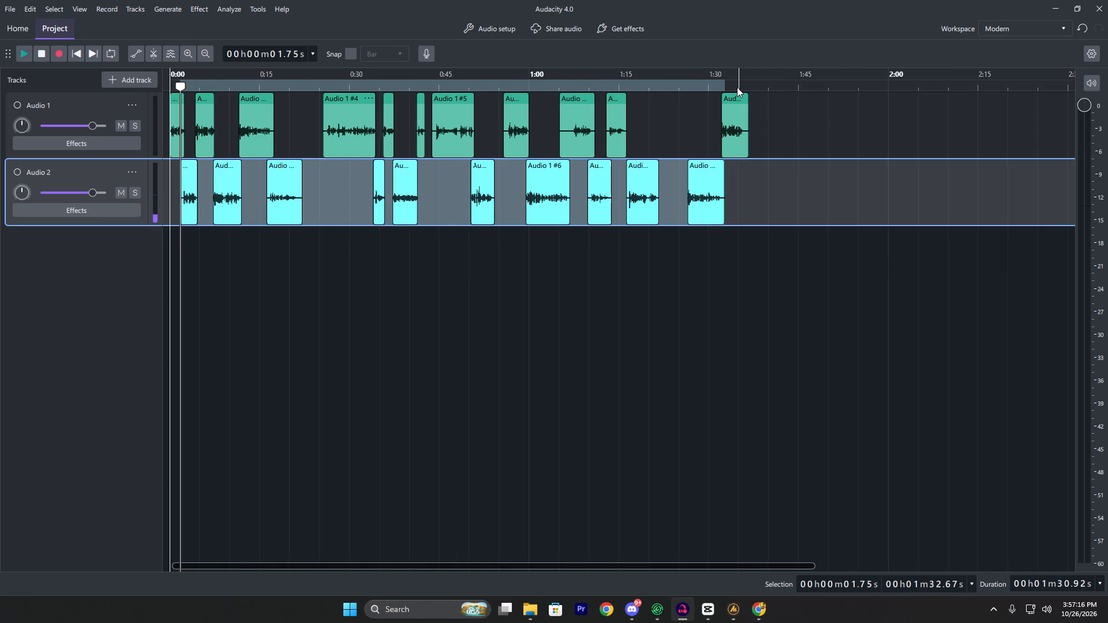
click(737, 87)
double_click(749, 179)
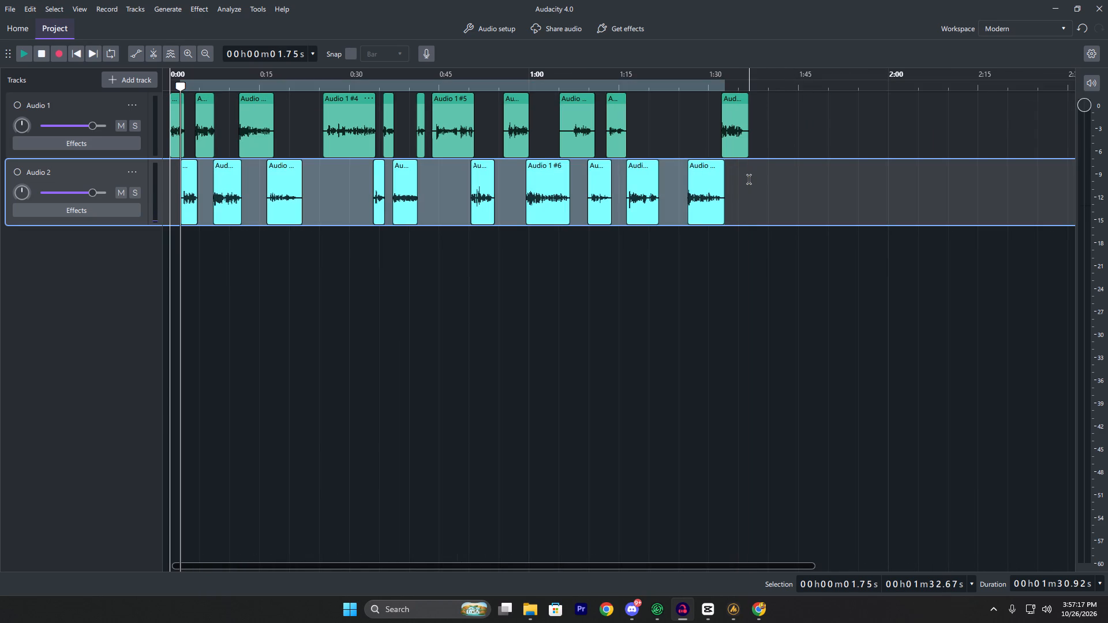
click(741, 89)
double_click(740, 183)
triple_click(740, 183)
click(740, 183)
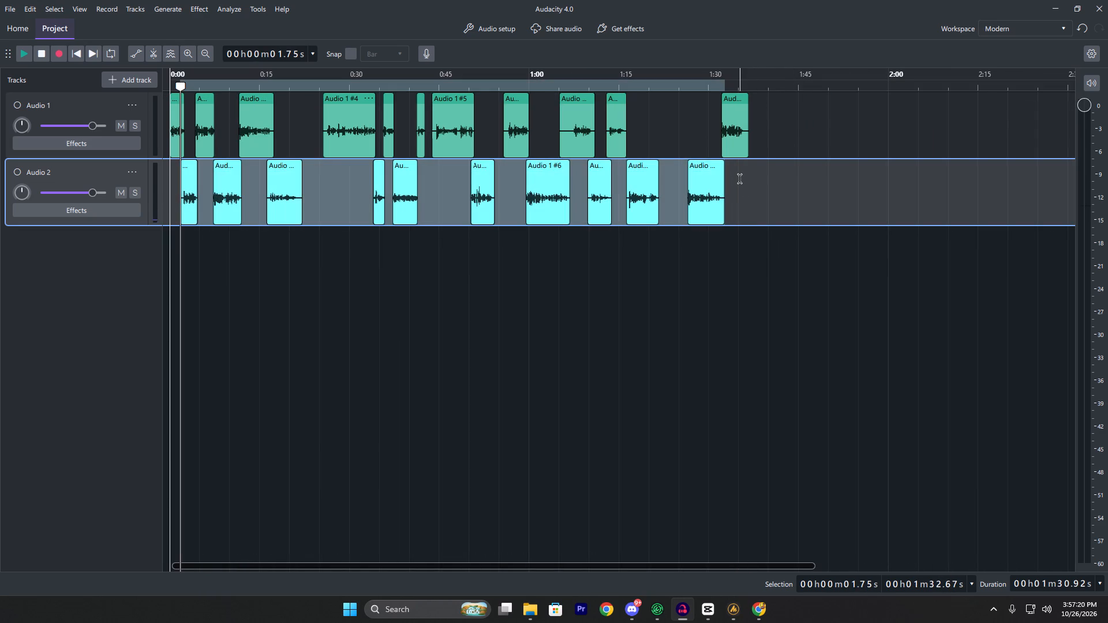
click(737, 85)
click(743, 185)
click(743, 181)
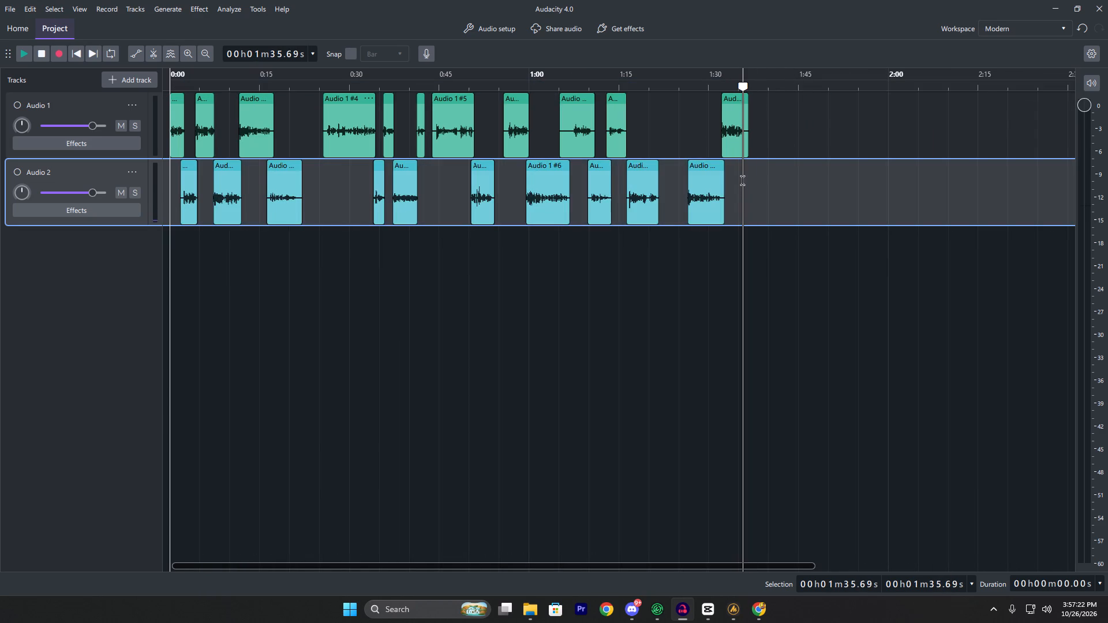
Play back the last Audio 1 clip from its start at about 1:32.1 to past 1:36.2.
ctrl+scroll(753, 113, up, 20)
ctrl+scroll(753, 113, up, 3)
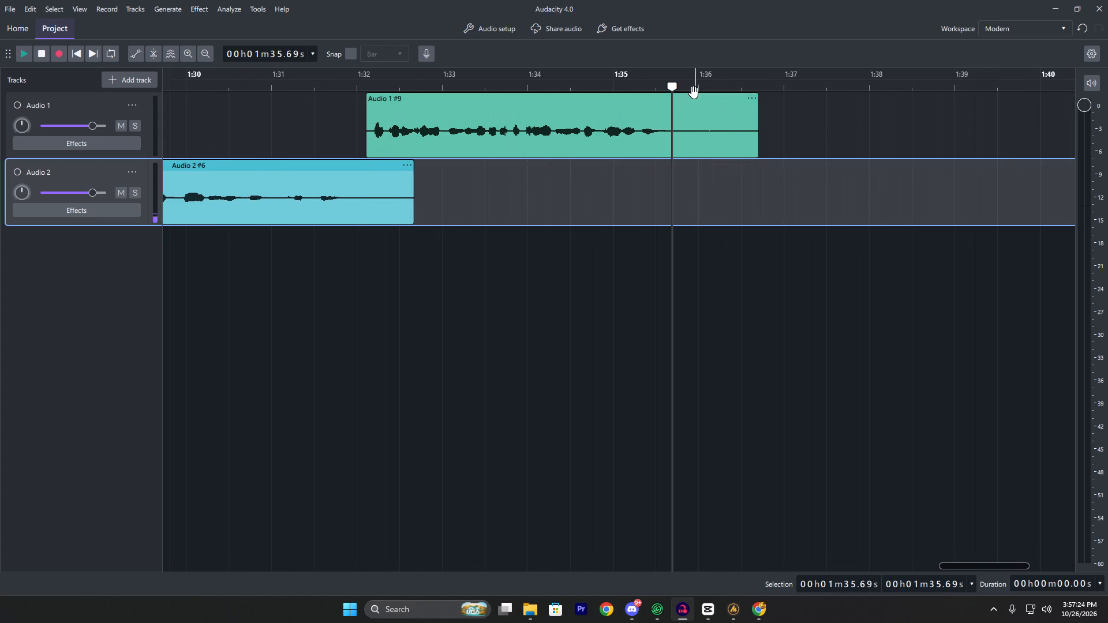
drag(669, 87, 635, 106)
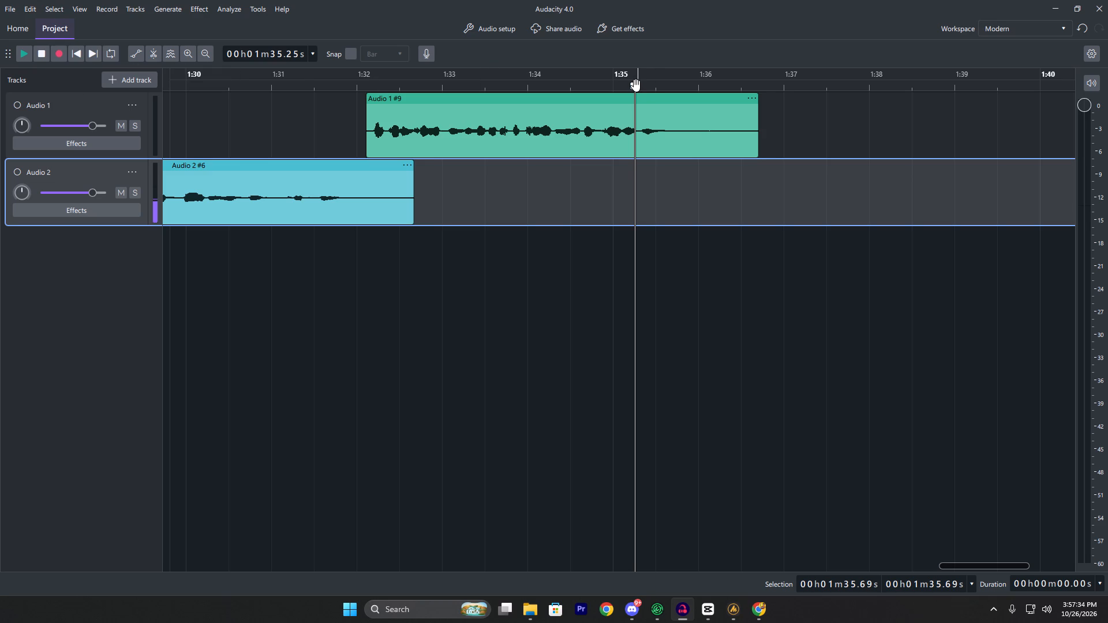
drag(636, 85, 669, 98)
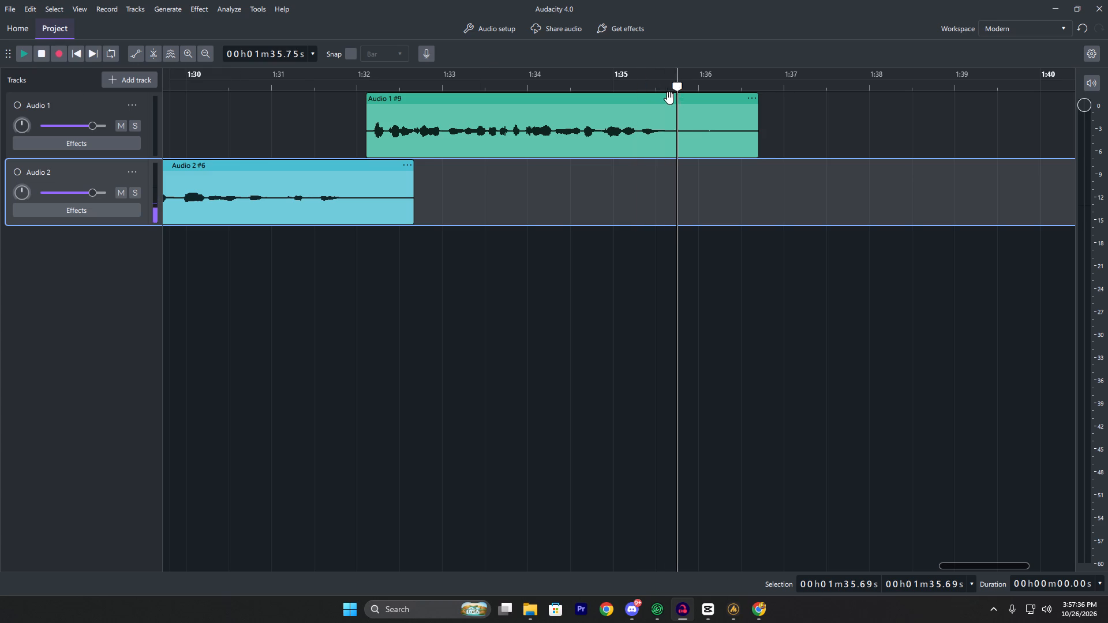
drag(669, 98, 476, 132)
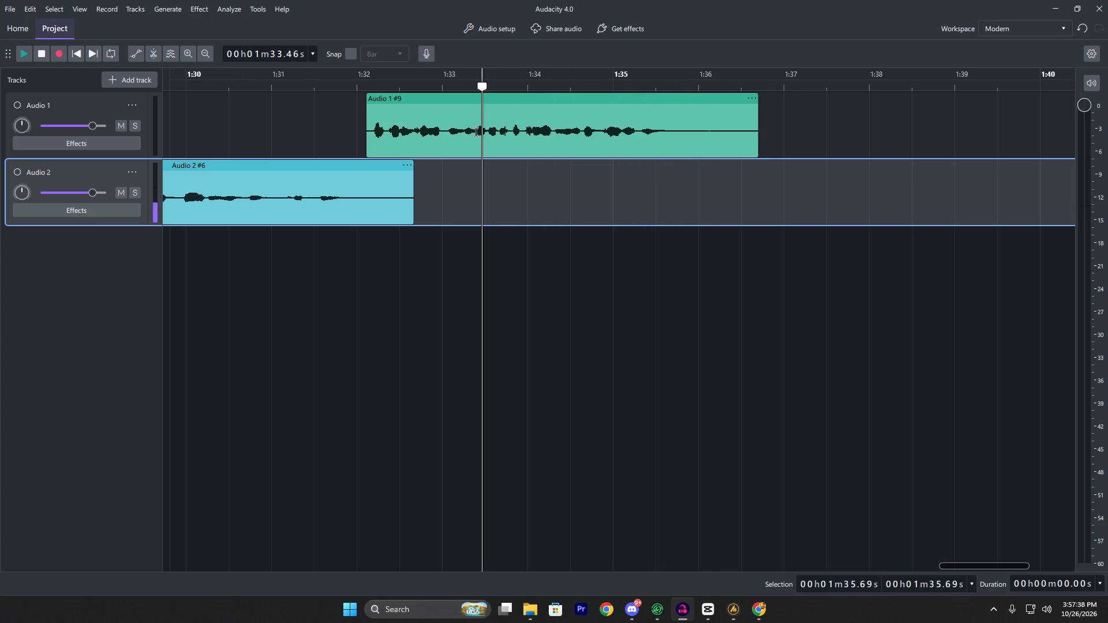
drag(476, 132, 365, 111)
key(space)
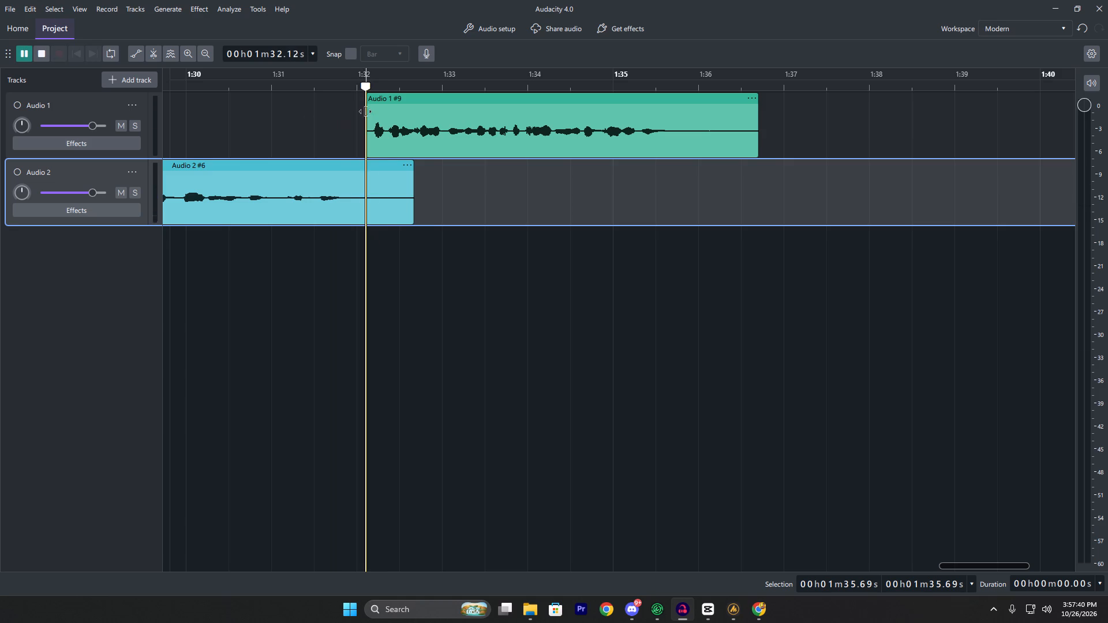
ctrl+scroll(655, 191, down, 6)
ctrl+scroll(717, 179, down, 5)
ctrl+scroll(722, 178, up, 3)
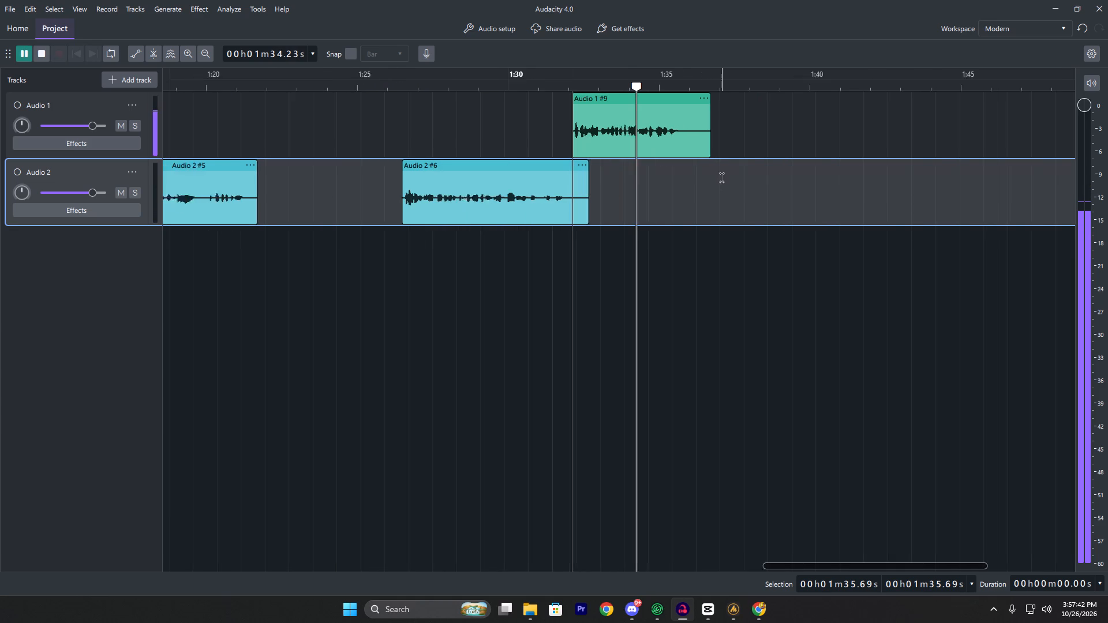
ctrl+scroll(722, 178, up, 2)
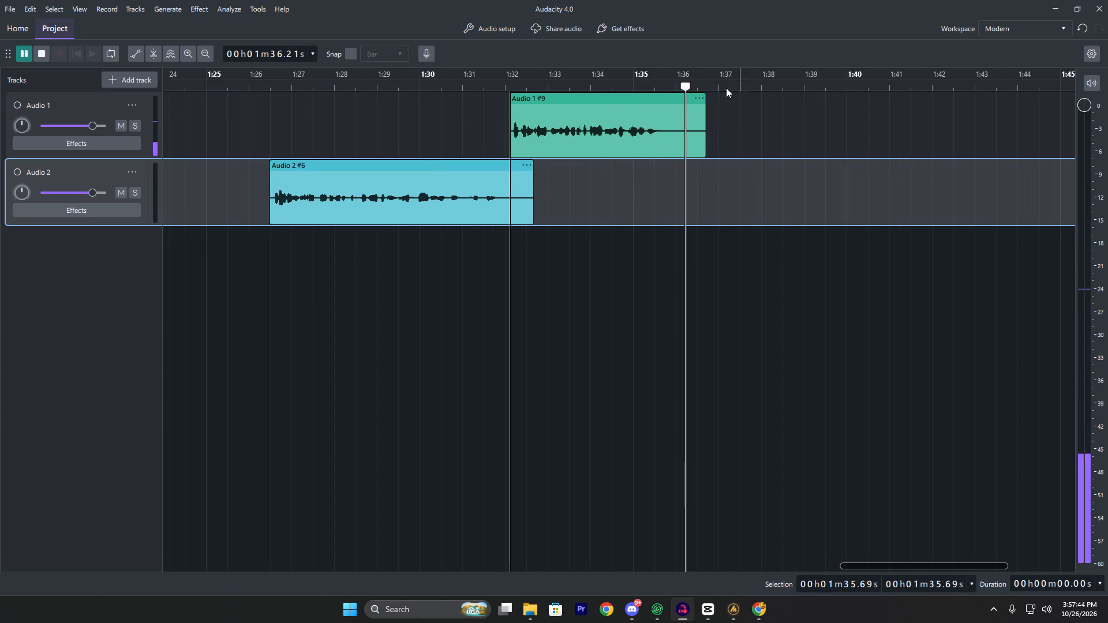
Move the playhead to about 1:37.98, just after the end of the last Audio 1 clip.
click(738, 85)
drag(738, 85, 761, 89)
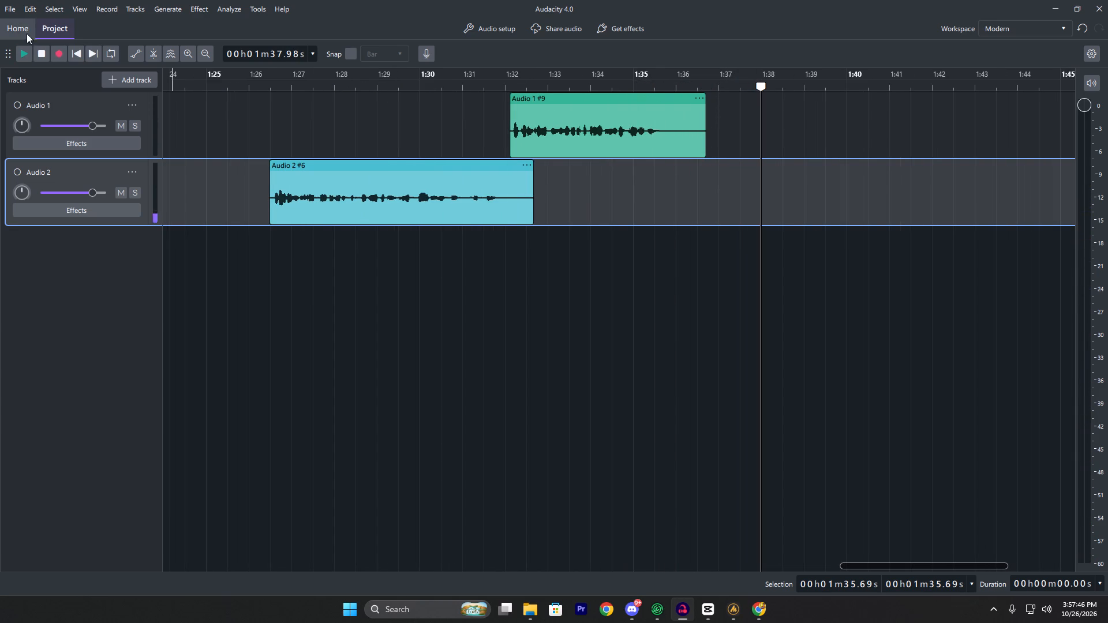
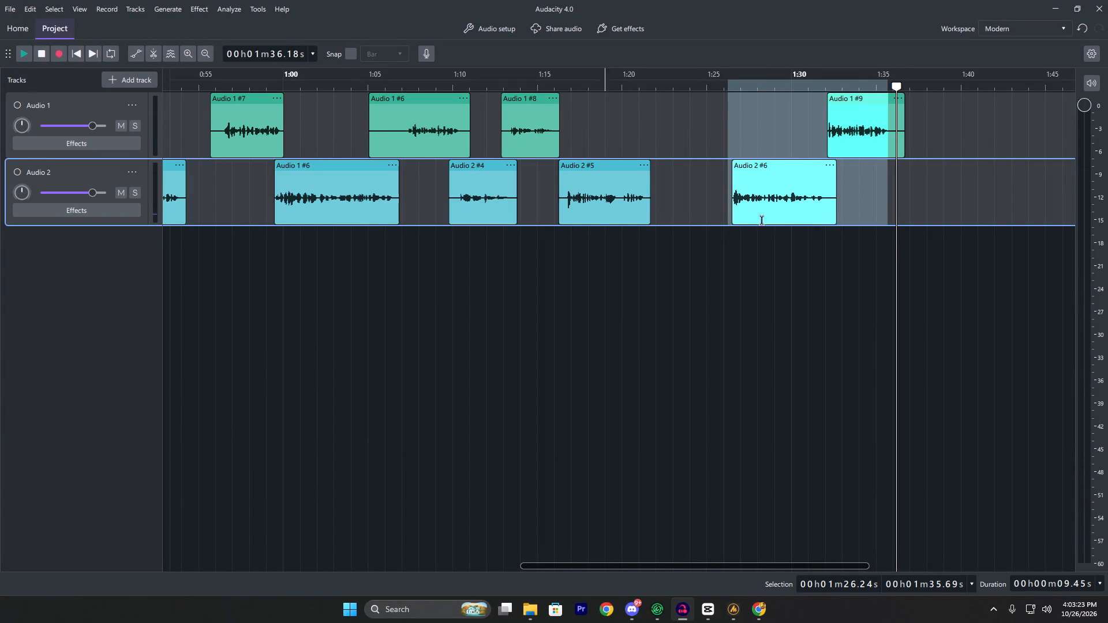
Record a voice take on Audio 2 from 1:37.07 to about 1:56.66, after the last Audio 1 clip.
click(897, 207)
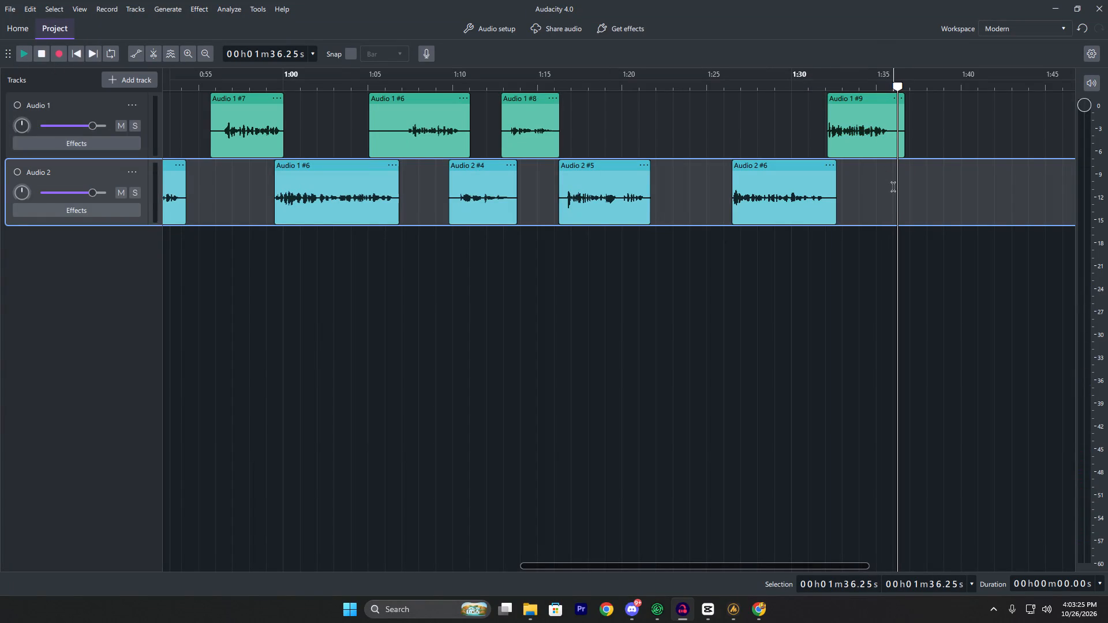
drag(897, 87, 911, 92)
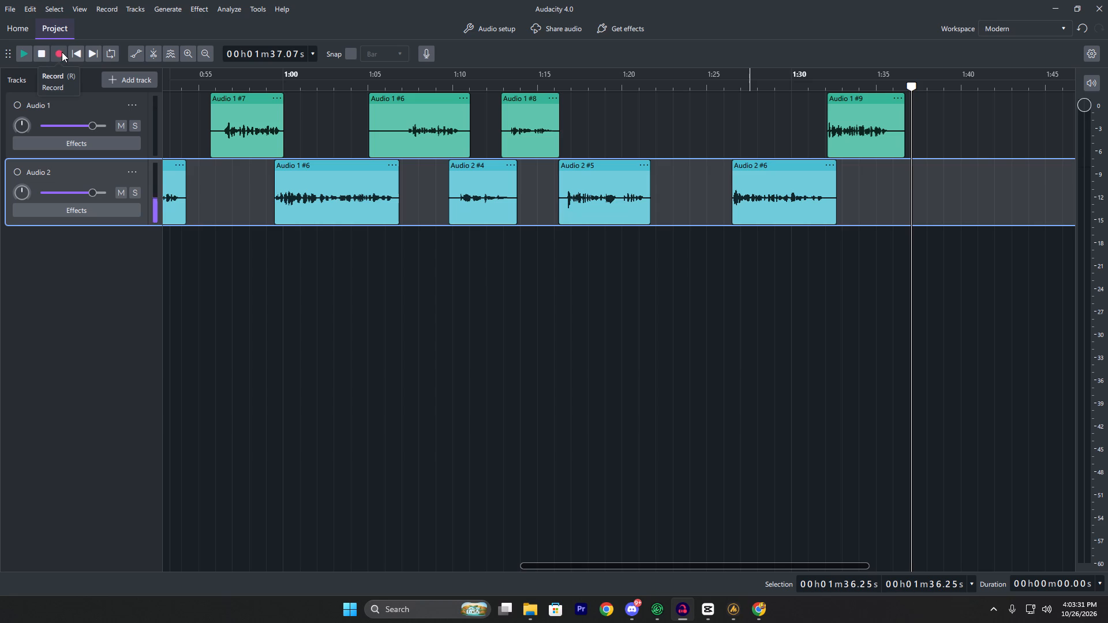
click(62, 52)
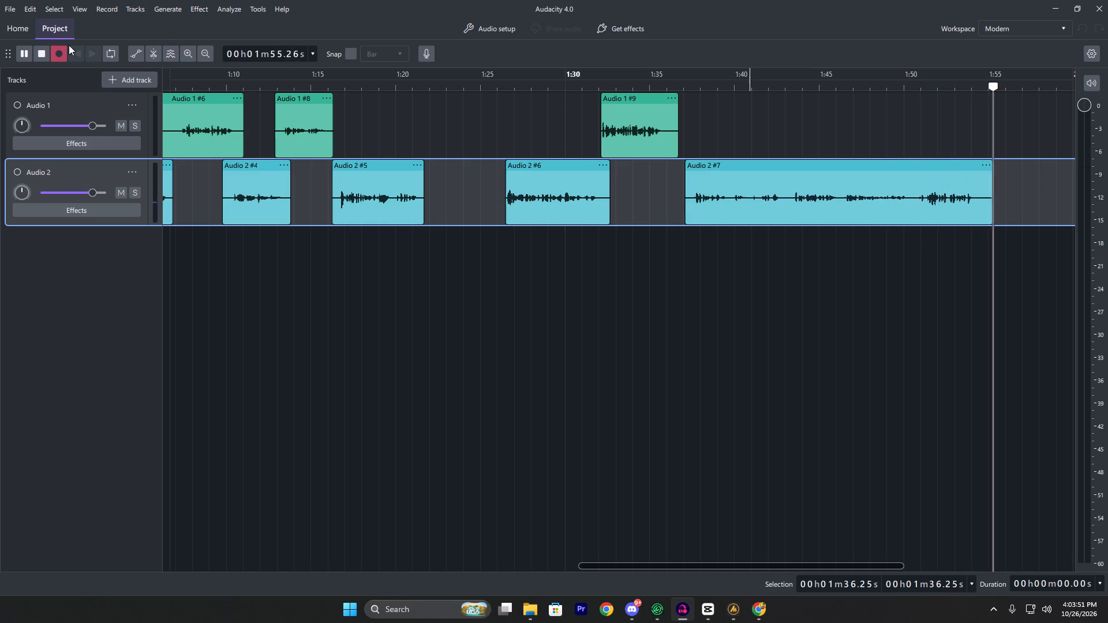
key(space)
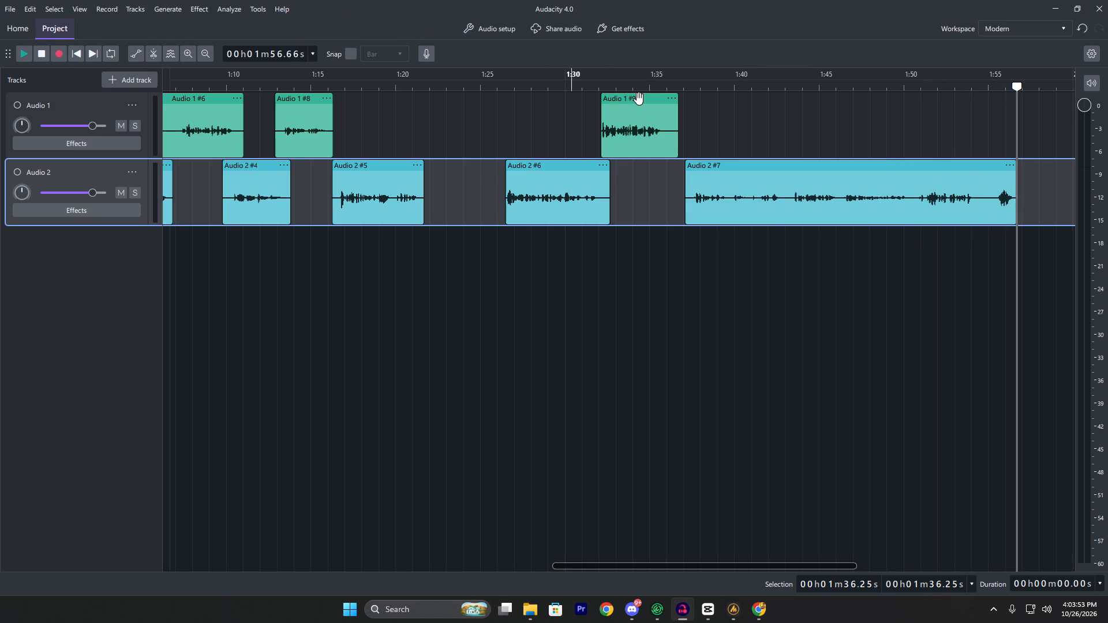
Play back the new Audio 2 take from about 1:38 to 1:45.2.
click(705, 82)
click(700, 82)
key(space)
ctrl+scroll(709, 110, up, 4)
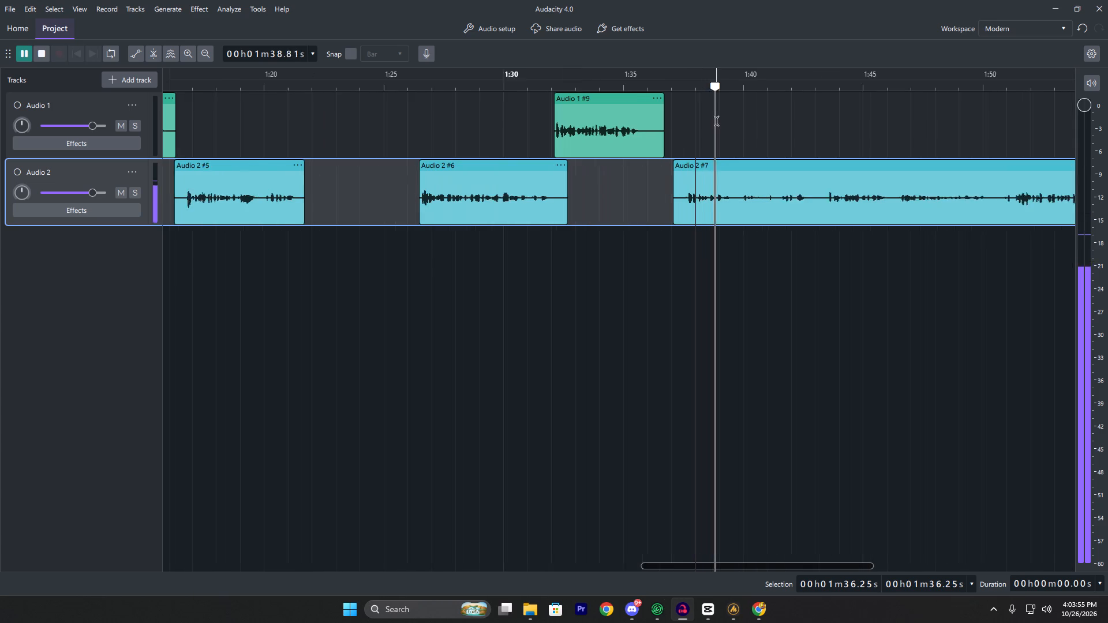
ctrl+scroll(780, 196, up, 4)
ctrl+scroll(781, 194, down, 7)
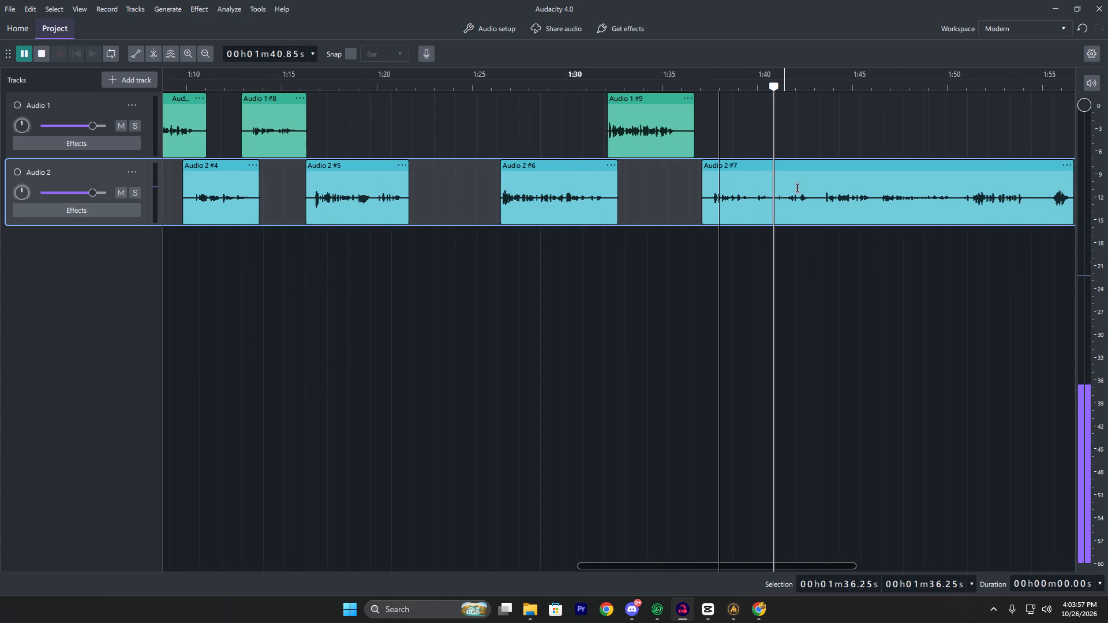
ctrl+scroll(910, 173, down, 4)
ctrl+scroll(881, 174, up, 9)
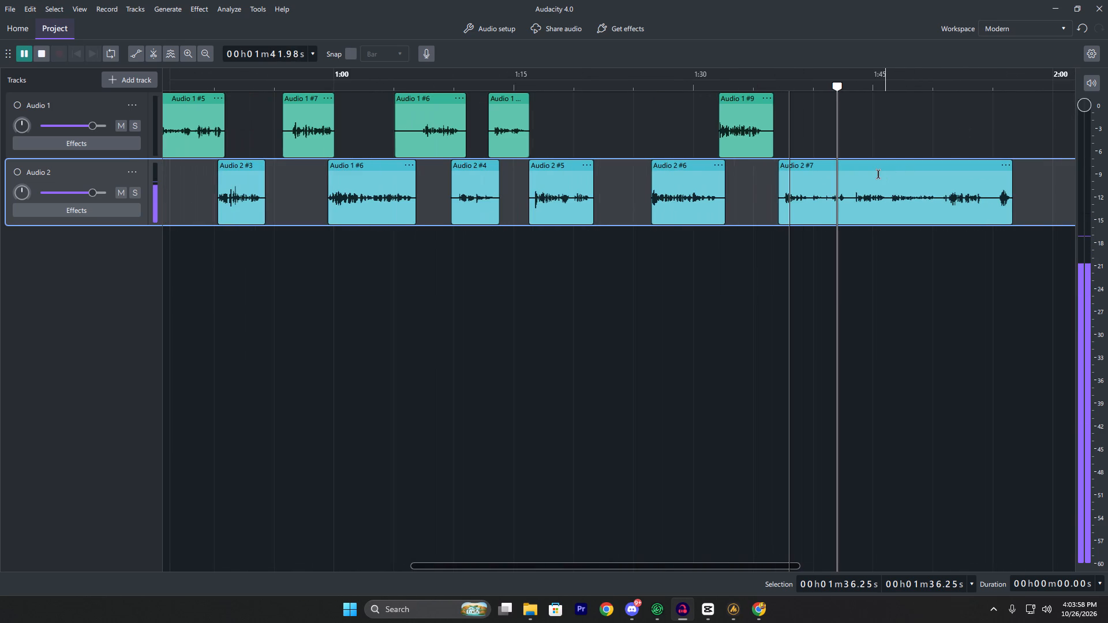
ctrl+scroll(878, 174, up, 6)
ctrl+scroll(872, 172, down, 4)
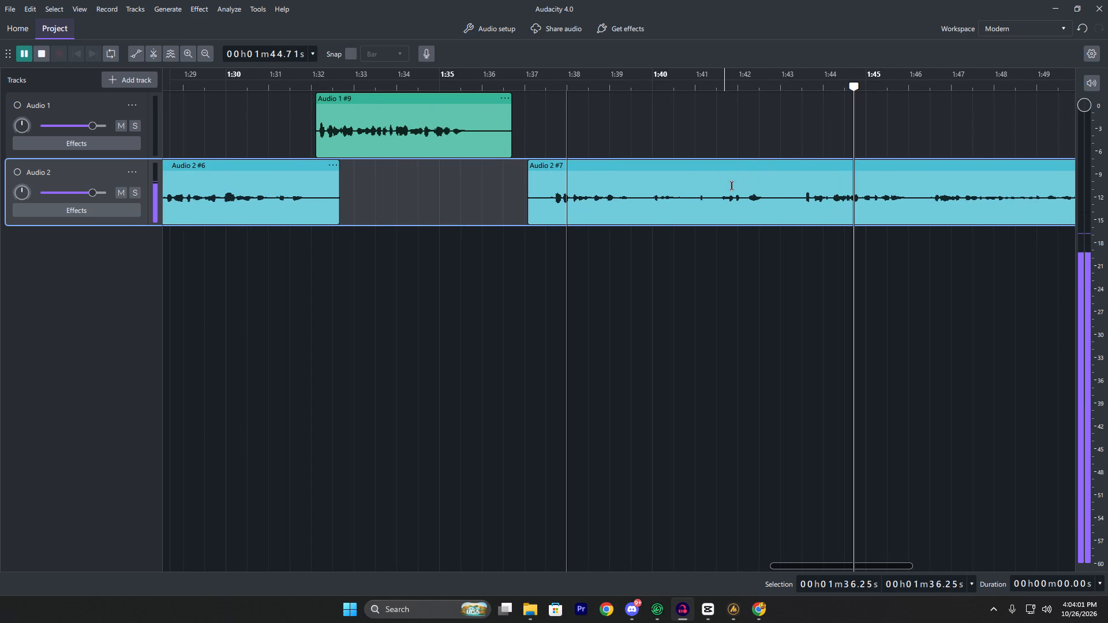
key(space)
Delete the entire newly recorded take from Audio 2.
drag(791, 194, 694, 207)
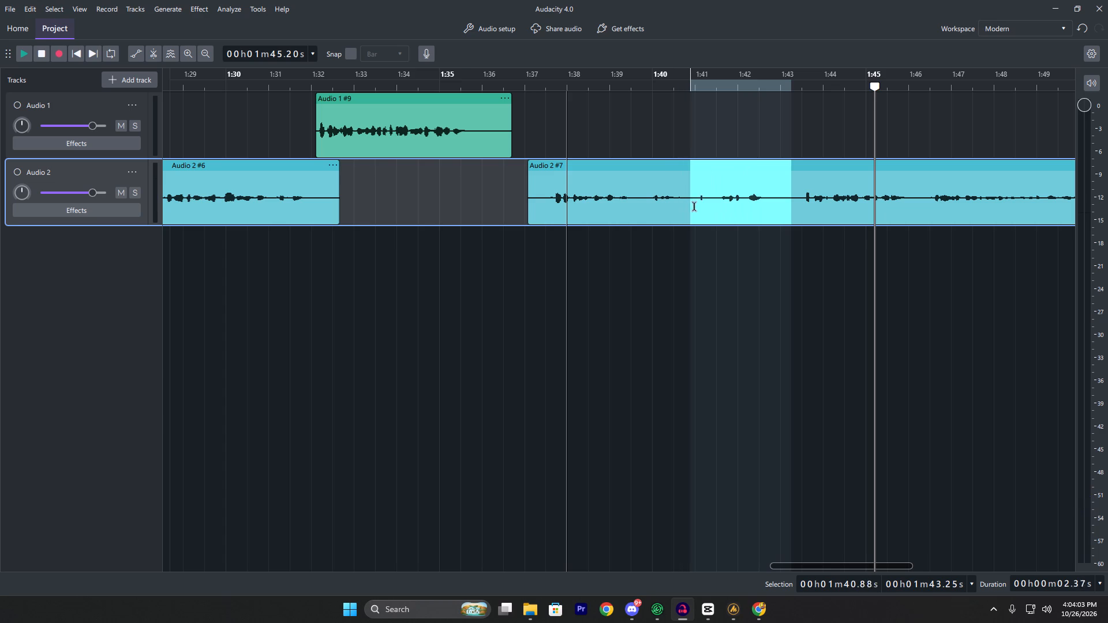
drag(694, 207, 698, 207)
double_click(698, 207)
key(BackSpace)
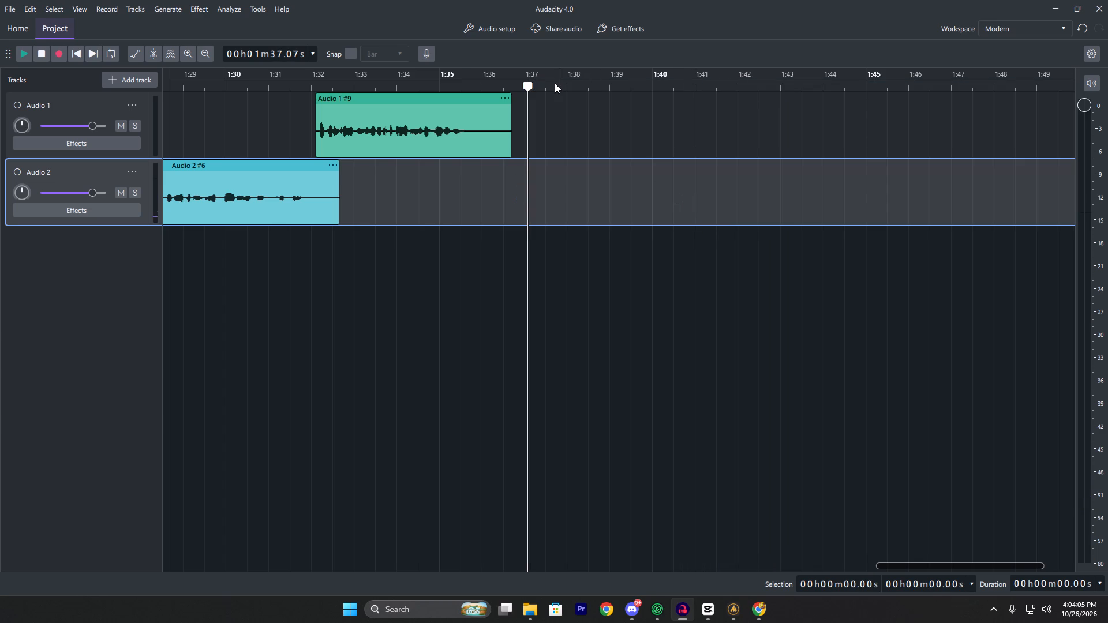
Record a new voice take on Audio 2 from about 1:36.8 to 1:54.8.
click(517, 85)
click(64, 57)
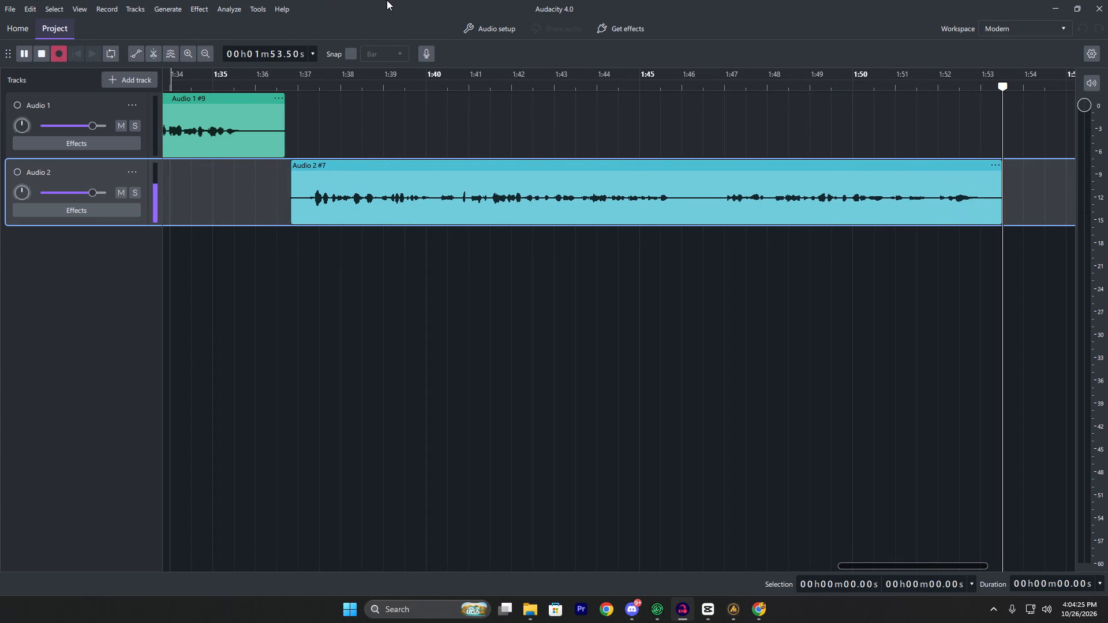
key(space)
Play back the new Audio 2 take from about 1:37.3 to the pause near 1:46.
click(311, 82)
key(space)
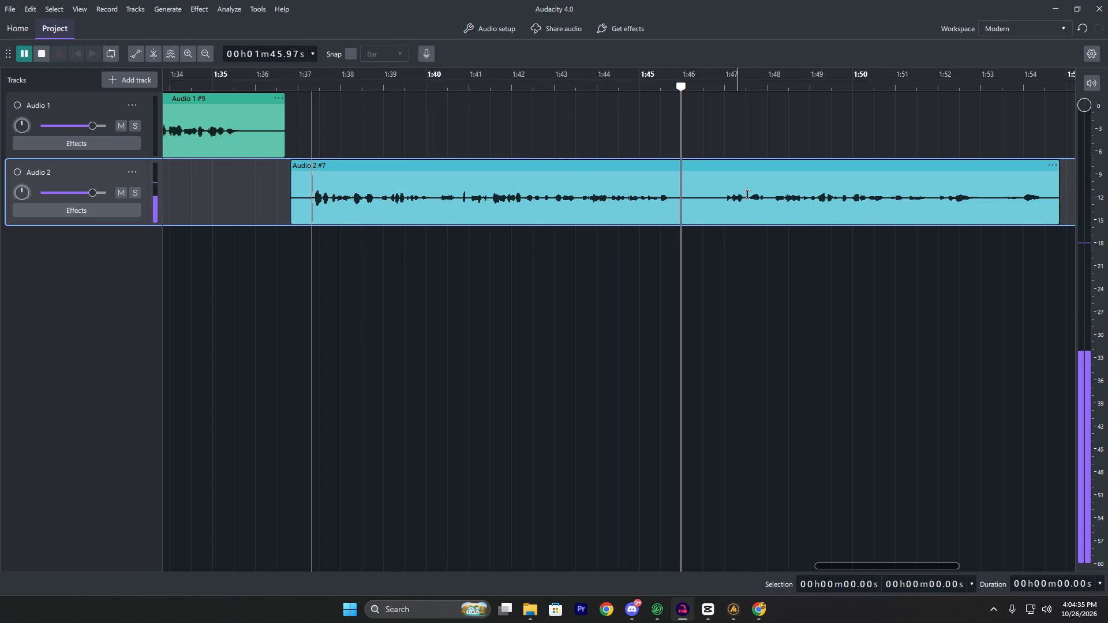
key(space)
Cut the silent pause from 1:45.89 to 1:46.78 out of the last Audio 2 clip, closing the gap.
drag(677, 199, 711, 198)
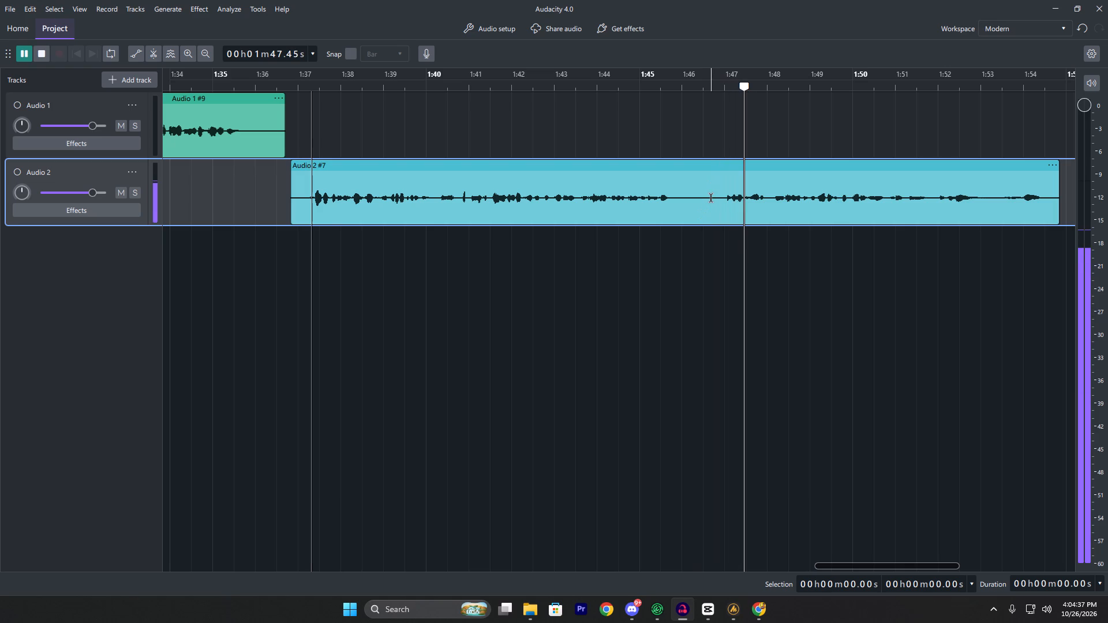
drag(711, 198, 716, 198)
key(BackSpace)
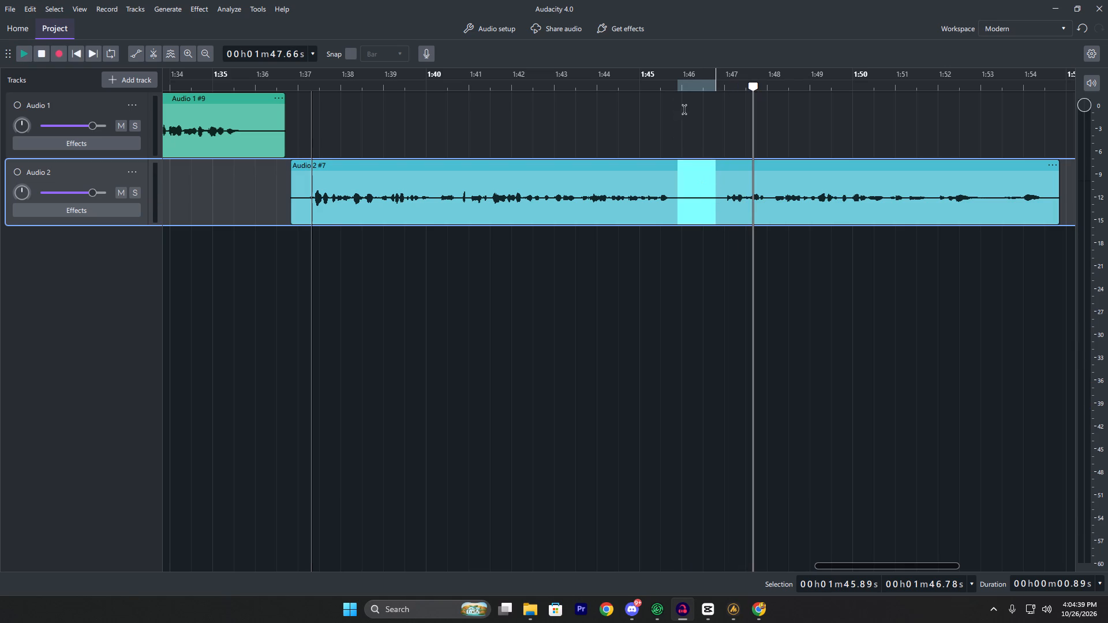
Play back the last Audio 2 clip from about 1:45.6, across the cut, to near its end at about 1:53.5.
click(665, 87)
key(space)
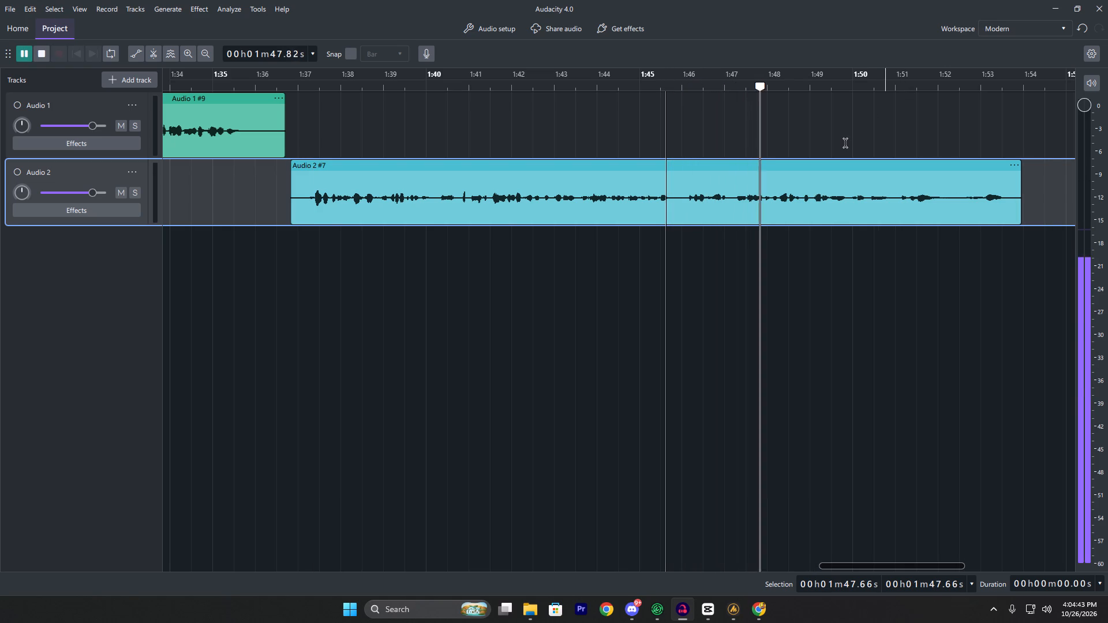
ctrl+scroll(855, 138, down, 9)
ctrl+scroll(926, 133, up, 3)
ctrl+scroll(928, 131, down, 5)
ctrl+scroll(927, 132, up, 10)
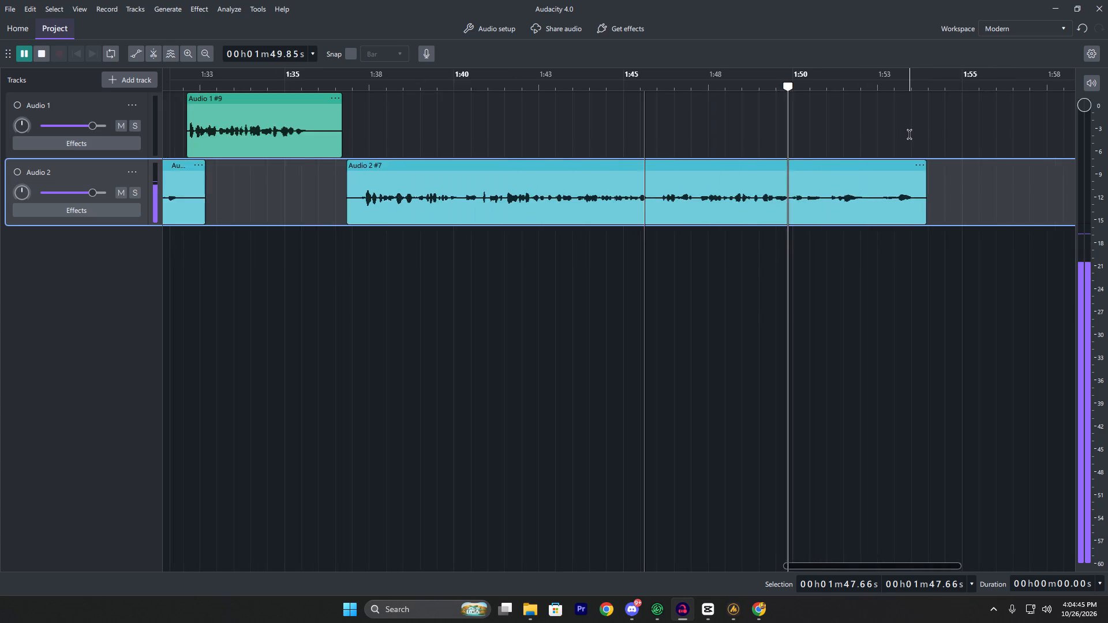
ctrl+scroll(909, 134, up, 9)
ctrl+scroll(914, 133, down, 11)
ctrl+scroll(948, 133, up, 4)
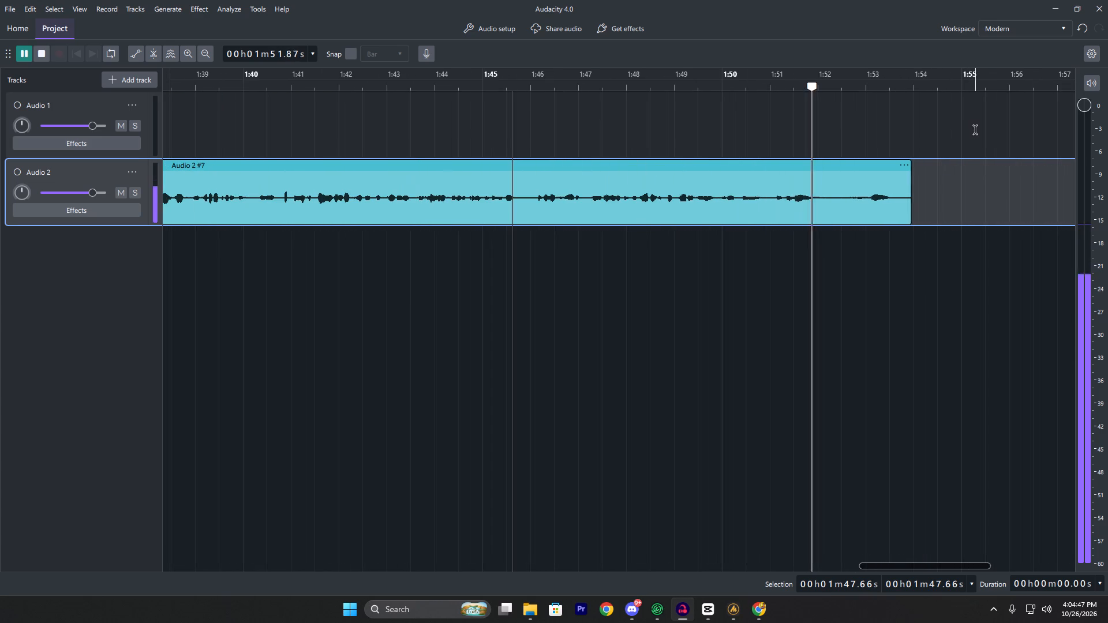
key(space)
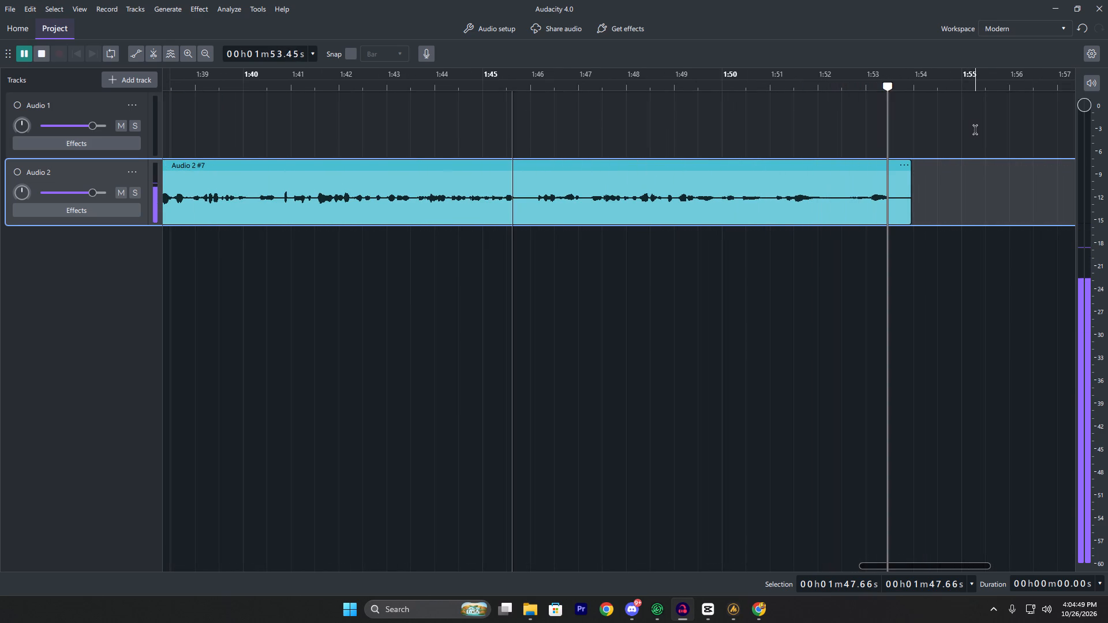
Replay short bits around 1:52 to find where speech ends, and delete the last Audio 2 clip's tail from 1:52.24 to 1:53.95.
double_click(814, 87)
key(space)
key(space)
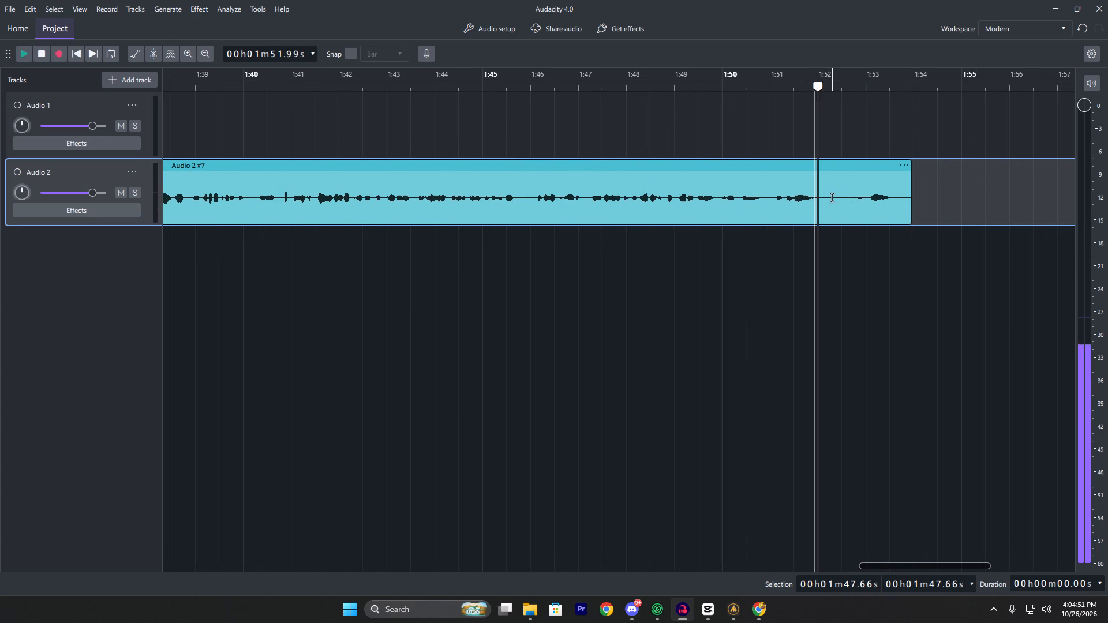
key(space)
key(space)
drag(829, 197, 909, 204)
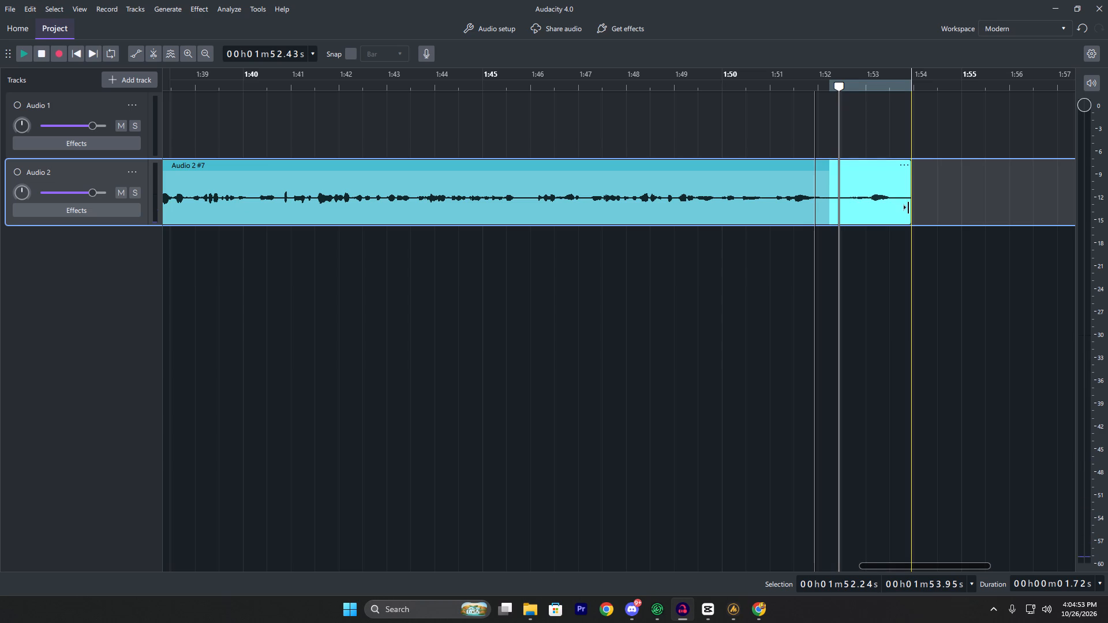
key(BackSpace)
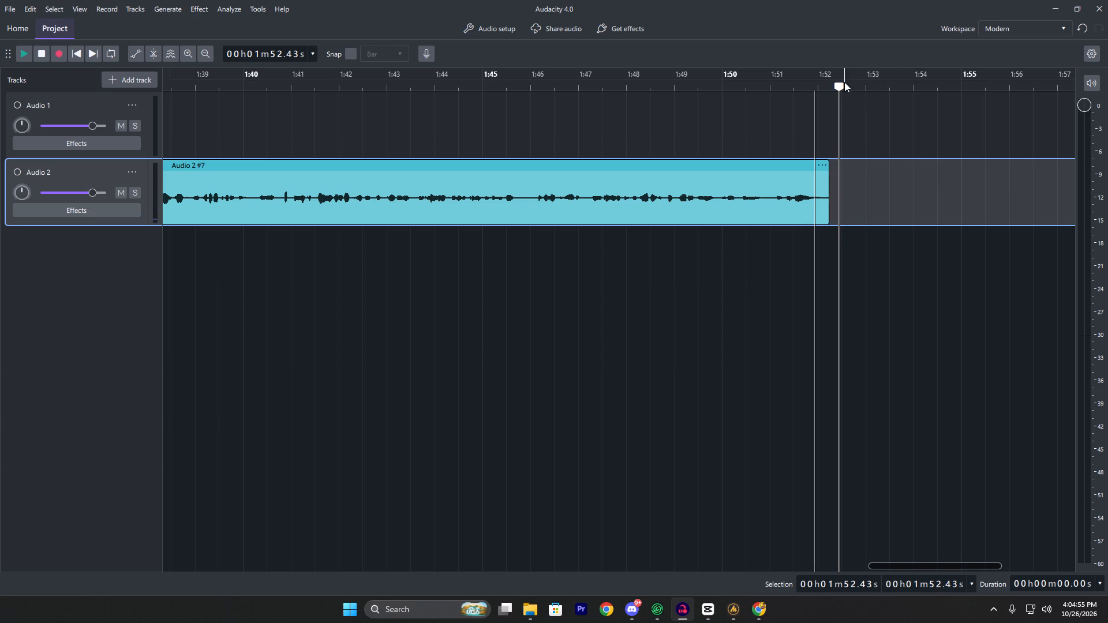
Record the next voice take on Audio 2 from 1:52.24, at the trimmed clip's end, to about 2:10.11.
drag(839, 84, 830, 94)
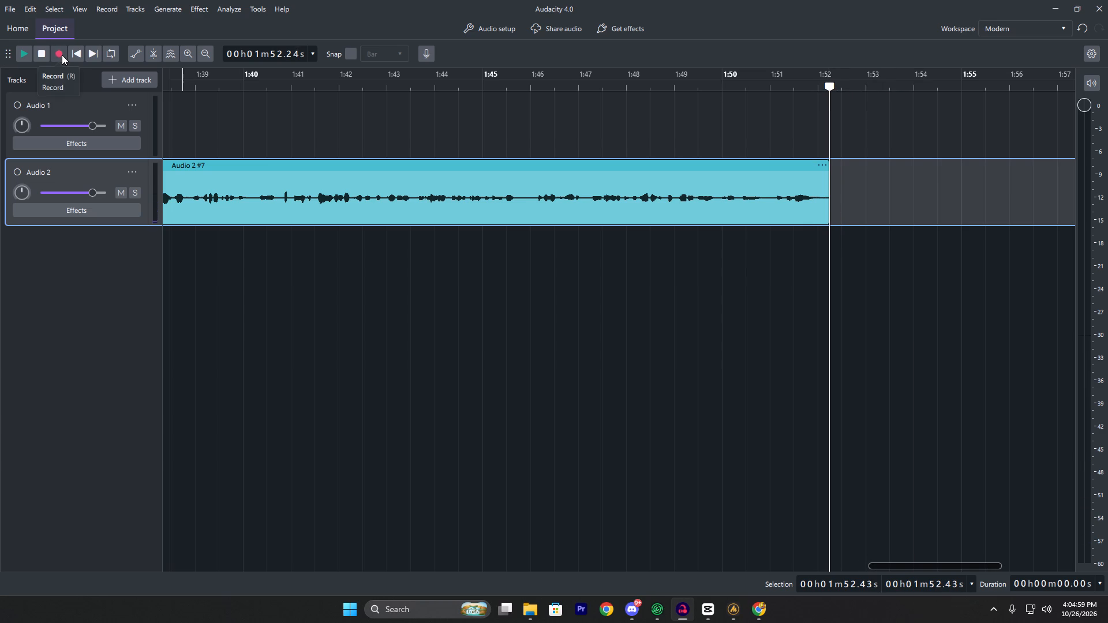
click(62, 55)
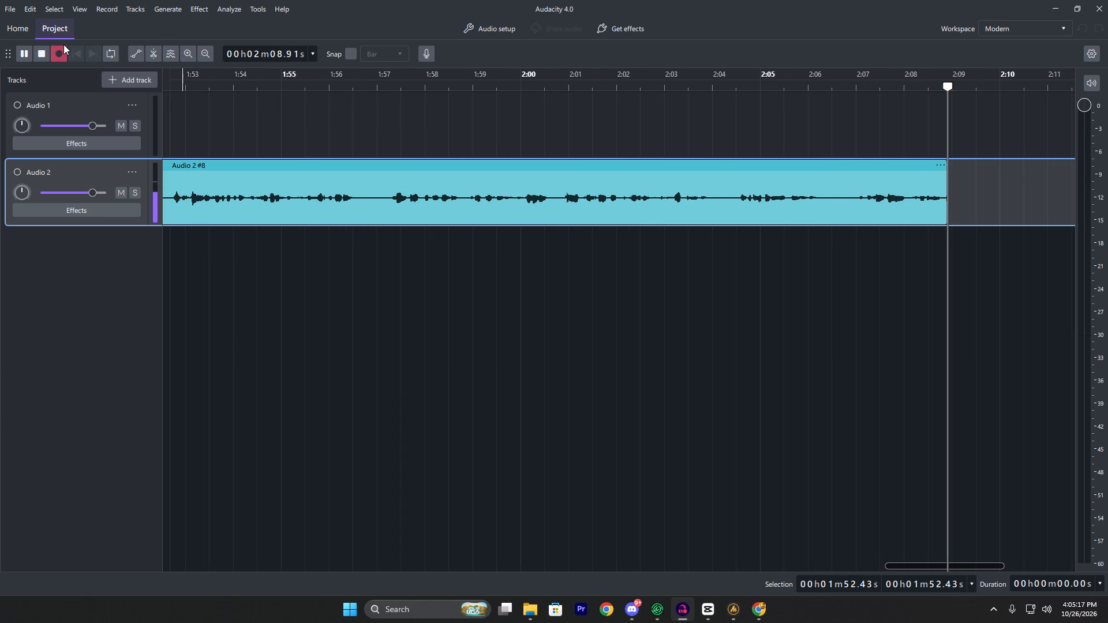
key(space)
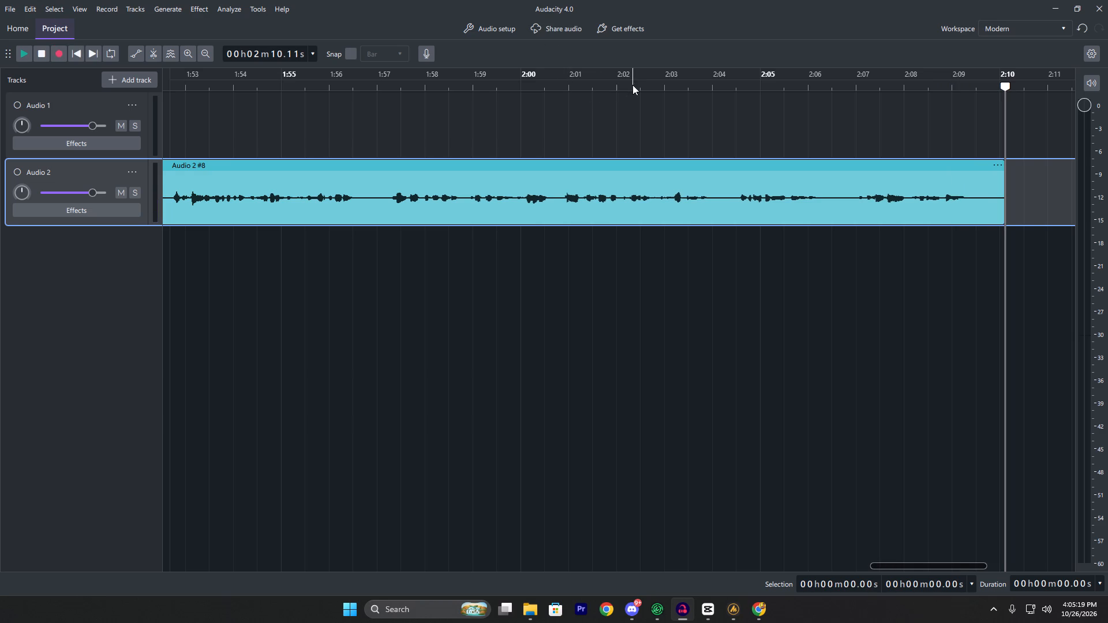
Play back the end of the new Audio 2 take from about 2:02.3 to 2:09.59.
click(632, 85)
key(space)
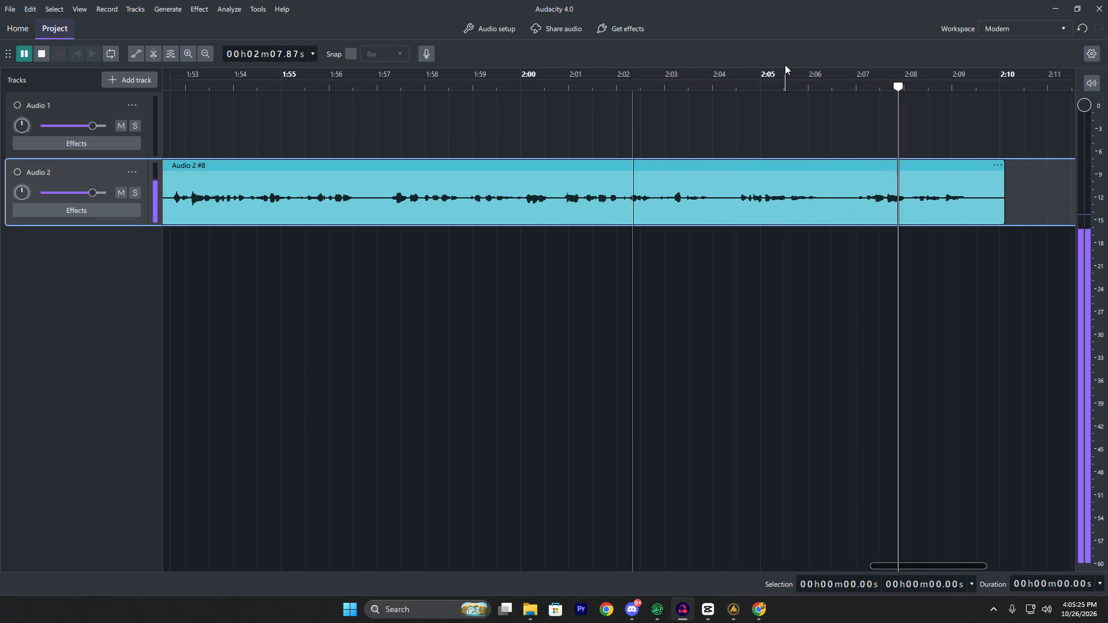
key(space)
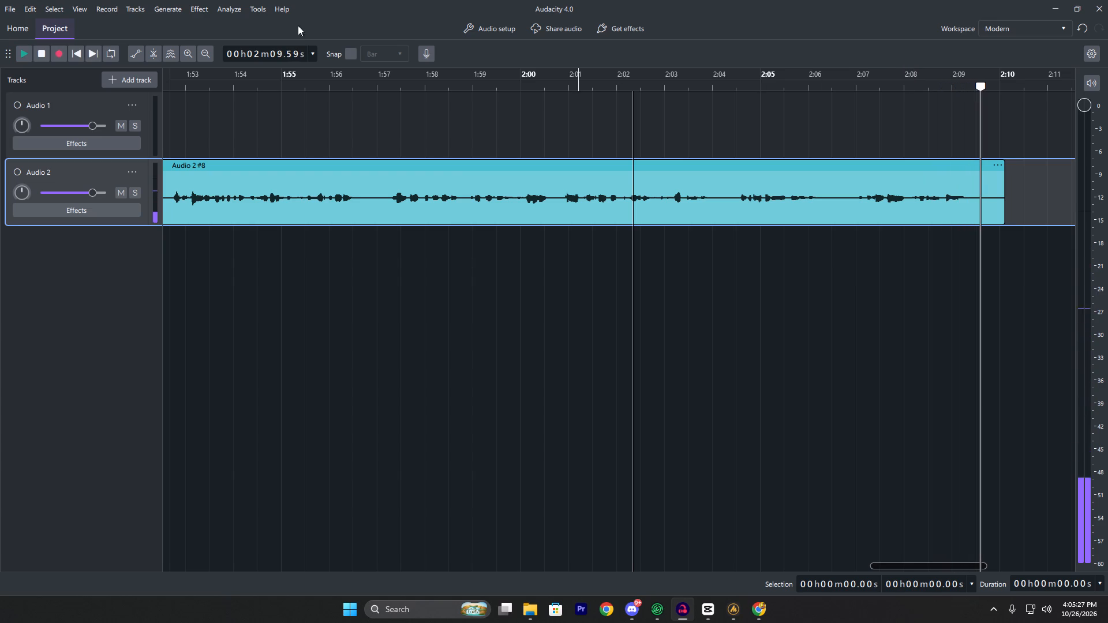
Record the next voice line on Audio 1 from 2:09.59 to about 2:15.96.
double_click(59, 52)
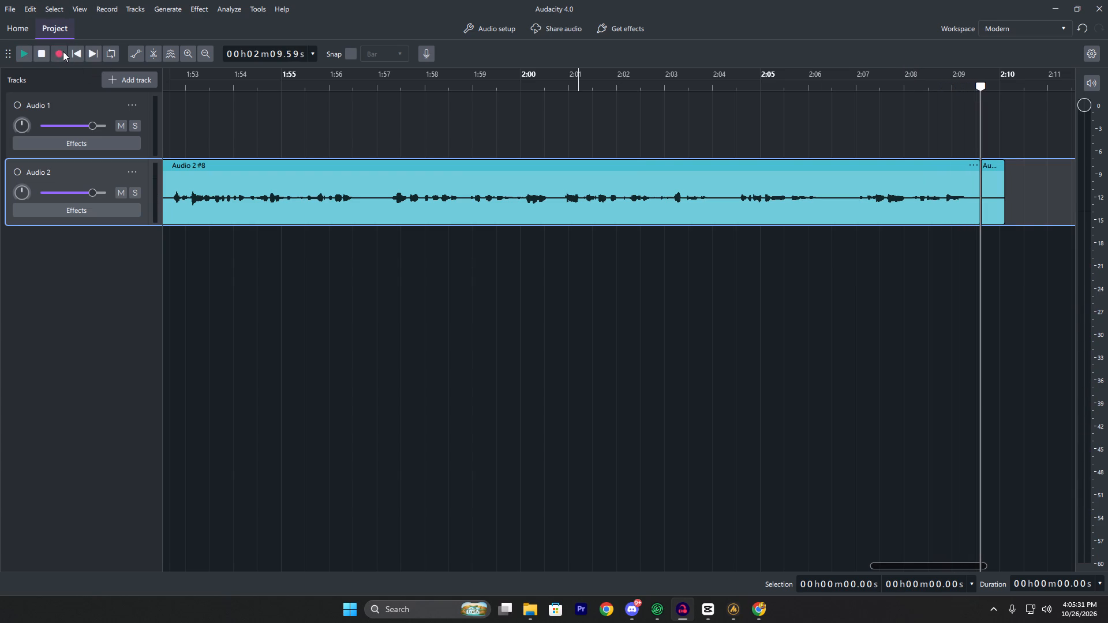
click(988, 123)
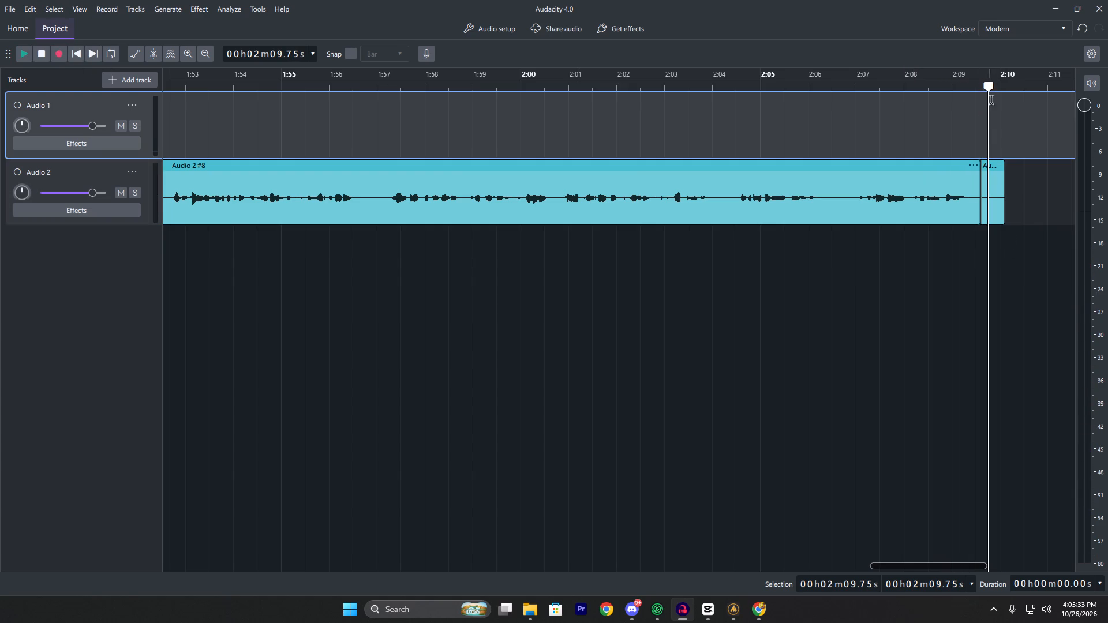
drag(993, 88, 982, 93)
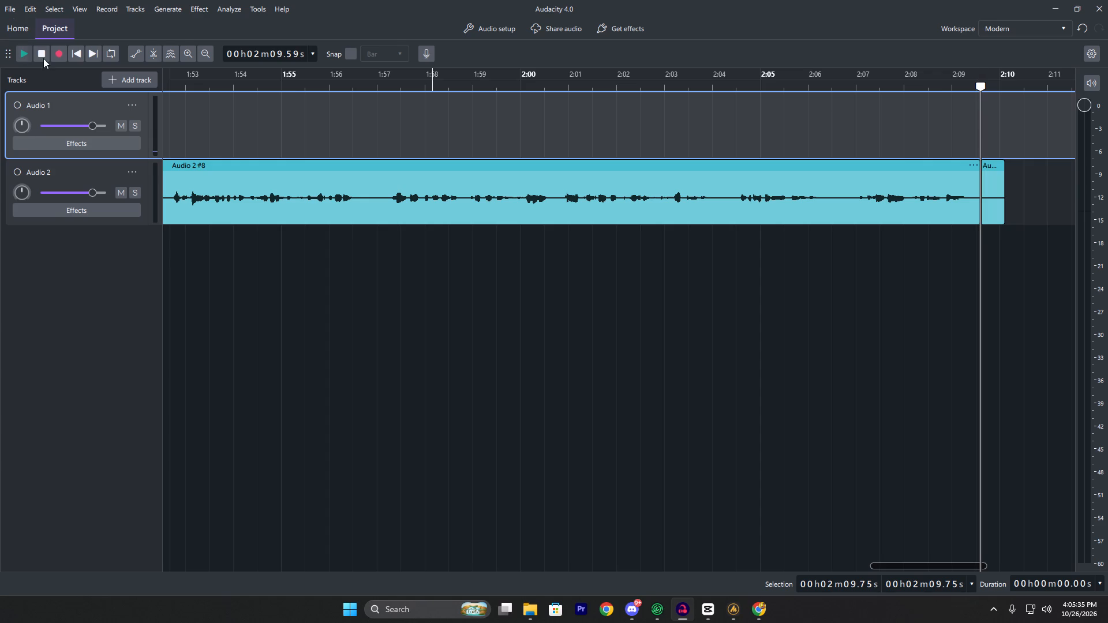
click(59, 57)
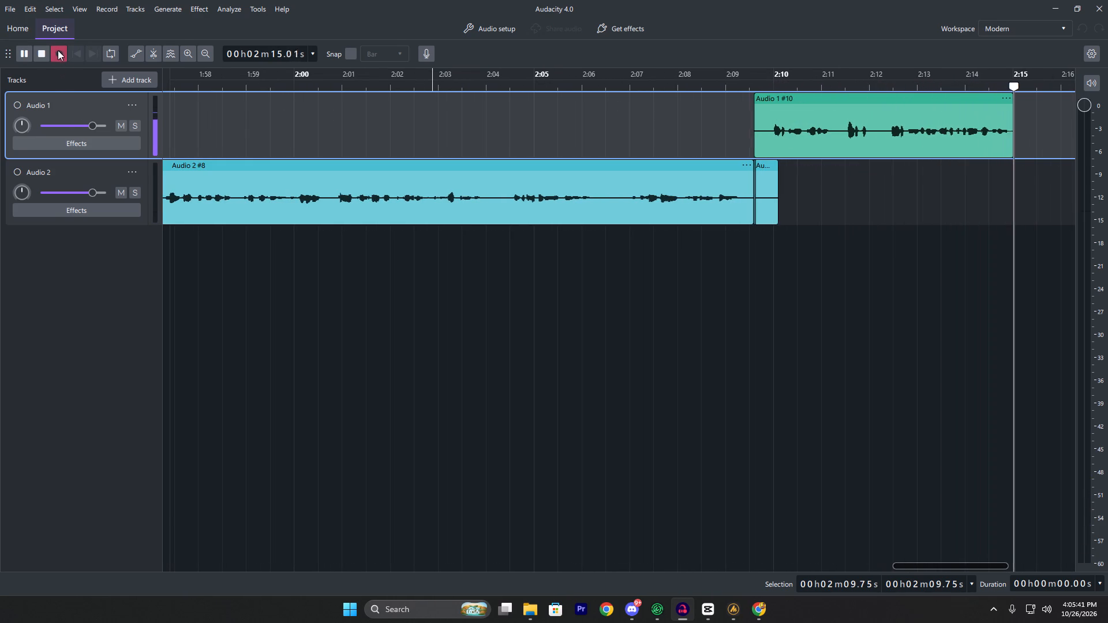
click(57, 50)
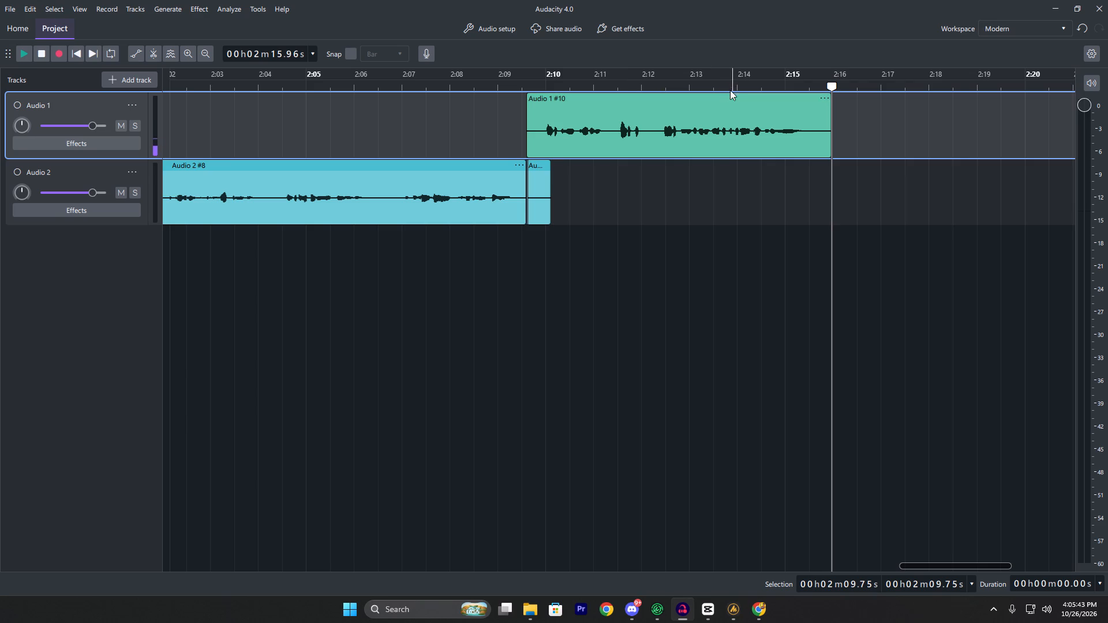
Play back the newest Audio 1 take and delete its opening, from the clip start up to 2:12.42.
click(728, 89)
key(space)
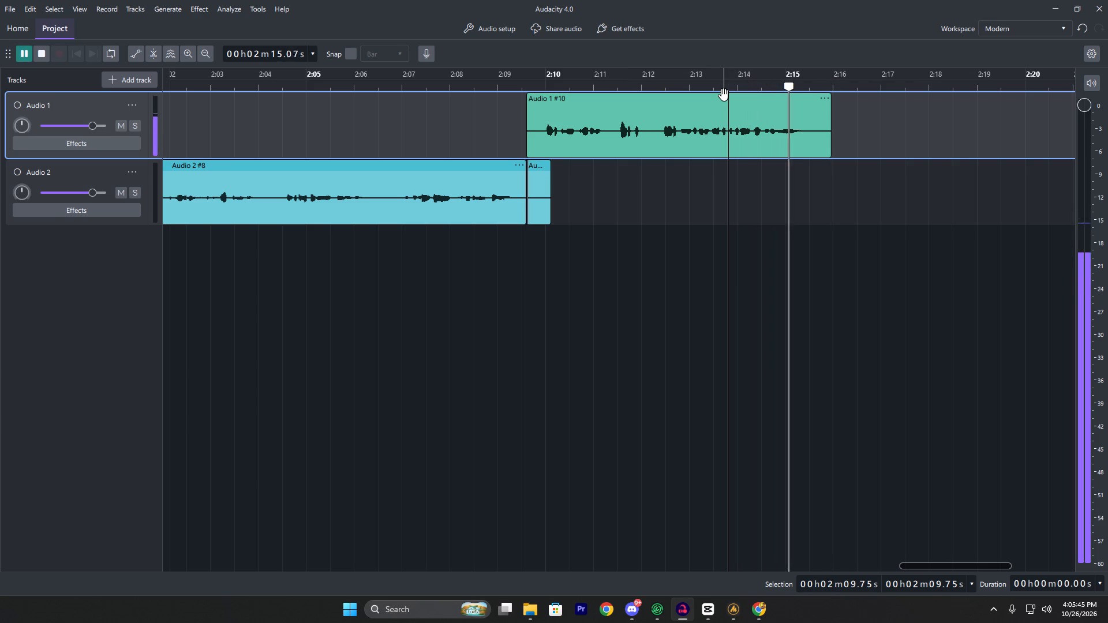
click(540, 83)
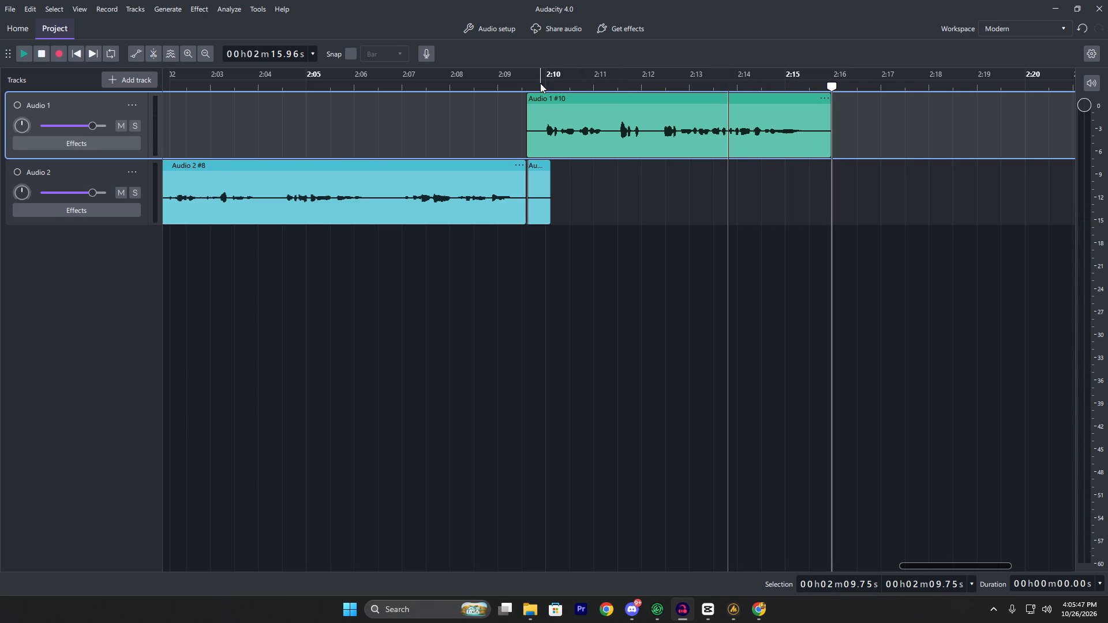
key(space)
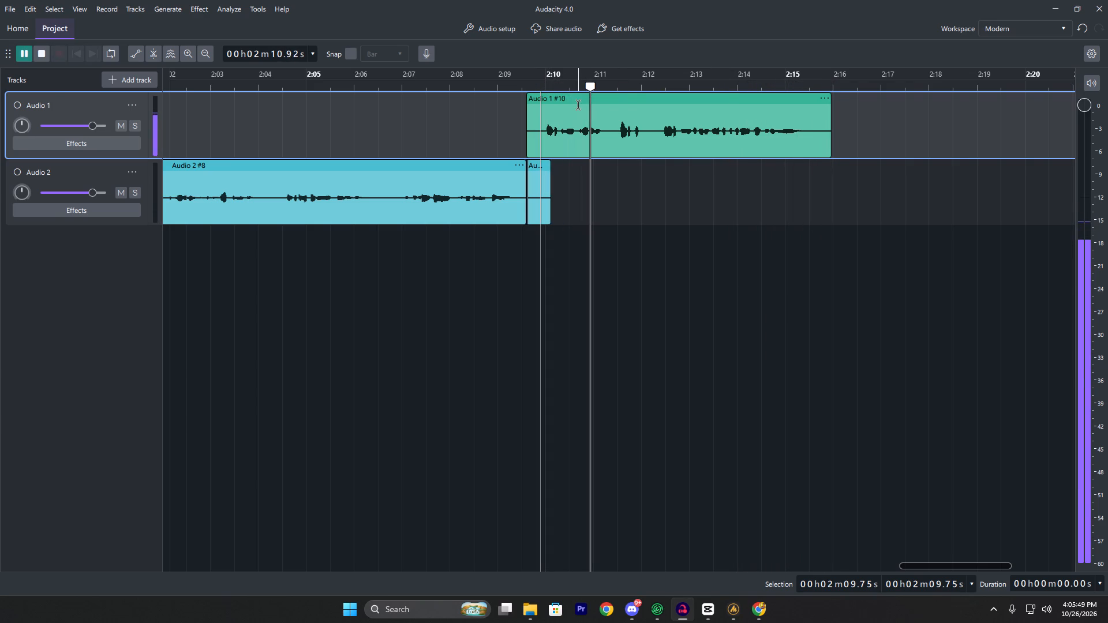
key(space)
key(space)
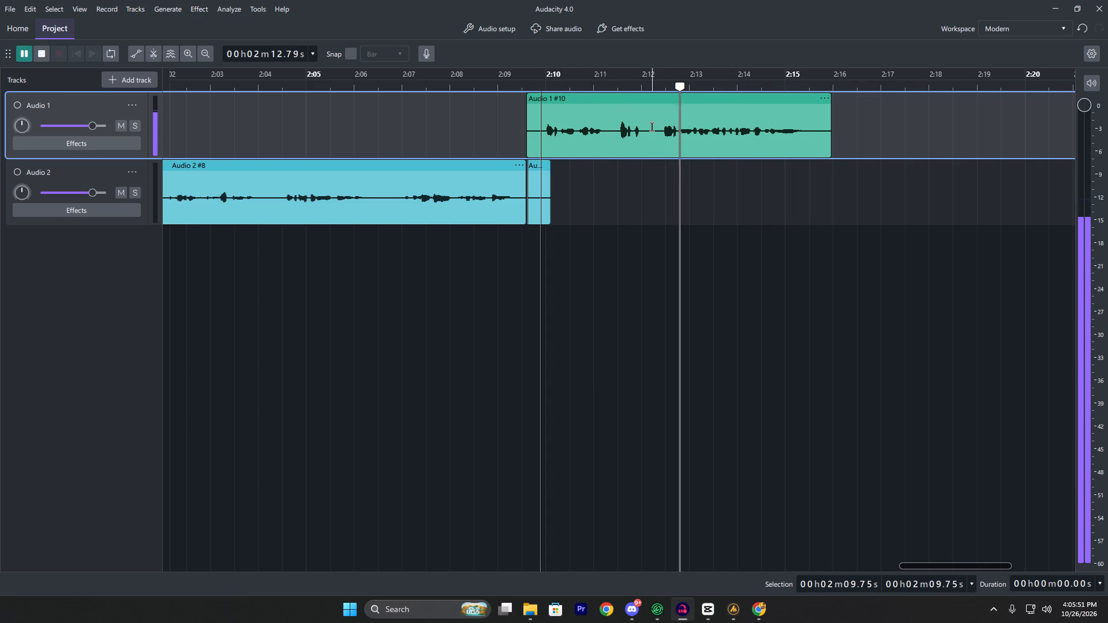
key(space)
drag(662, 129, 551, 133)
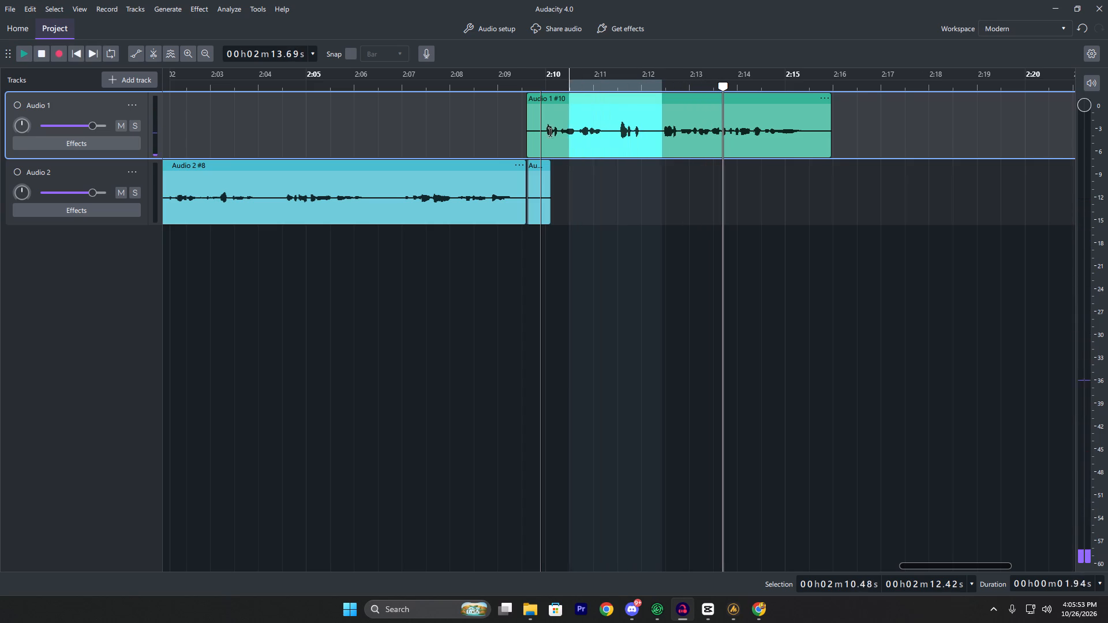
drag(551, 133, 521, 135)
key(BackSpace)
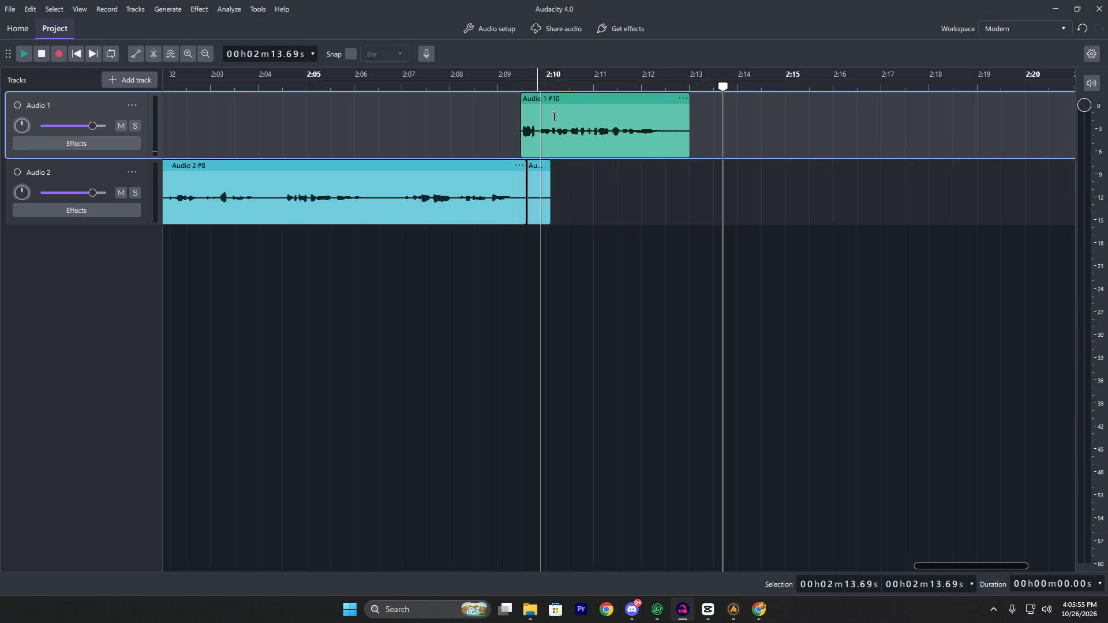
Play back the transition from Audio 2 into the trimmed Audio 1 clip, from about 2:08.4 to 2:12.50.
click(474, 74)
click(474, 84)
key(space)
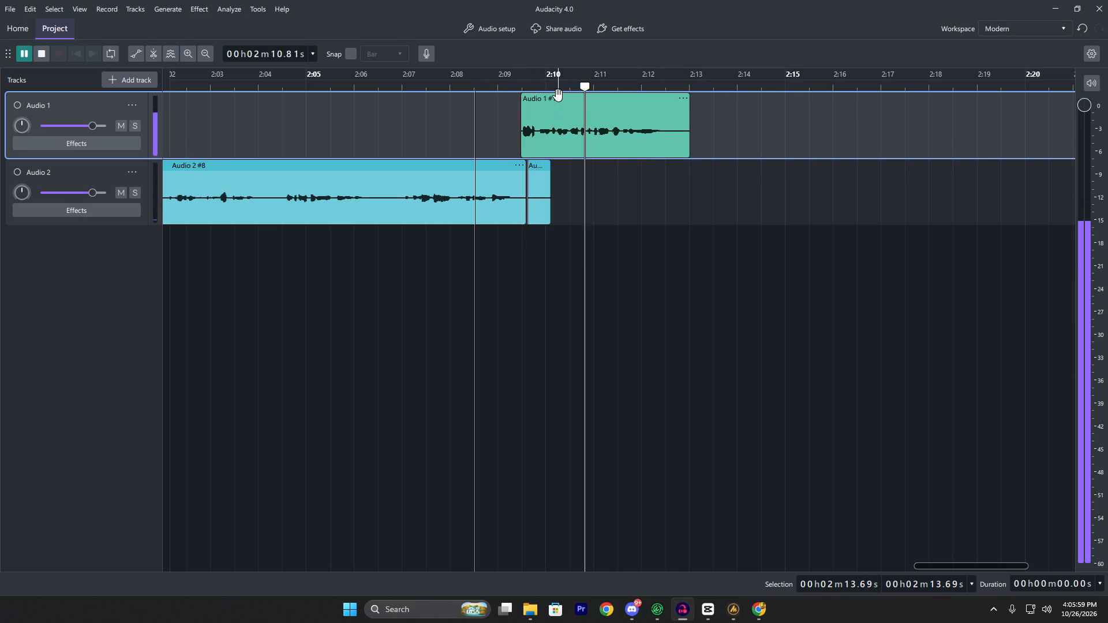
ctrl+scroll(612, 107, down, 6)
key(space)
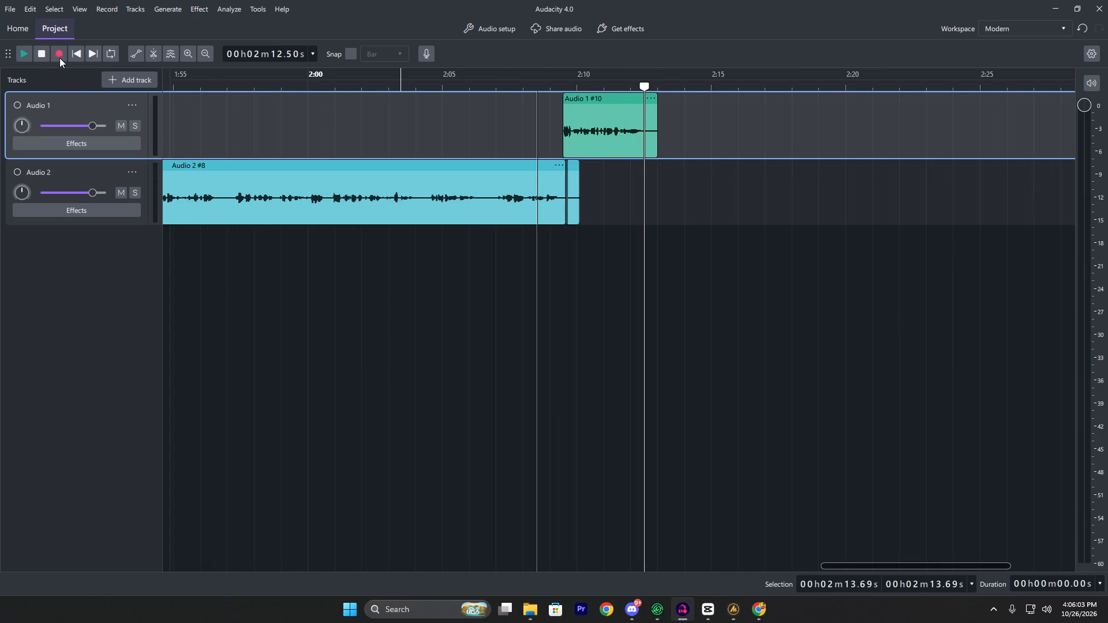
Review the voice lines on both tracks from about 1:14 to about 1:58, skipping ahead to about 1:26 and 1:31.4.
drag(648, 87, 978, 228)
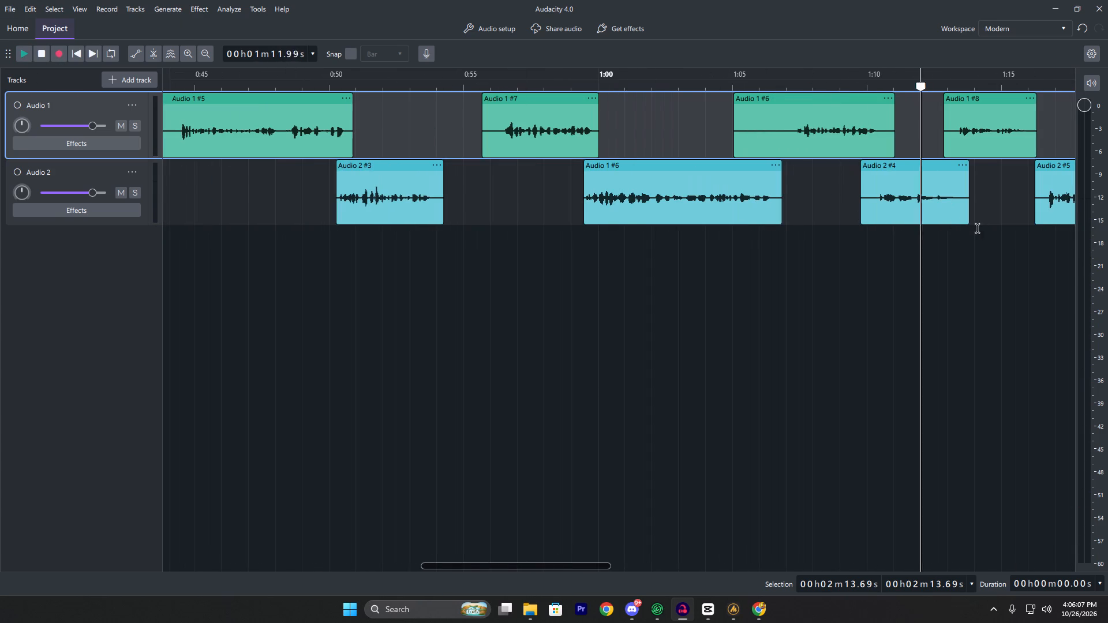
drag(978, 228, 991, 231)
key(space)
ctrl+scroll(1009, 244, down, 4)
ctrl+scroll(1031, 252, up, 3)
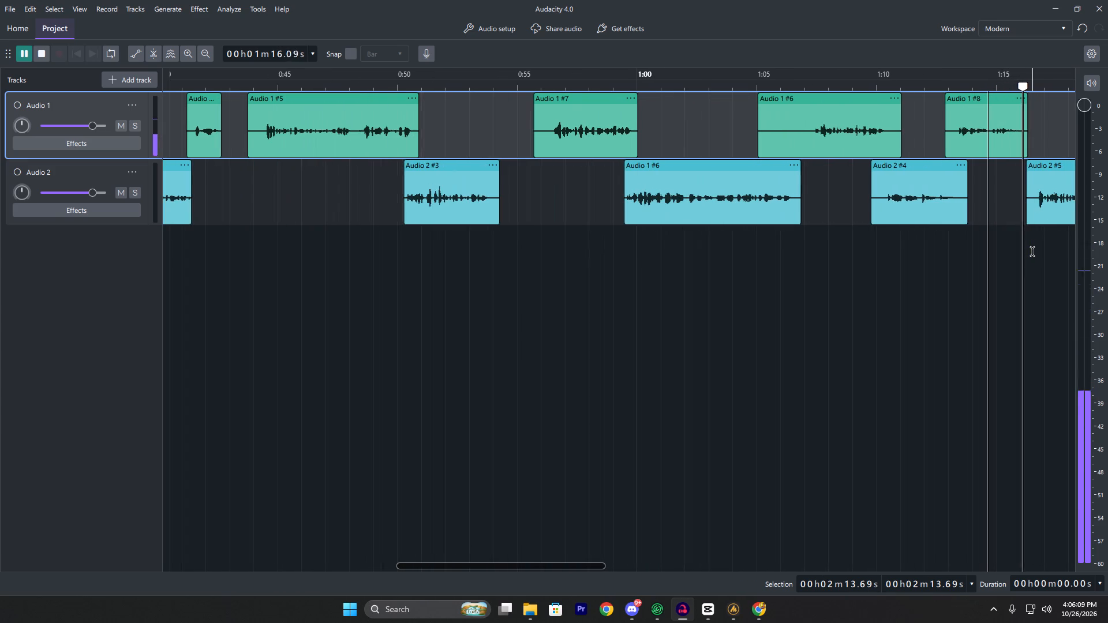
ctrl+scroll(1034, 251, down, 4)
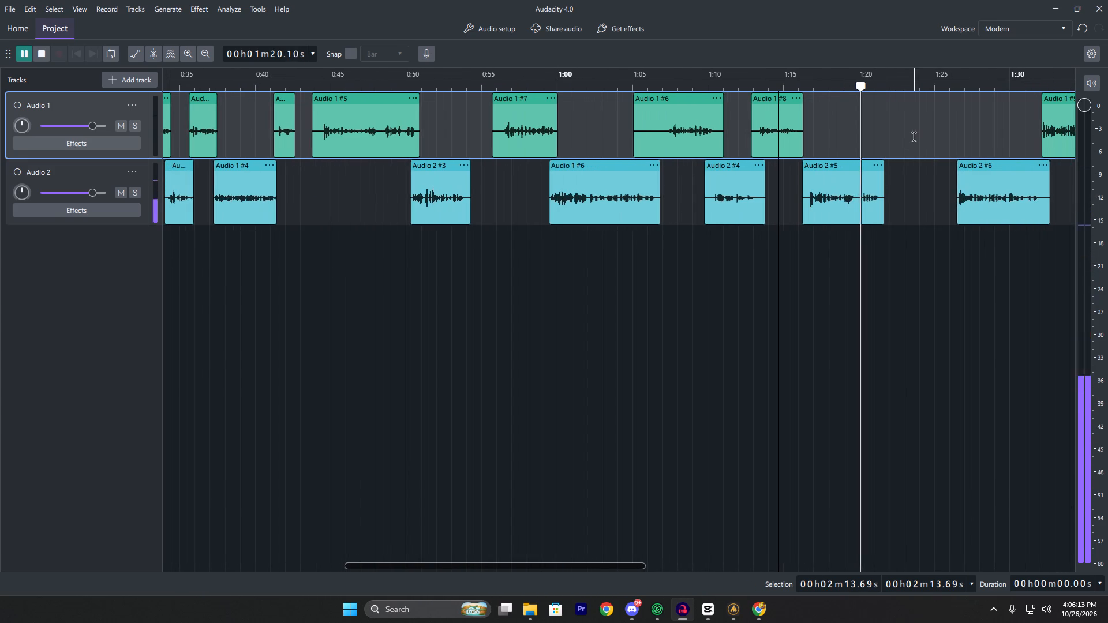
ctrl+click(957, 85)
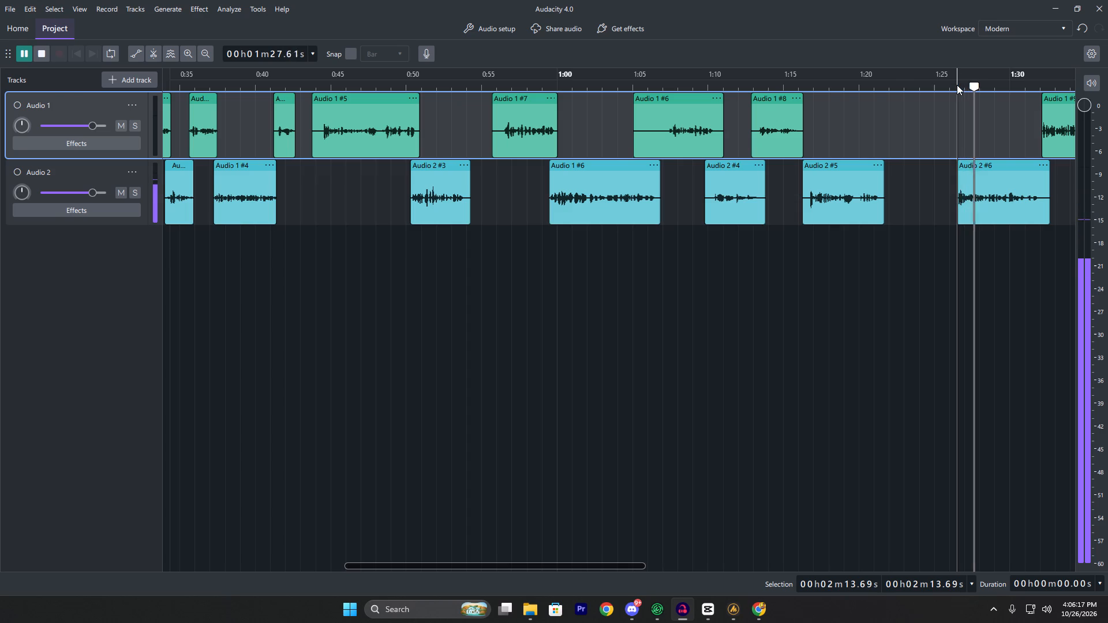
ctrl+click(1031, 92)
ctrl+click(1037, 86)
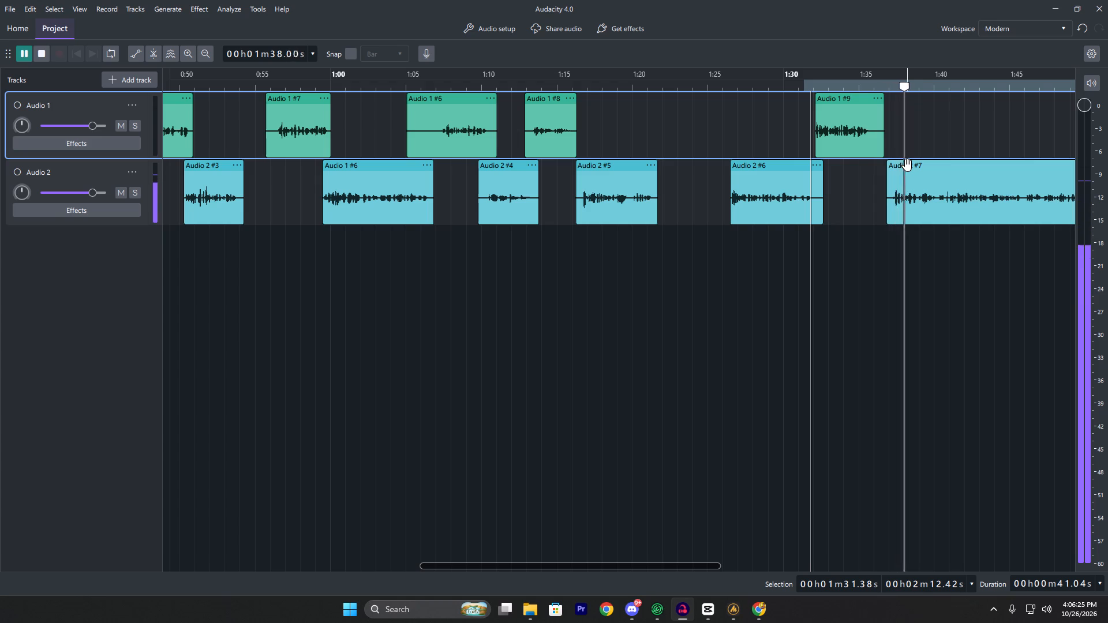
ctrl+scroll(984, 179, down, 2)
ctrl+scroll(993, 182, up, 2)
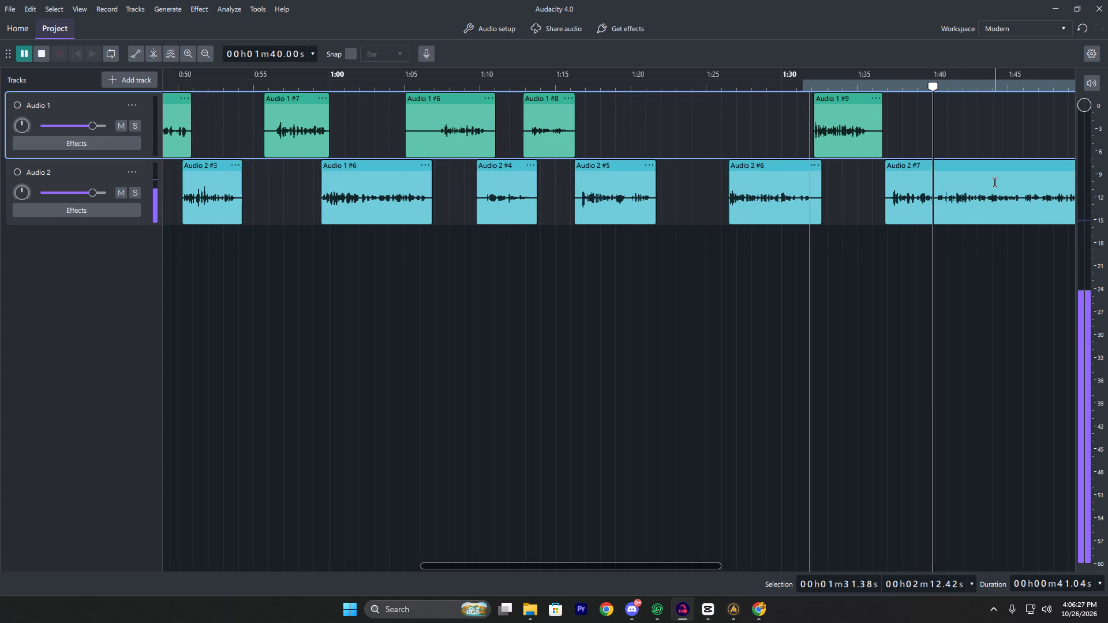
ctrl+scroll(995, 182, down, 2)
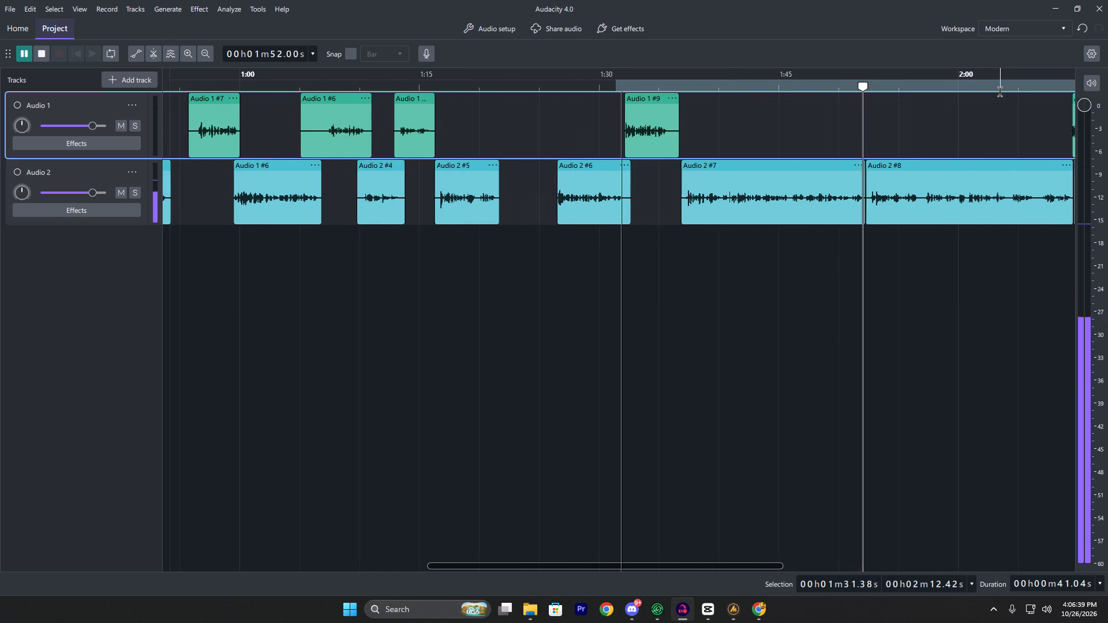
ctrl+scroll(948, 258, down, 3)
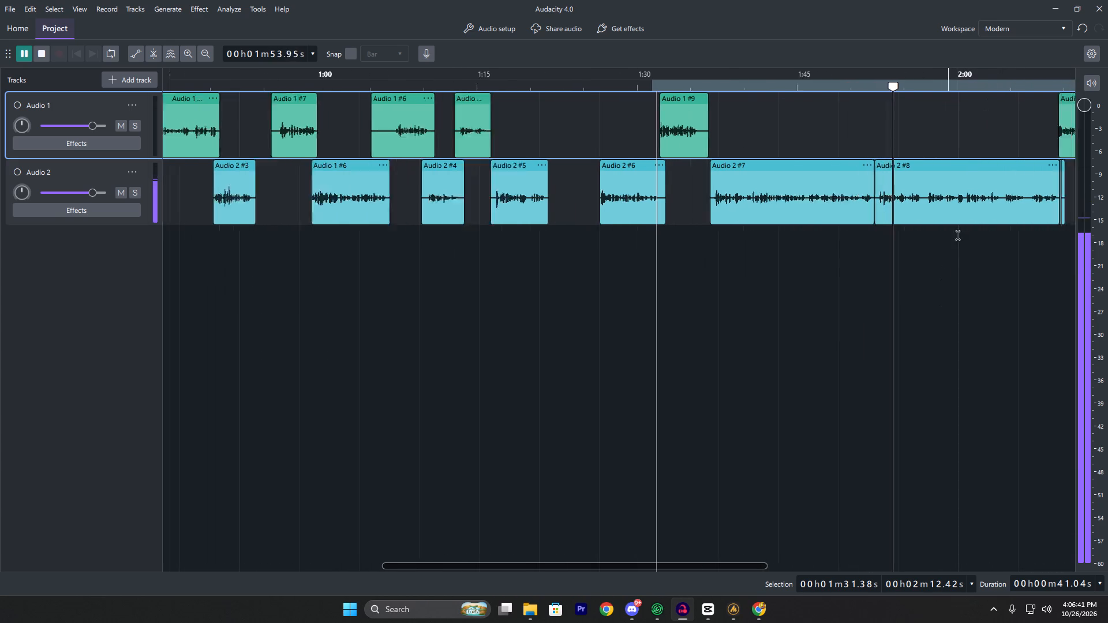
ctrl+scroll(958, 235, down, 1)
ctrl+scroll(976, 178, down, 3)
ctrl+scroll(856, 188, up, 2)
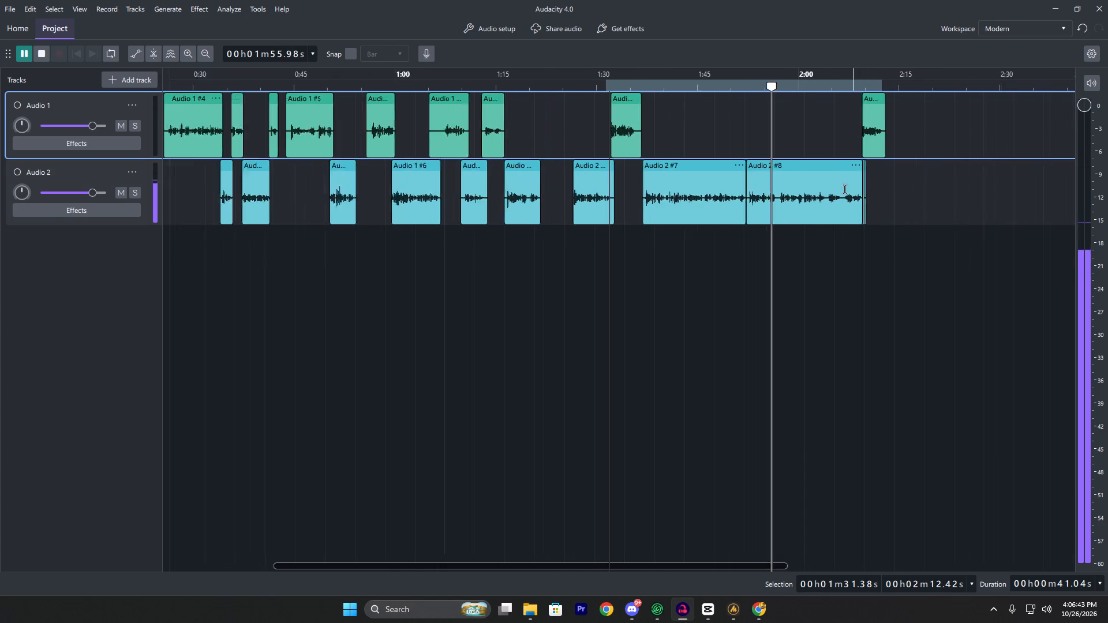
ctrl+scroll(845, 189, up, 9)
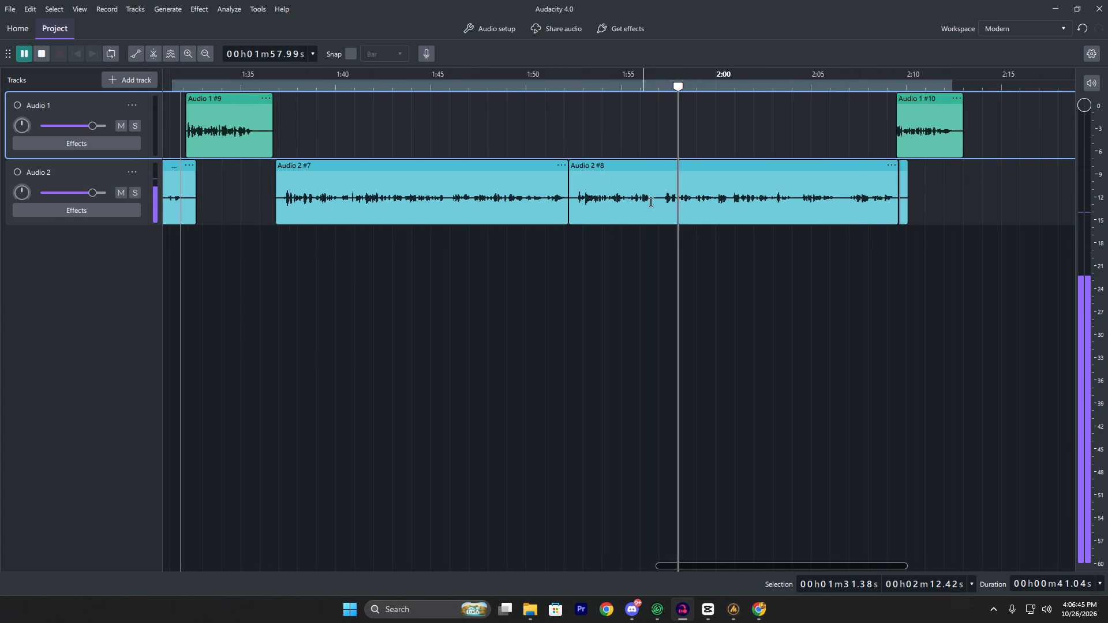
Delete the pause on Audio 2 from 1:56.64 to 1:57.15.
drag(652, 197, 661, 198)
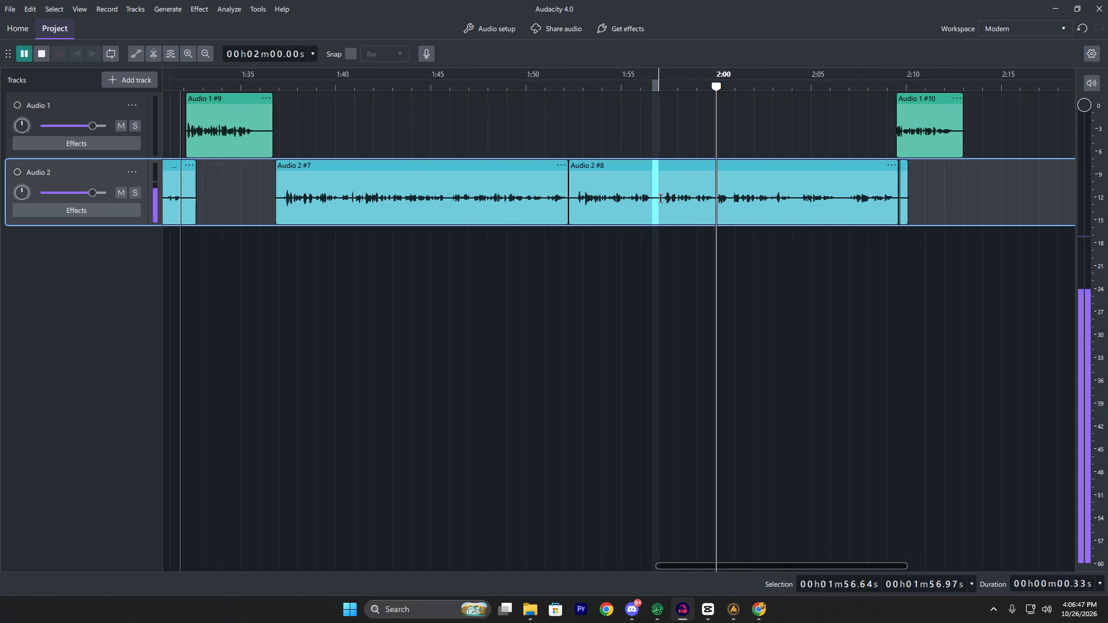
drag(661, 198, 662, 203)
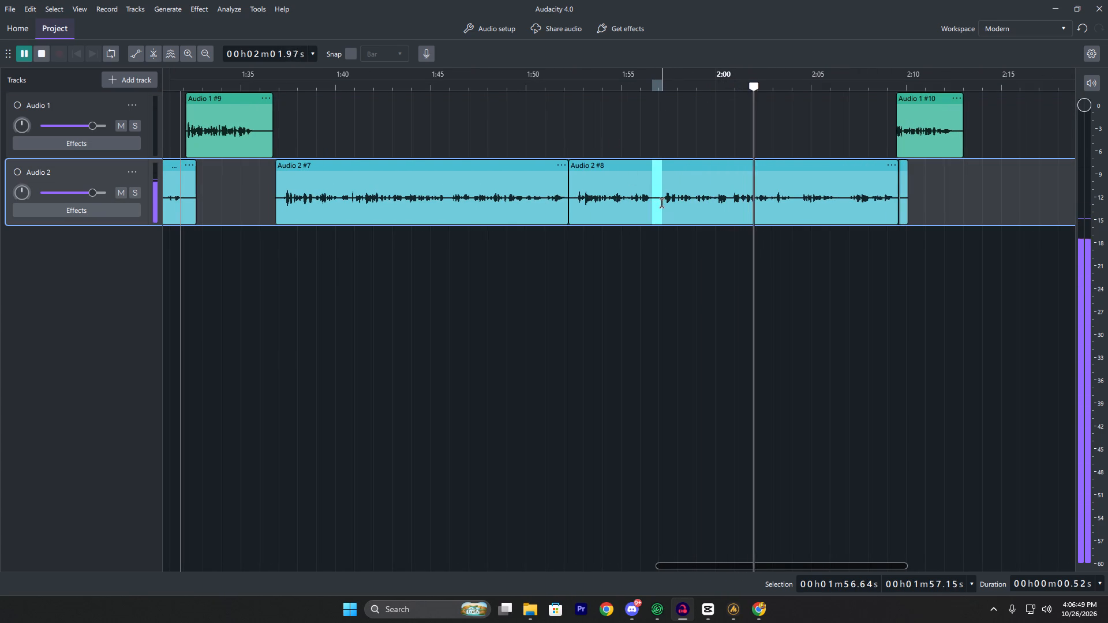
key(BackSpace)
Listen to Audio 2 from about 2:01.4 to 2:04.62 and delete the pause from 2:03.46 to 2:03.98.
key(space)
click(748, 87)
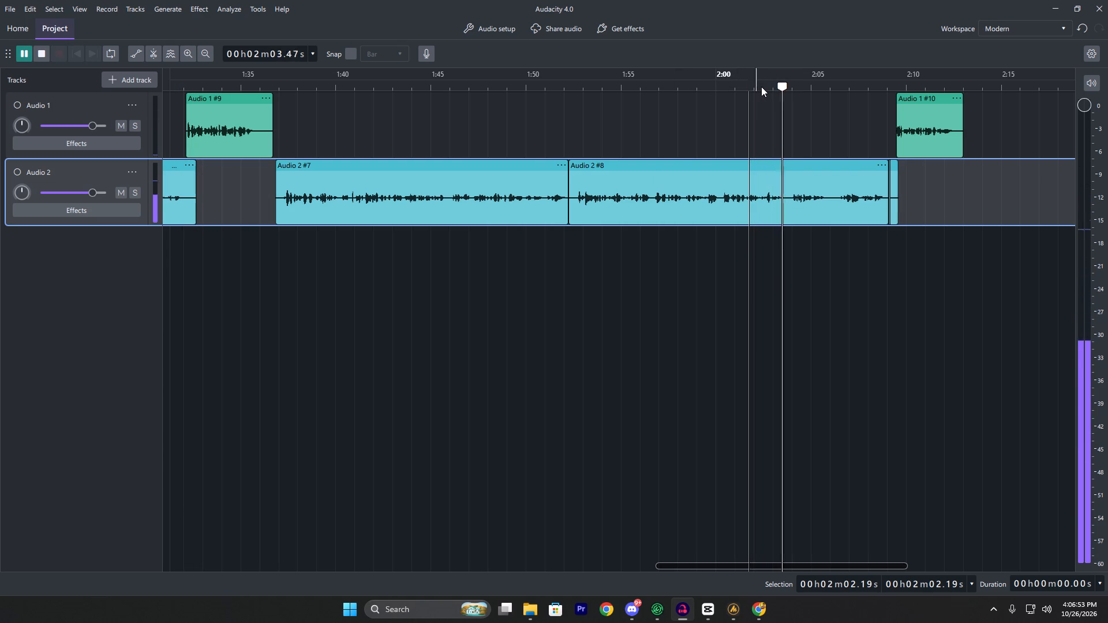
key(space)
ctrl+scroll(798, 206, up, 8)
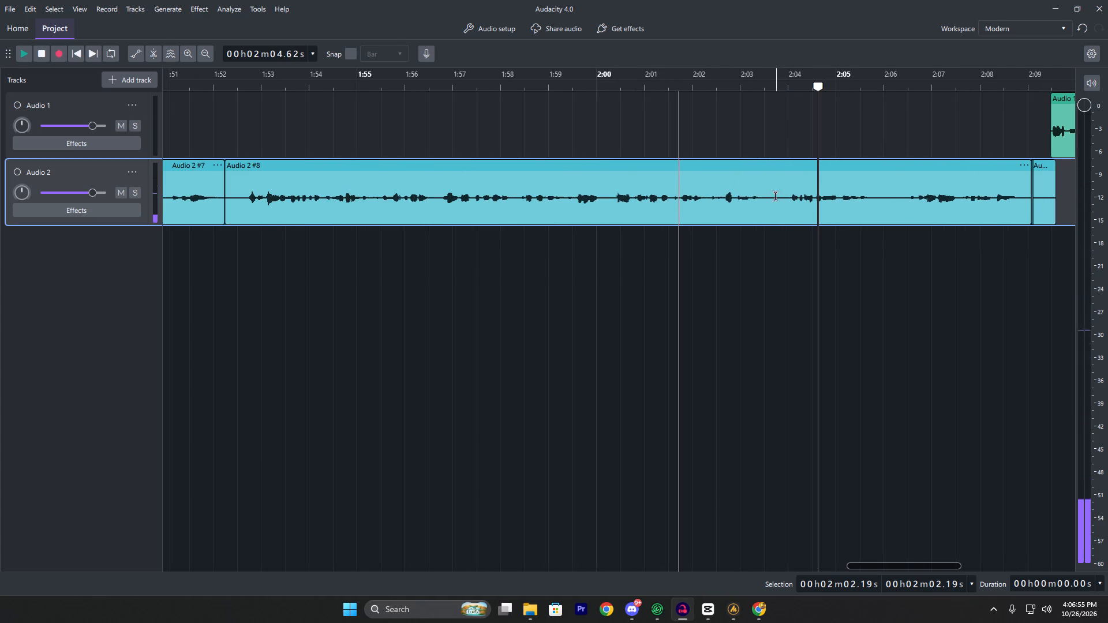
drag(762, 197, 787, 206)
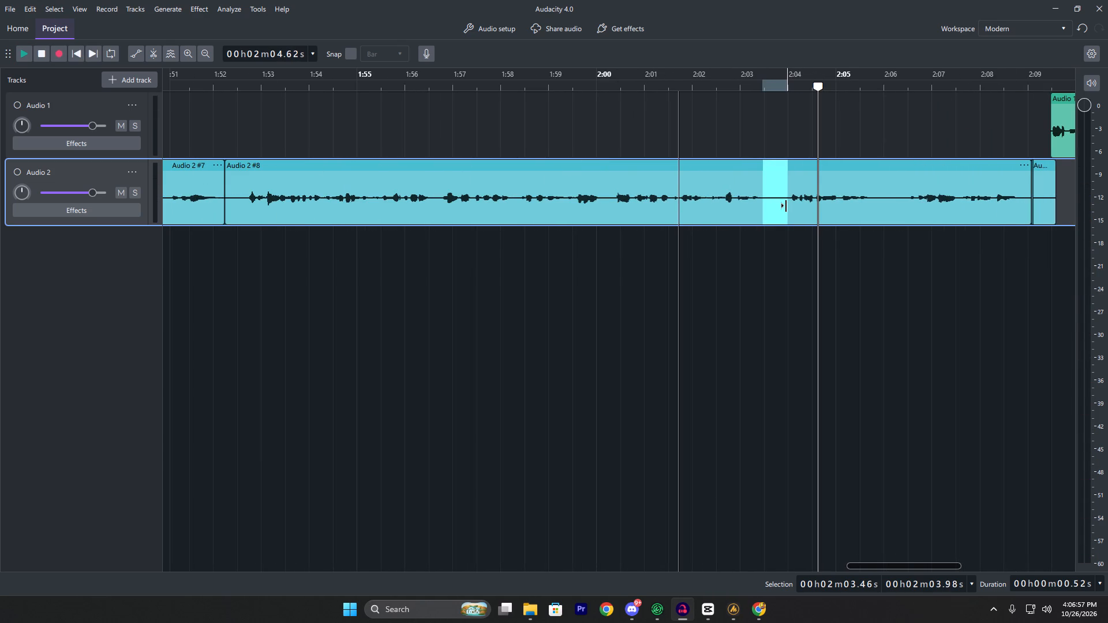
key(BackSpace)
Listen to Audio 2 from about 2:03 to 2:06.73 and delete the pause from 2:05.35 to about 2:05.8.
click(745, 83)
key(space)
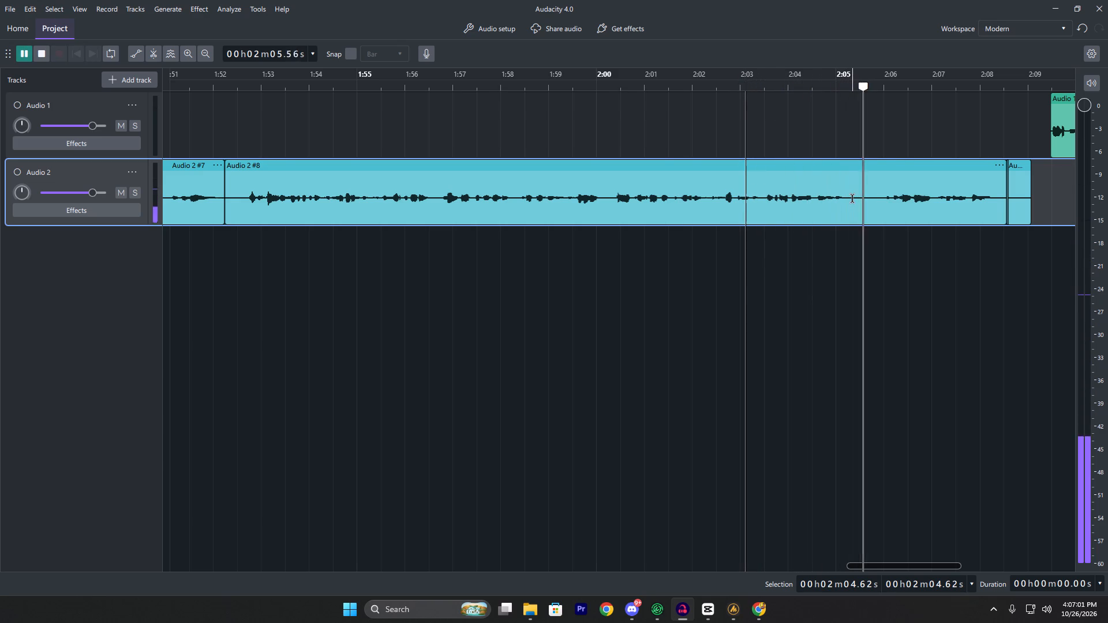
key(space)
drag(853, 198, 870, 207)
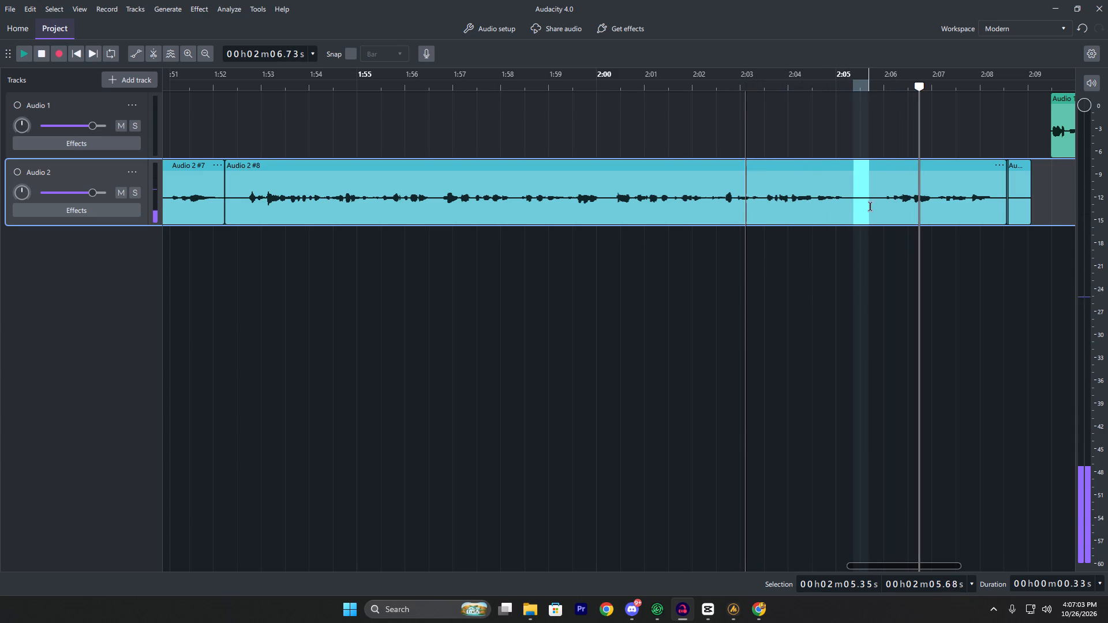
drag(870, 207, 874, 209)
key(BackSpace)
Play back Audio 2 from about 2:05 to 2:08.75 and delete the short leftover clip at the track's end.
click(833, 89)
key(space)
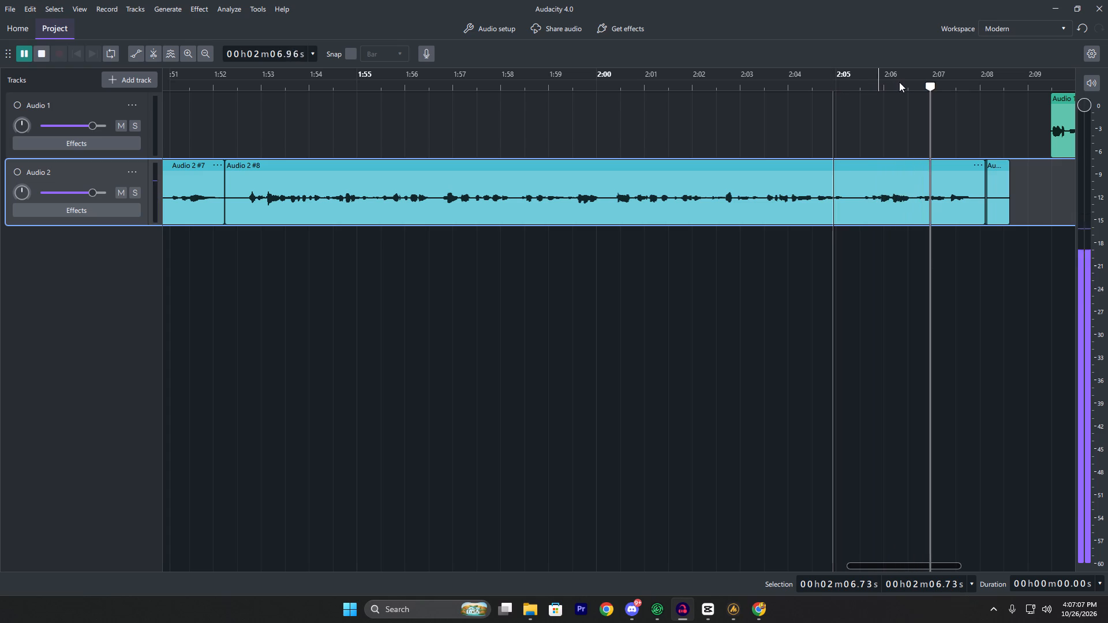
key(space)
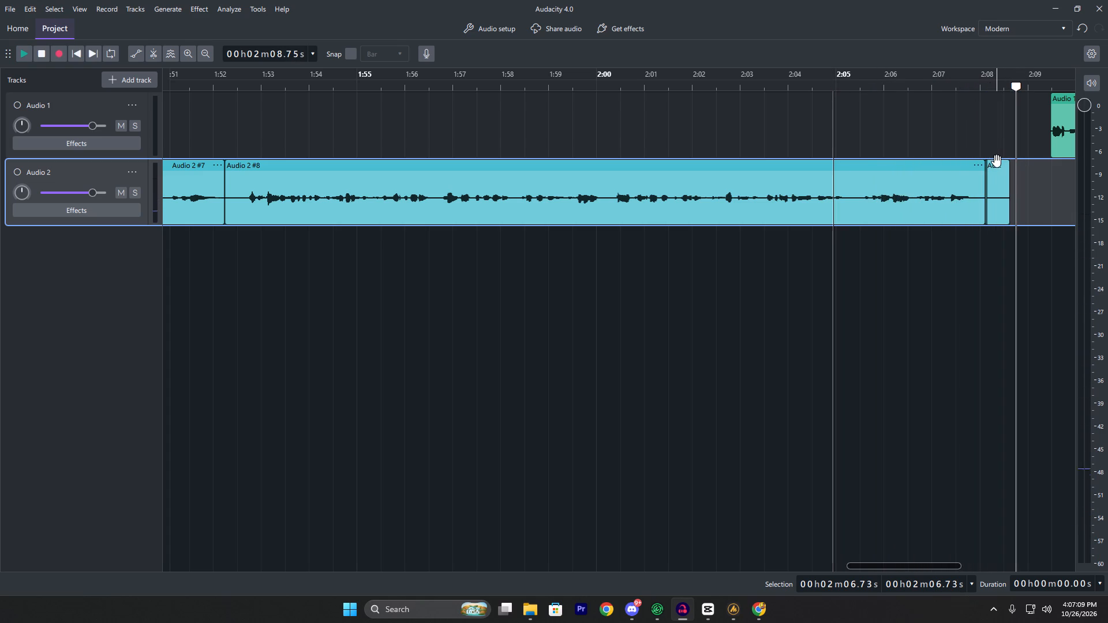
click(1000, 170)
key(BackSpace)
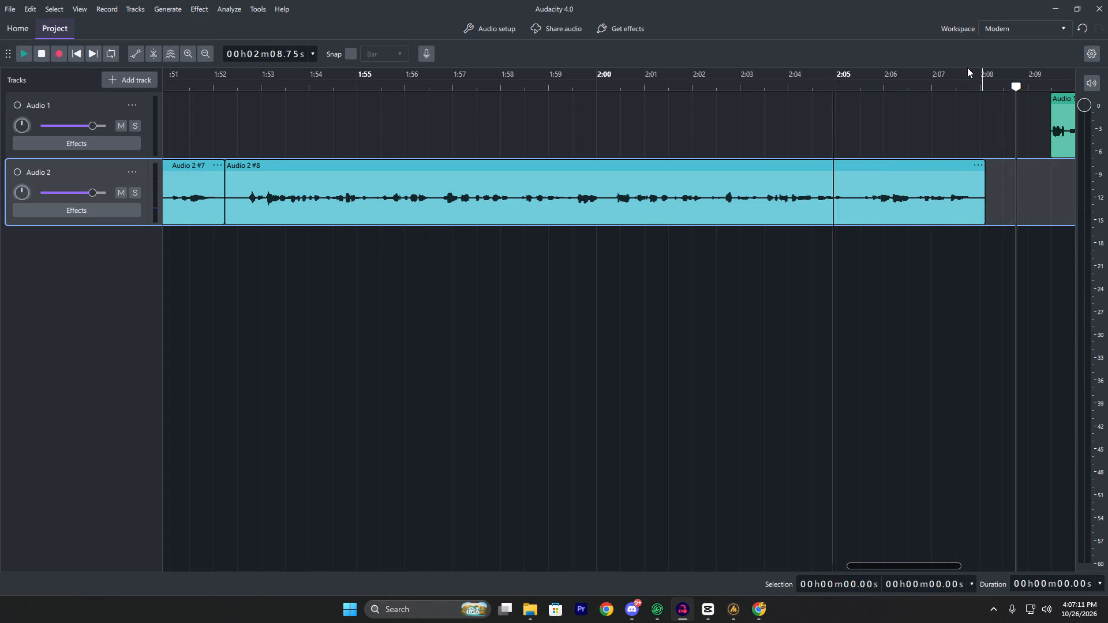
Check the end of the last Audio 2 clip and move the last Audio 1 clip earlier to start at about 2:07.6.
click(945, 81)
key(space)
key(space)
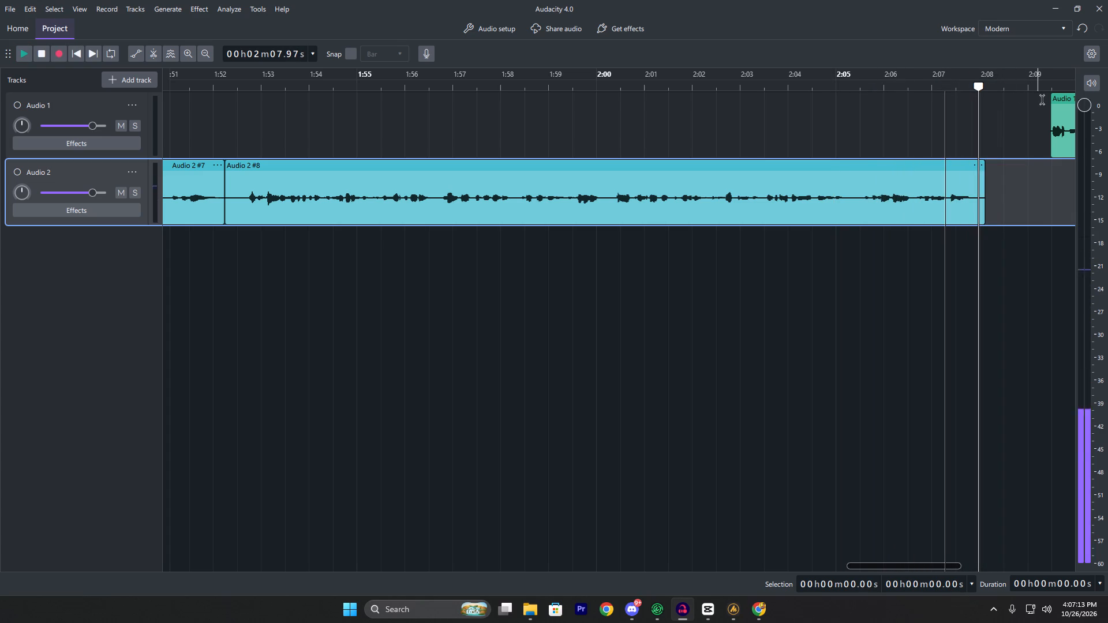
drag(1061, 102, 1008, 108)
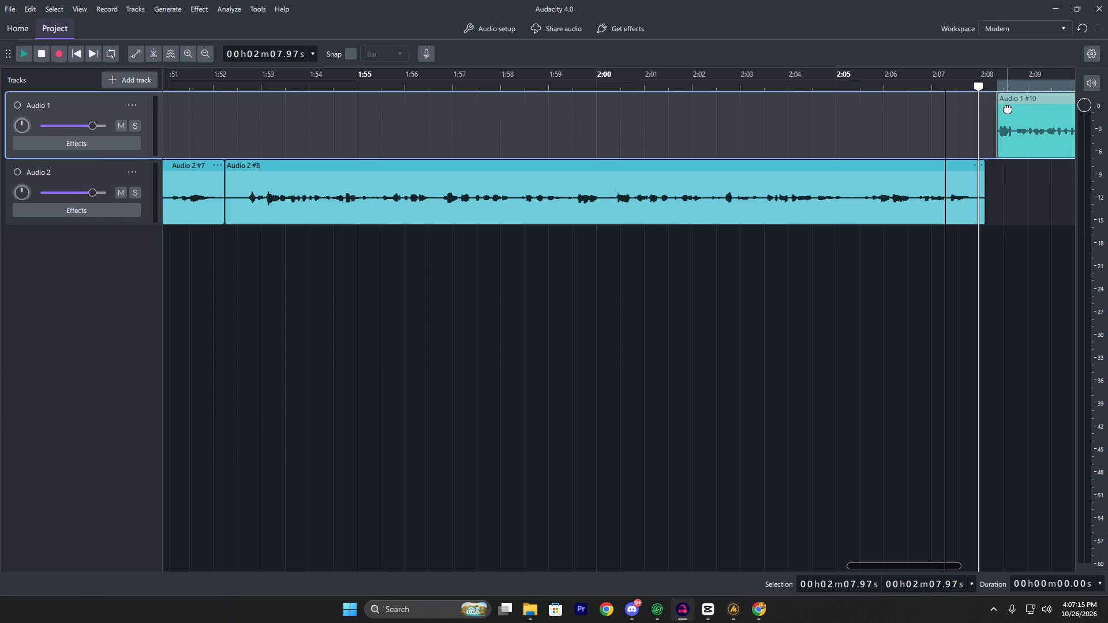
drag(1008, 108, 973, 115)
Play back the overlap of the last Audio 2 clip and the moved Audio 1 clip from 2:07.04 to 2:10.65.
click(934, 89)
key(space)
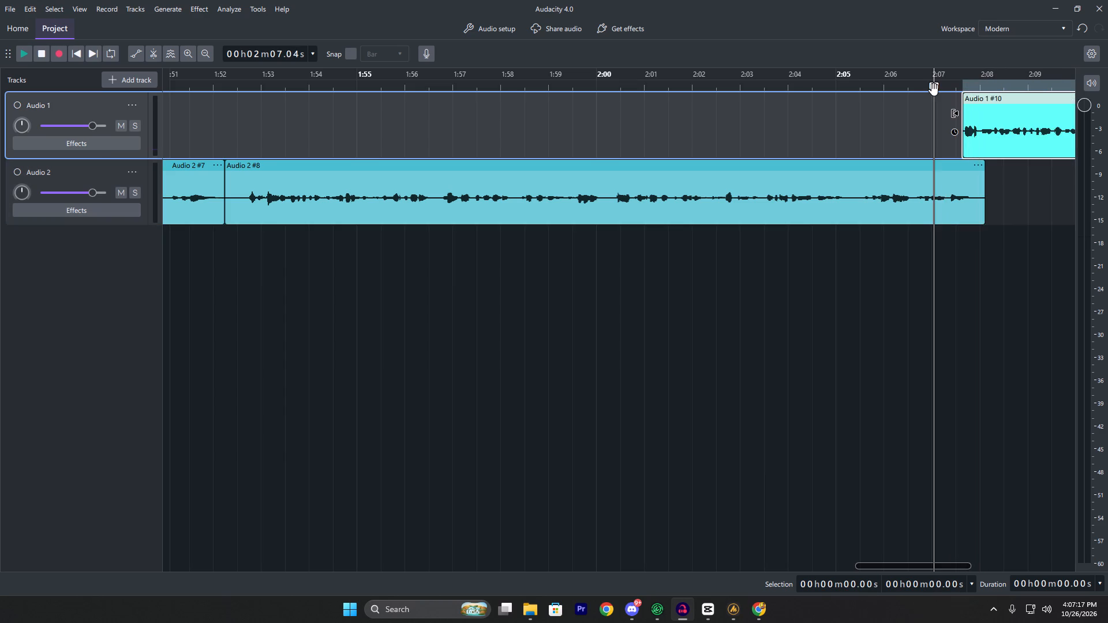
ctrl+scroll(1030, 152, down, 7)
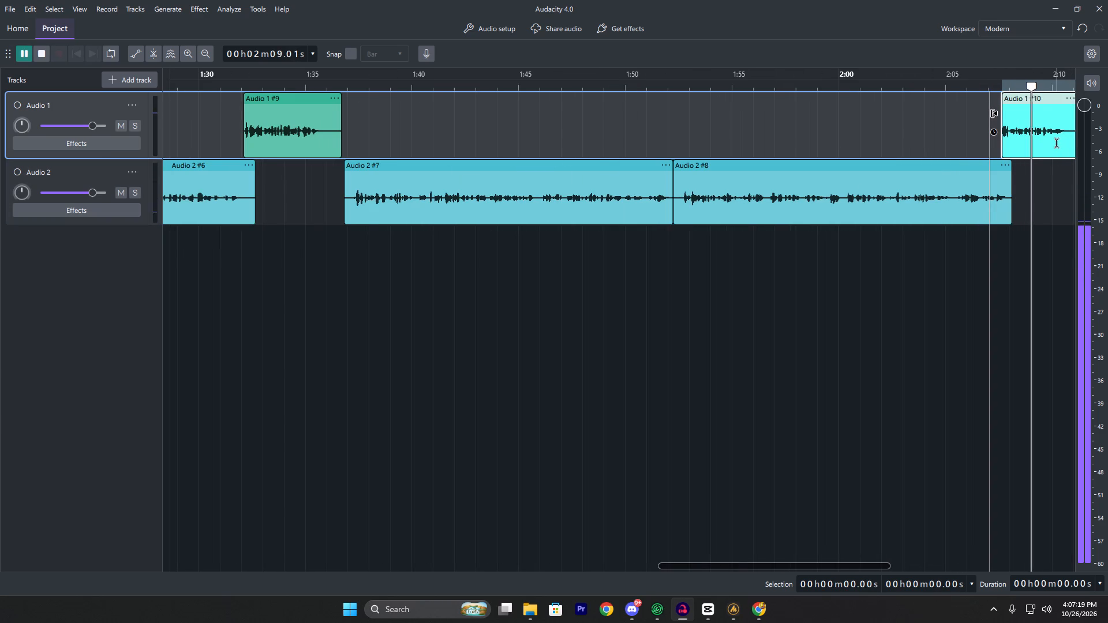
key(space)
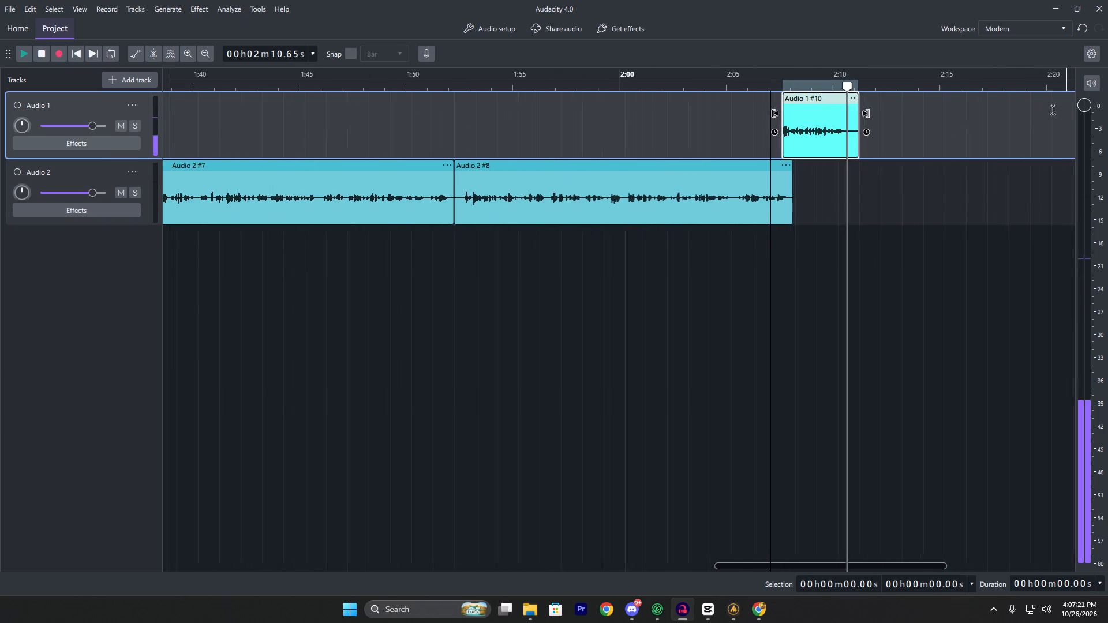
Record the next voice line on Audio 1 from 2:10.65 to 2:13.10.
click(58, 56)
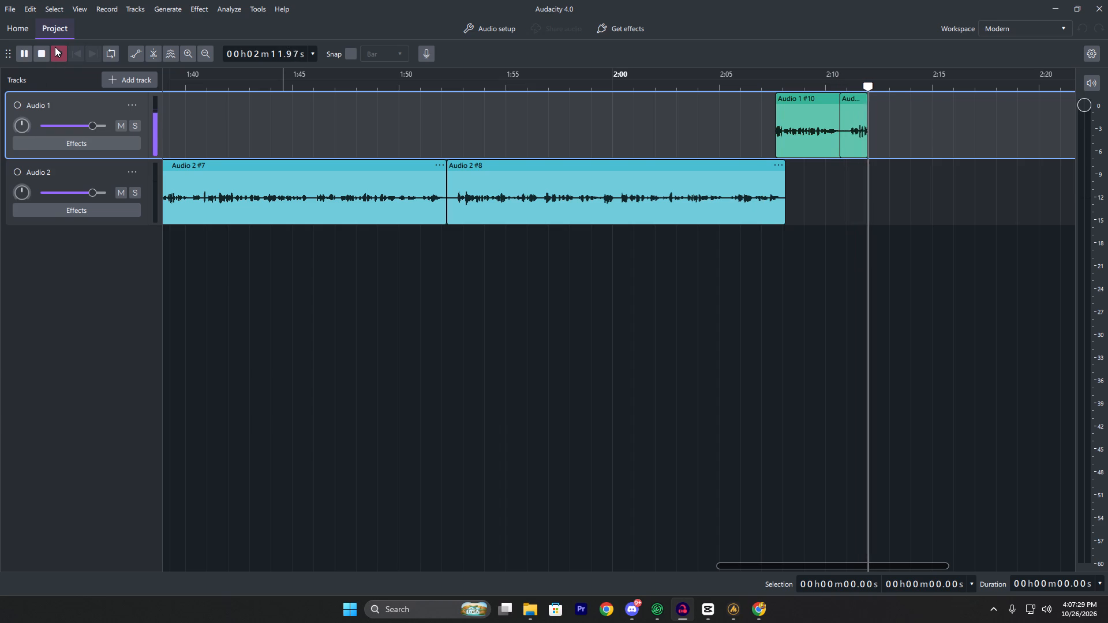
click(63, 52)
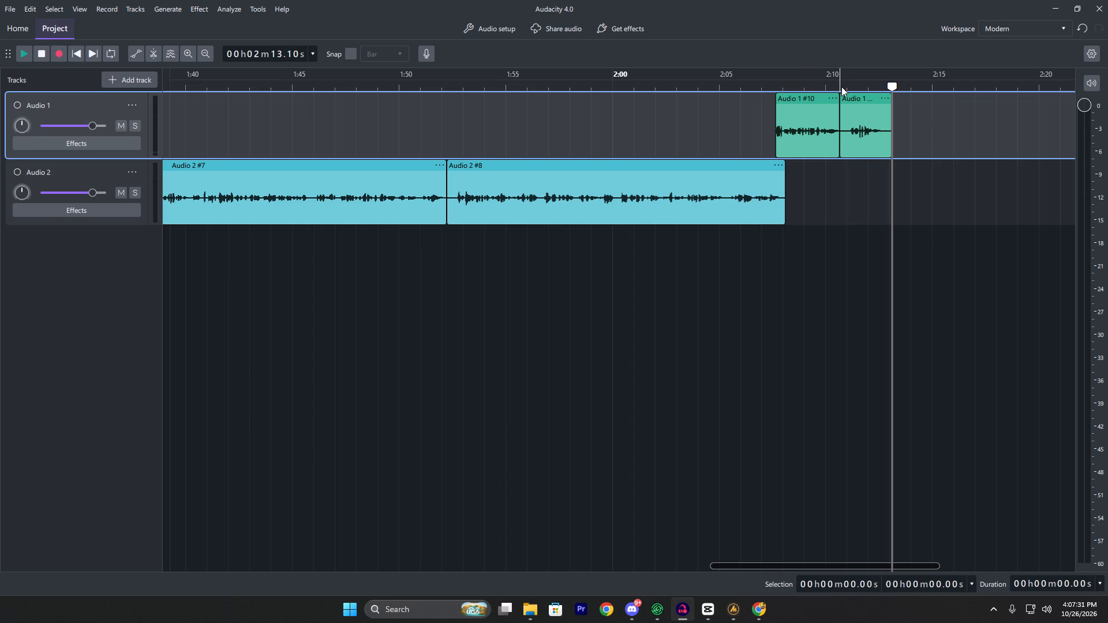
Play back the newly recorded Audio 1 clip from its start at 2:10.65 to 2:11.95.
click(841, 87)
key(space)
key(space)
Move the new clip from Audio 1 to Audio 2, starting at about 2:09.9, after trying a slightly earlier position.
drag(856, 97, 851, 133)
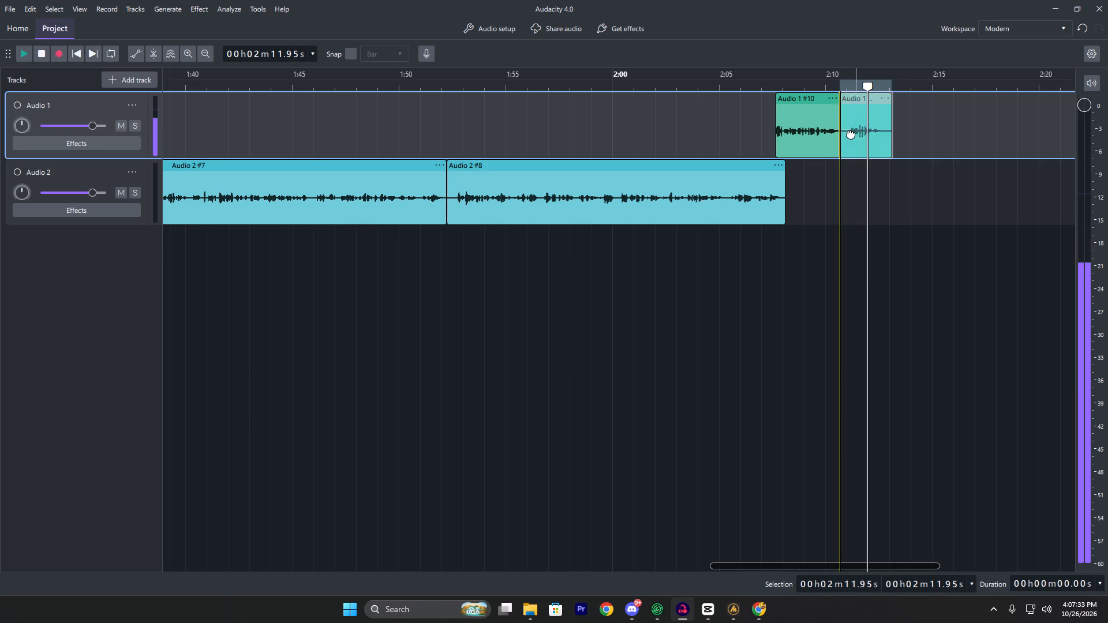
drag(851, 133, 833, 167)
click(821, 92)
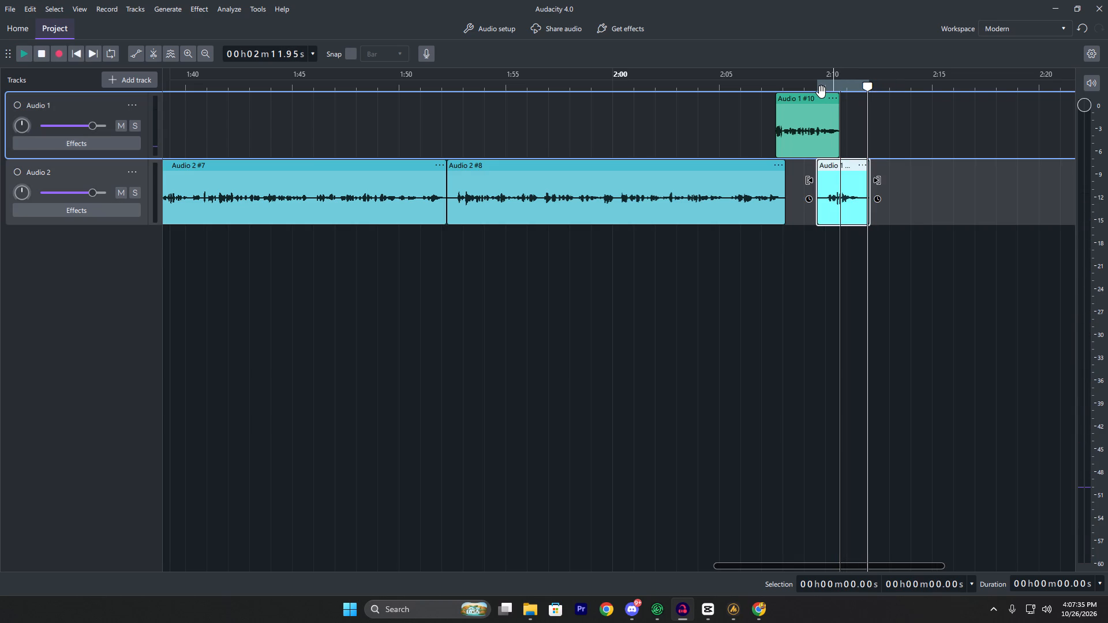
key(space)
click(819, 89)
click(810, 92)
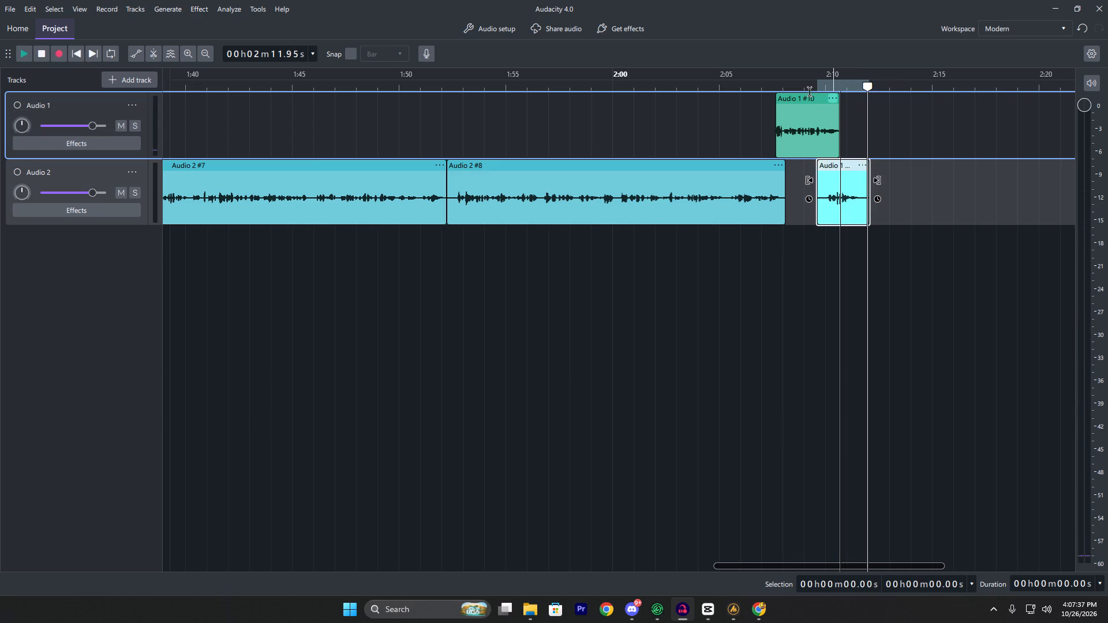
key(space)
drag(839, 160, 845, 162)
Play back the overlap from 2:09.24 and delete the short clip moved onto Audio 2.
click(808, 89)
key(space)
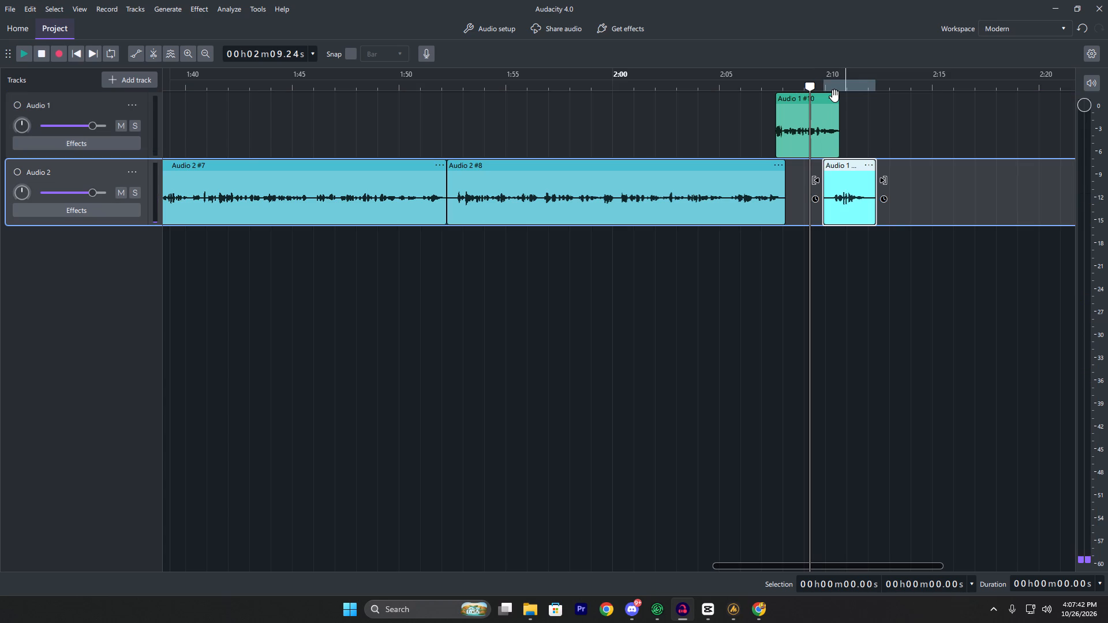
key(space)
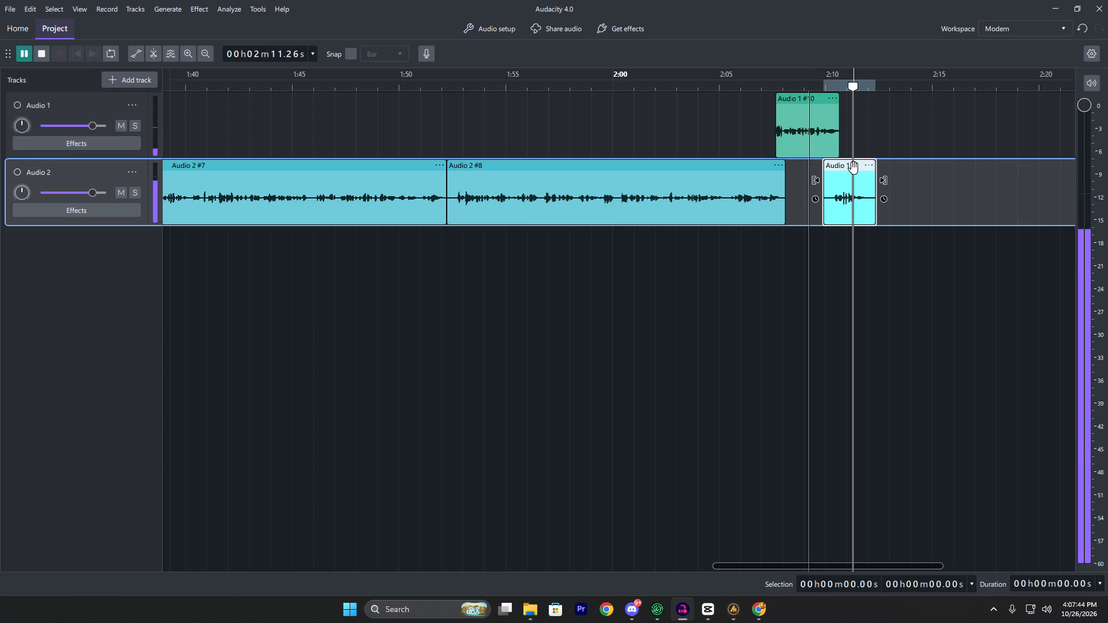
key(BackSpace)
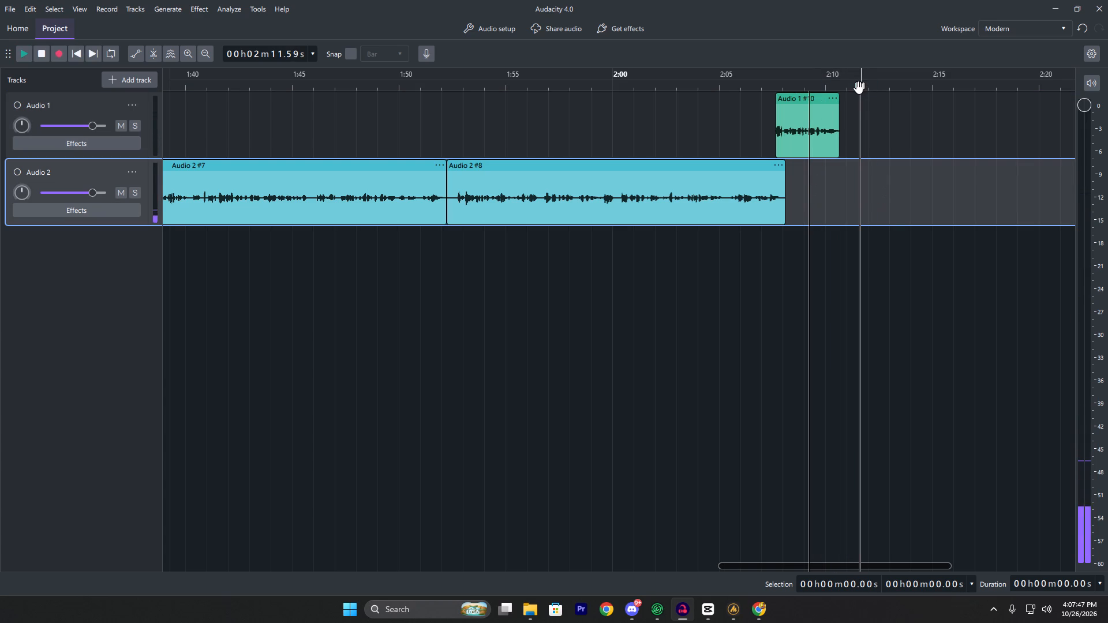
Start recording a new voice take on Audio 1 at 2:15.36.
drag(860, 87, 965, 99)
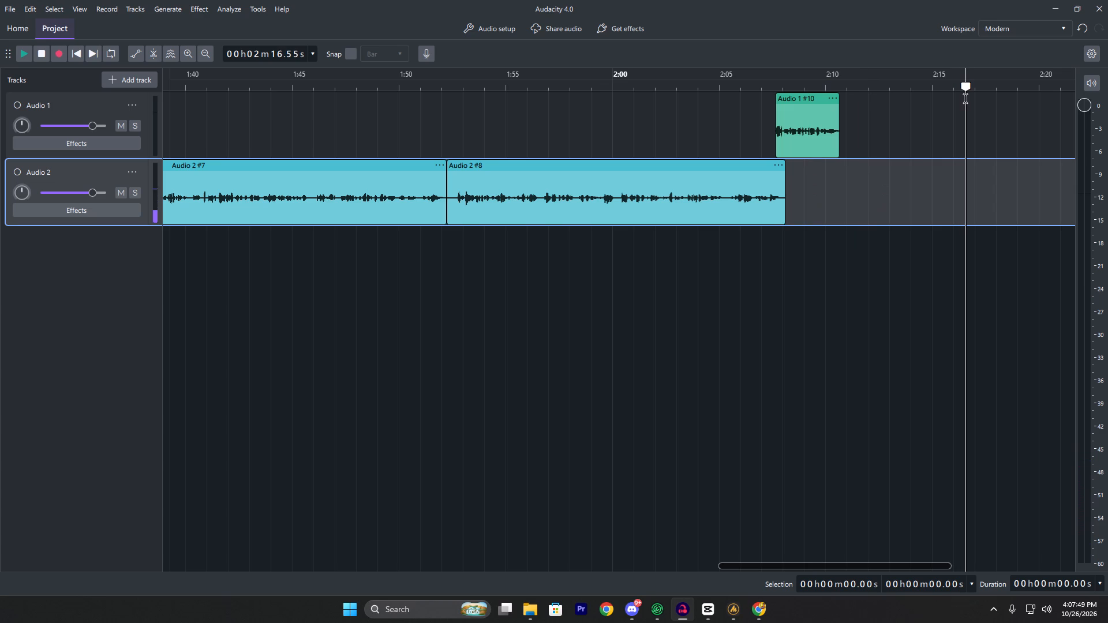
drag(965, 99, 930, 103)
click(959, 128)
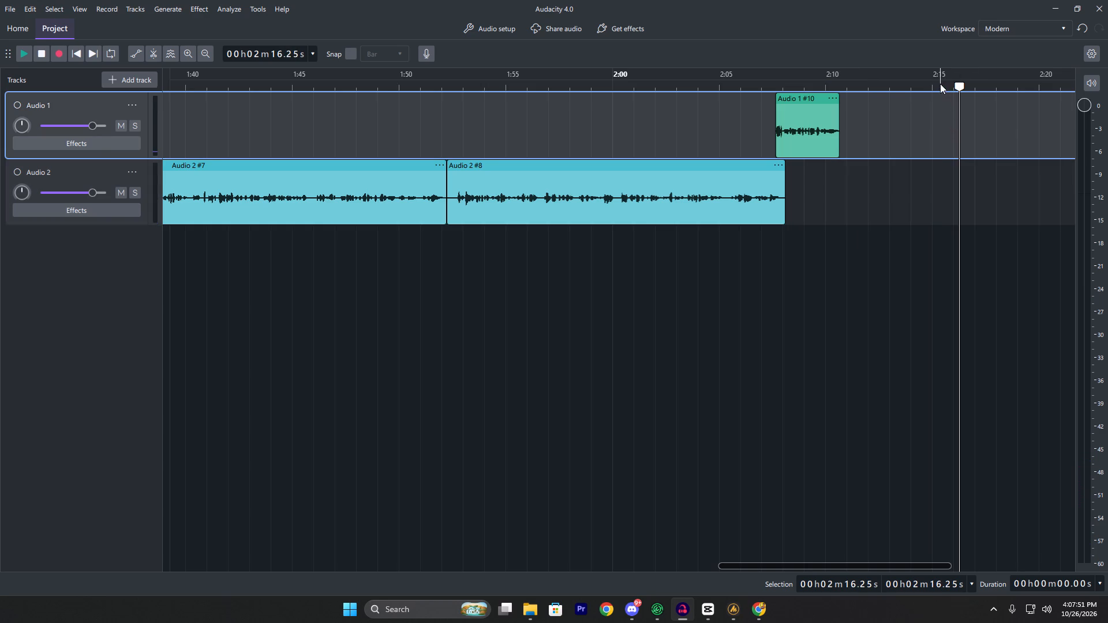
click(940, 84)
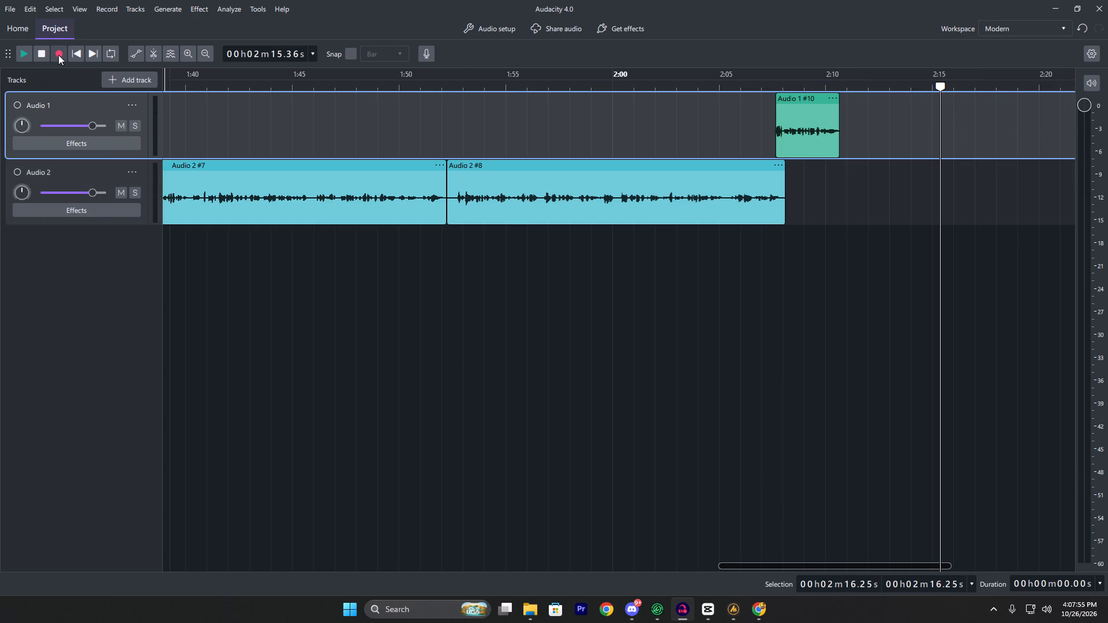
click(58, 55)
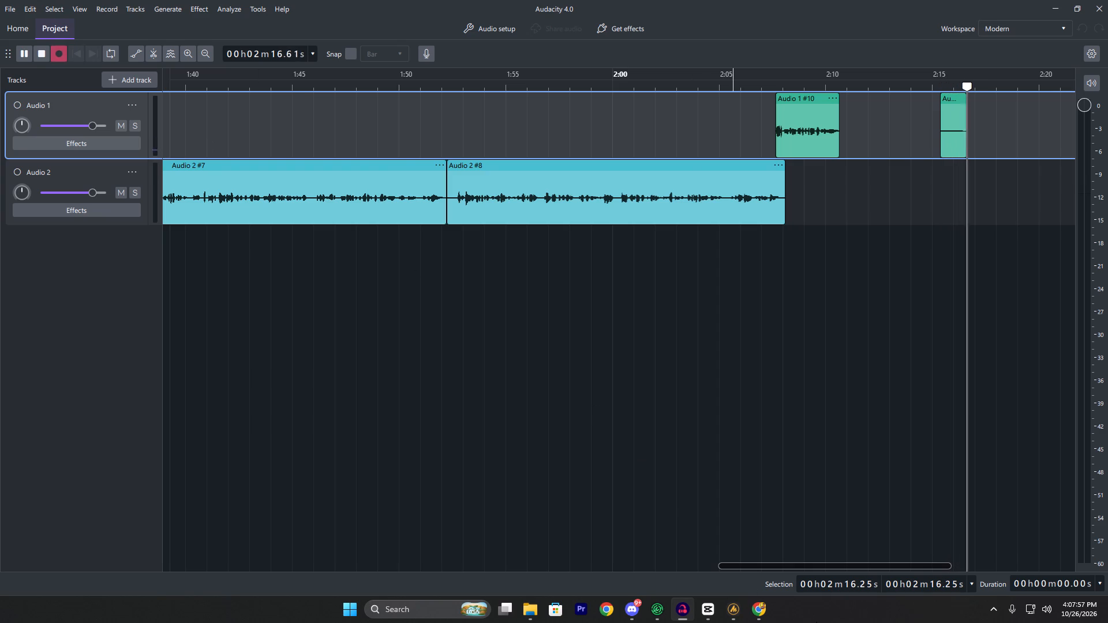
Switch to Chrome and bring up the channel's Shorts list in YouTube Studio.
click(762, 612)
click(228, 0)
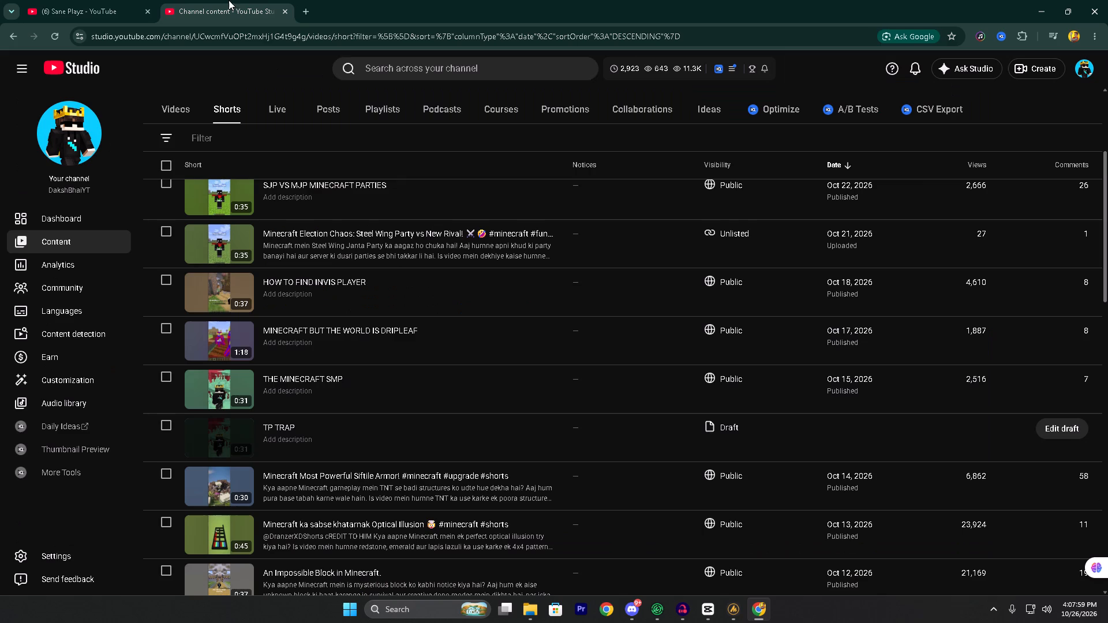